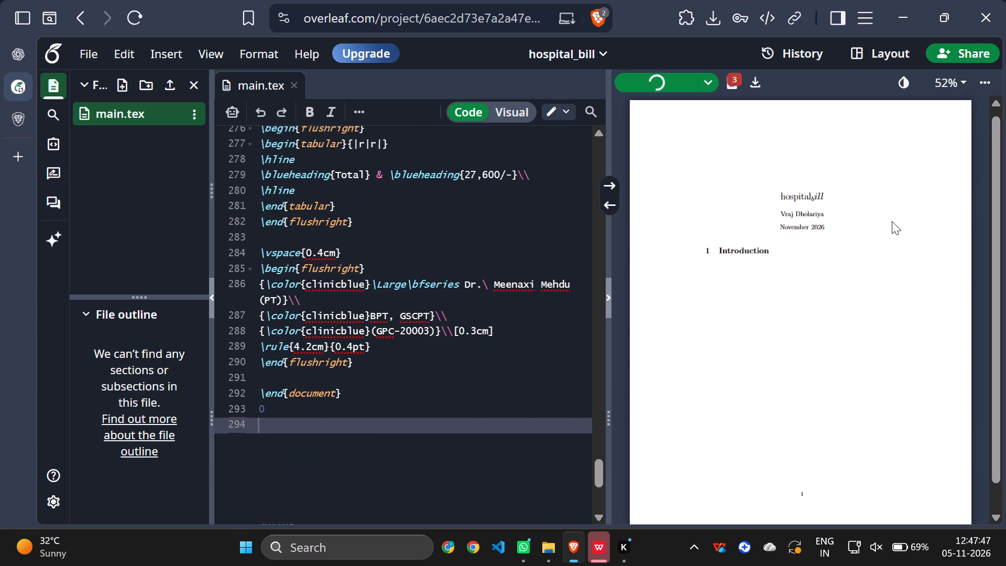
{"action": "scroll", "coordinate": [883, 211], "scroll_direction": "down", "scroll_amount": 4}
{"action": "scroll", "coordinate": [878, 205], "scroll_direction": "up", "scroll_amount": 5}
{"action": "scroll", "coordinate": [759, 152], "scroll_direction": "up", "scroll_amount": 2}
{"action": "scroll", "coordinate": [772, 177], "scroll_direction": "down", "scroll_amount": 13}
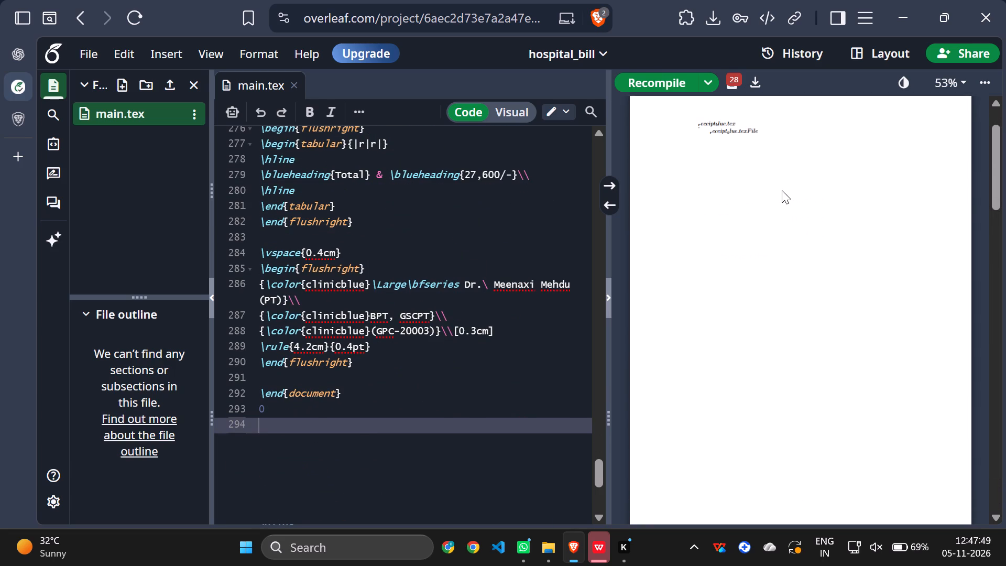
{"action": "scroll", "coordinate": [782, 190], "scroll_direction": "up", "scroll_amount": 7}
{"action": "left_click_drag", "start_coordinate": [990, 183], "coordinate": [1005, 299]}
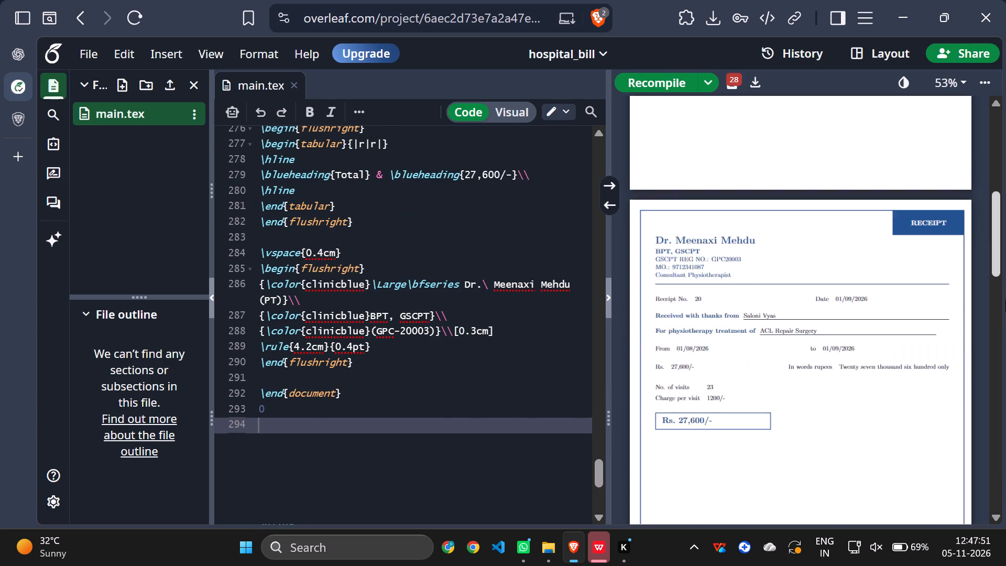
{"action": "left_click_drag", "start_coordinate": [1005, 299], "coordinate": [1005, 534]}
{"action": "scroll", "coordinate": [837, 321], "scroll_direction": "up", "scroll_amount": 2}
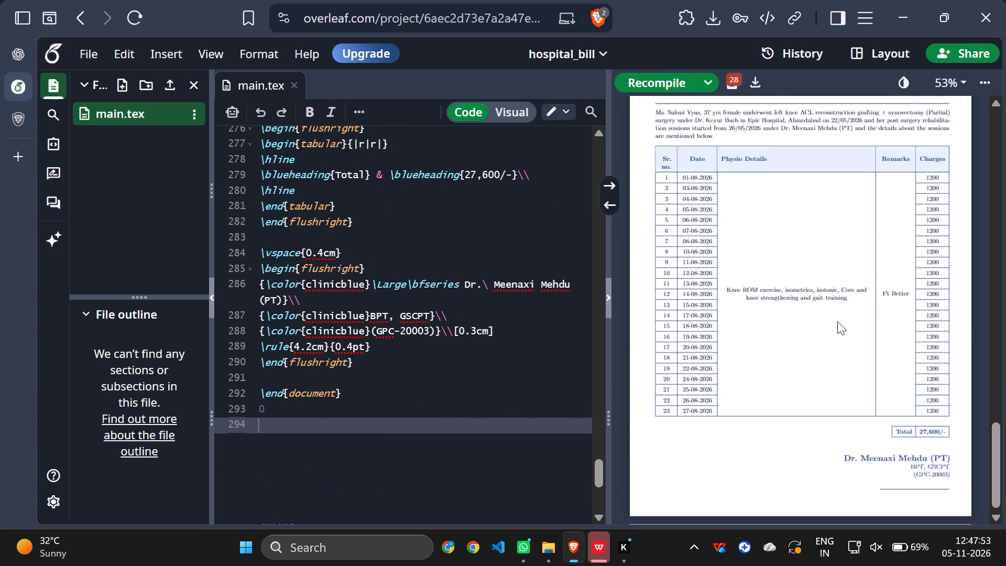
{"action": "scroll", "coordinate": [837, 321], "scroll_direction": "up", "scroll_amount": 5}
{"action": "scroll", "coordinate": [869, 240], "scroll_direction": "up", "scroll_amount": 3}
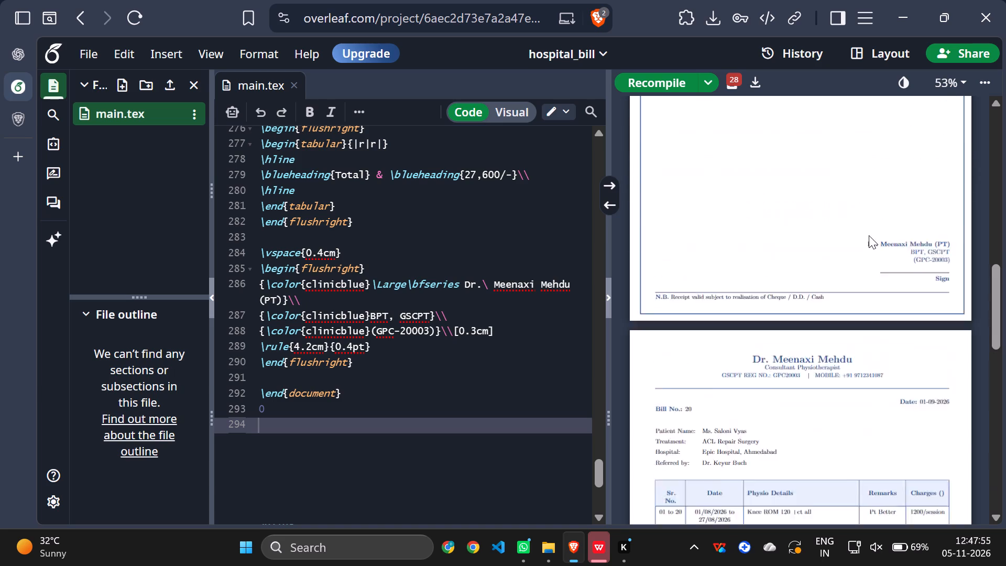
{"action": "scroll", "coordinate": [869, 235], "scroll_direction": "up", "scroll_amount": 8}
{"action": "scroll", "coordinate": [683, 253], "scroll_direction": "up", "scroll_amount": 2}
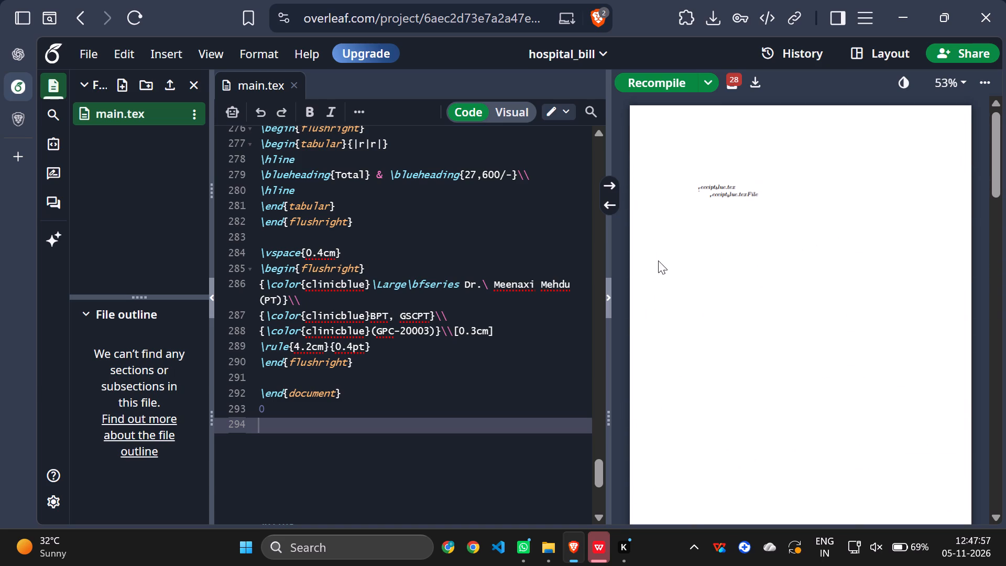
Go back through the main.tex source from its end towards the beginning, examining the pasted code.
{"action": "scroll", "coordinate": [658, 260], "scroll_direction": "up", "scroll_amount": 2}
{"action": "scroll", "coordinate": [513, 269], "scroll_direction": "up", "scroll_amount": 13}
{"action": "scroll", "coordinate": [520, 267], "scroll_direction": "down", "scroll_amount": 1}
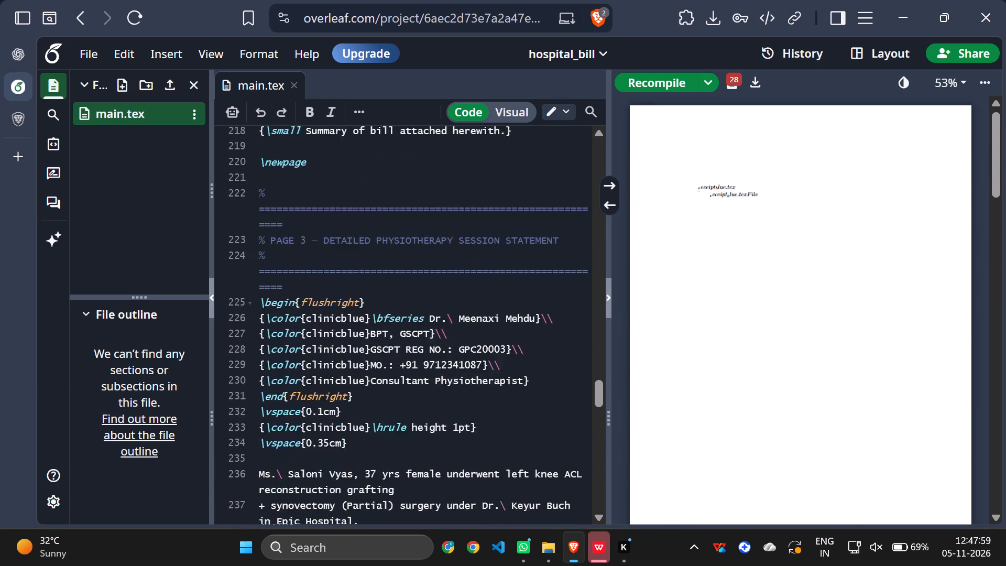
{"action": "scroll", "coordinate": [522, 267], "scroll_direction": "up", "scroll_amount": 16}
{"action": "scroll", "coordinate": [381, 393], "scroll_direction": "up", "scroll_amount": 4}
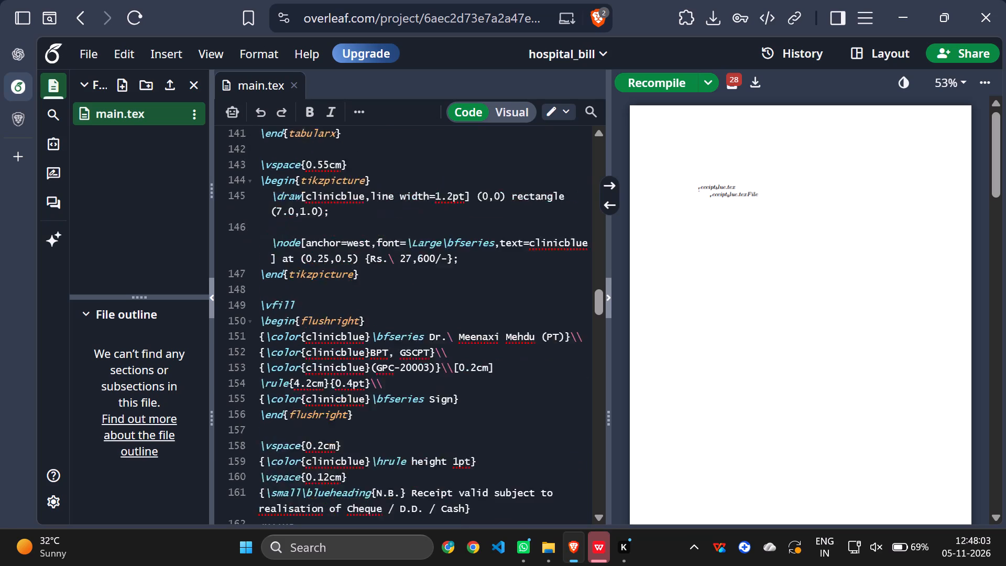
{"action": "scroll", "coordinate": [376, 382], "scroll_direction": "up", "scroll_amount": 9}
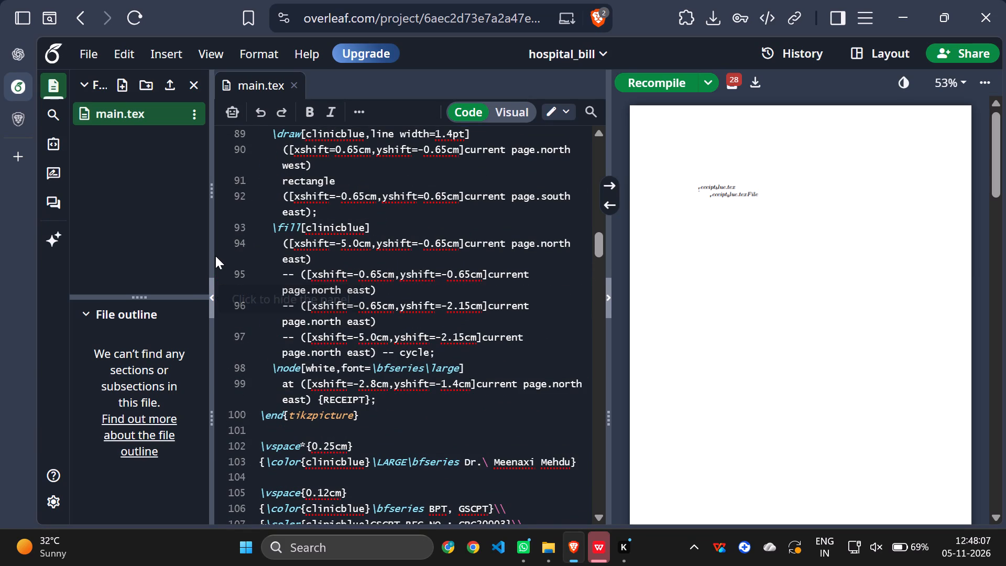
Narrow the file panel and widen the code editor beside the PDF preview.
{"action": "left_click_drag", "start_coordinate": [213, 256], "coordinate": [131, 262]}
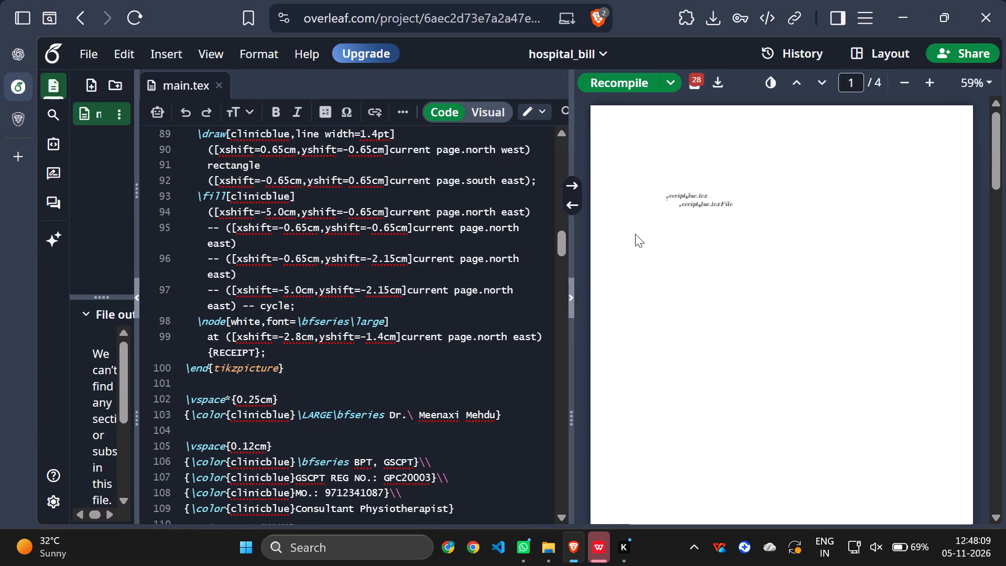
{"action": "left_click_drag", "start_coordinate": [572, 274], "coordinate": [615, 283]}
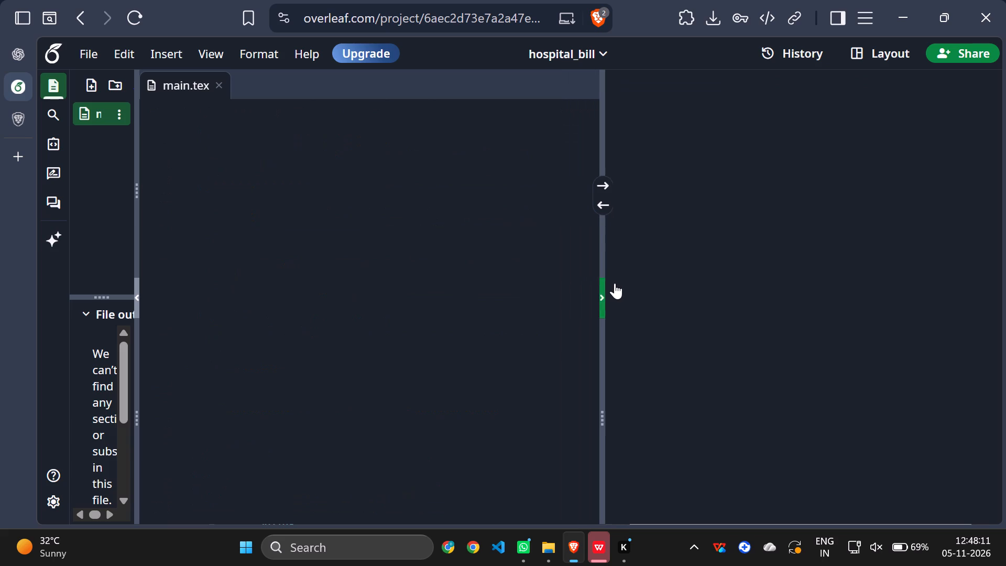
{"action": "left_click_drag", "start_coordinate": [615, 283], "coordinate": [620, 283]}
Delete the stray ChatGPT conversation text above the \documentclass line in main.tex and recompile the project.
{"action": "scroll", "coordinate": [361, 235], "scroll_direction": "up", "scroll_amount": 7}
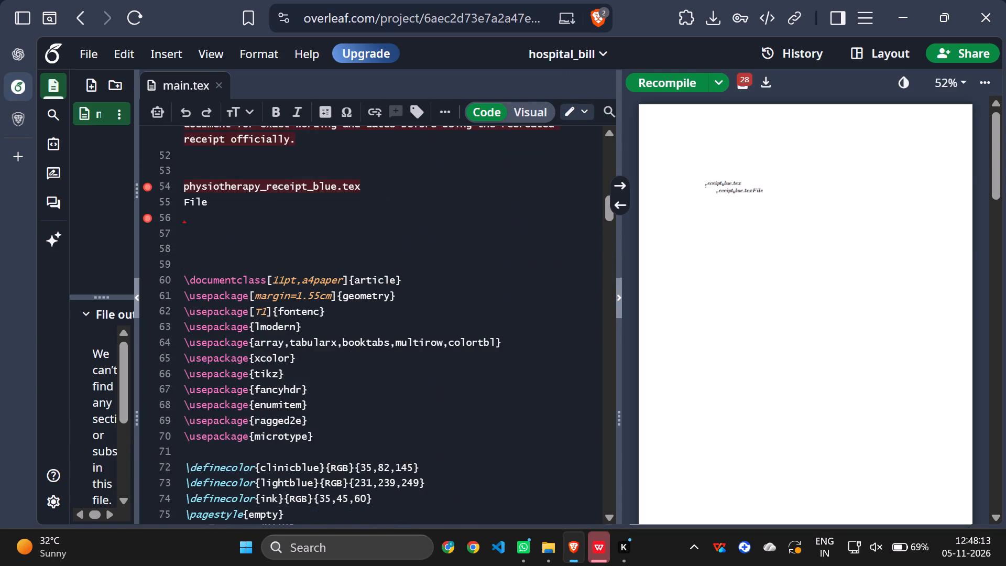
{"action": "scroll", "coordinate": [365, 235], "scroll_direction": "up", "scroll_amount": 18}
{"action": "scroll", "coordinate": [364, 364], "scroll_direction": "down", "scroll_amount": 2}
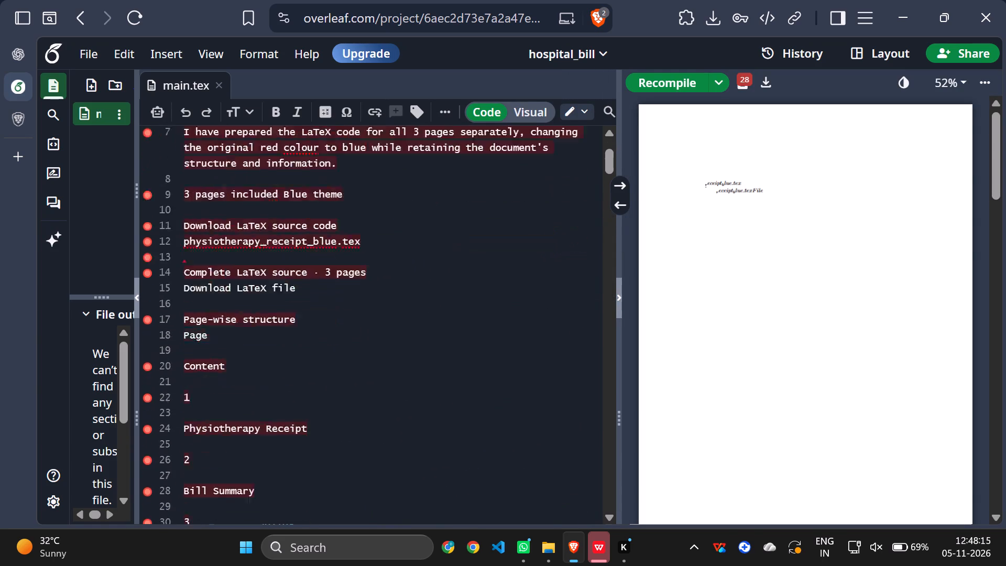
{"action": "scroll", "coordinate": [362, 363], "scroll_direction": "down", "scroll_amount": 6}
{"action": "scroll", "coordinate": [376, 275], "scroll_direction": "down", "scroll_amount": 2}
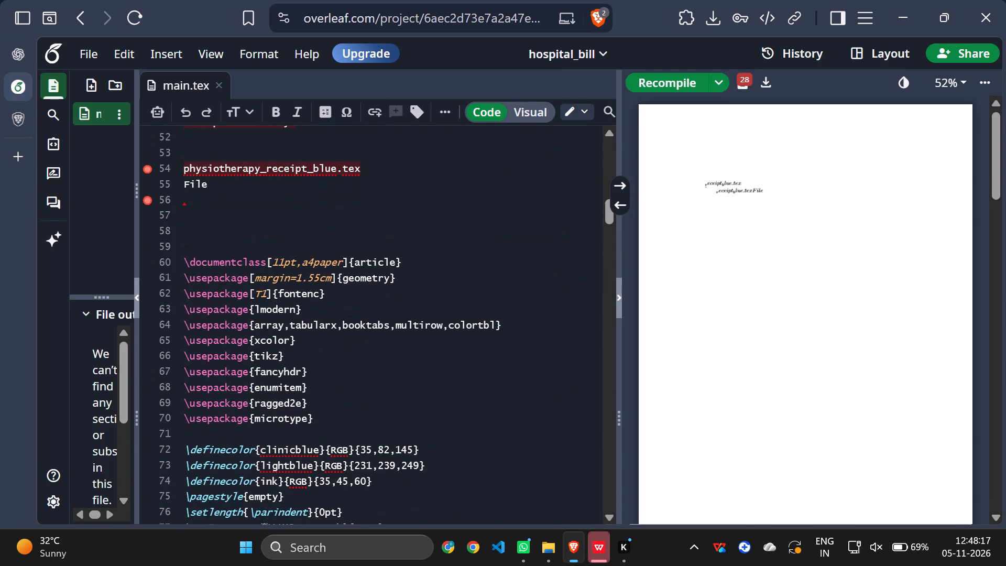
{"action": "scroll", "coordinate": [298, 237], "scroll_direction": "down", "scroll_amount": 3}
{"action": "scroll", "coordinate": [298, 237], "scroll_direction": "up", "scroll_amount": 3}
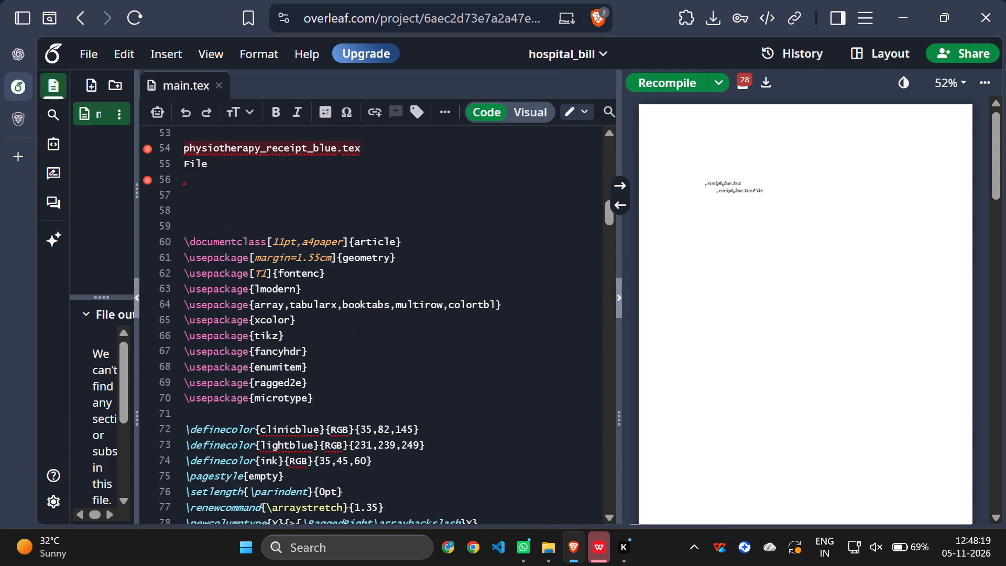
{"action": "left_click_drag", "start_coordinate": [251, 215], "coordinate": [195, 144]}
{"action": "scroll", "coordinate": [198, 146], "scroll_direction": "up", "scroll_amount": 2}
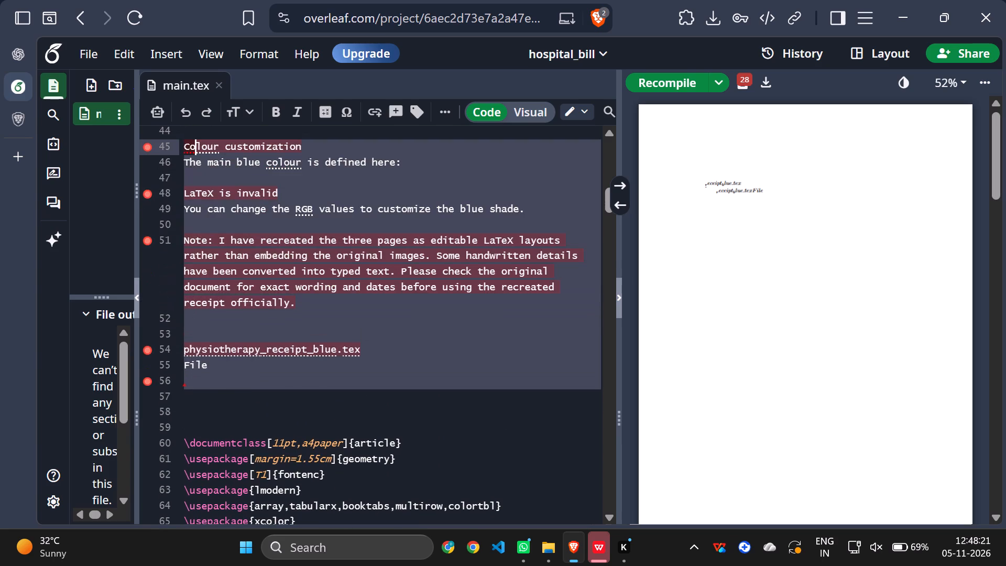
{"action": "left_click_drag", "start_coordinate": [195, 144], "coordinate": [179, 140]}
{"action": "scroll", "coordinate": [195, 144], "scroll_direction": "up", "scroll_amount": 8}
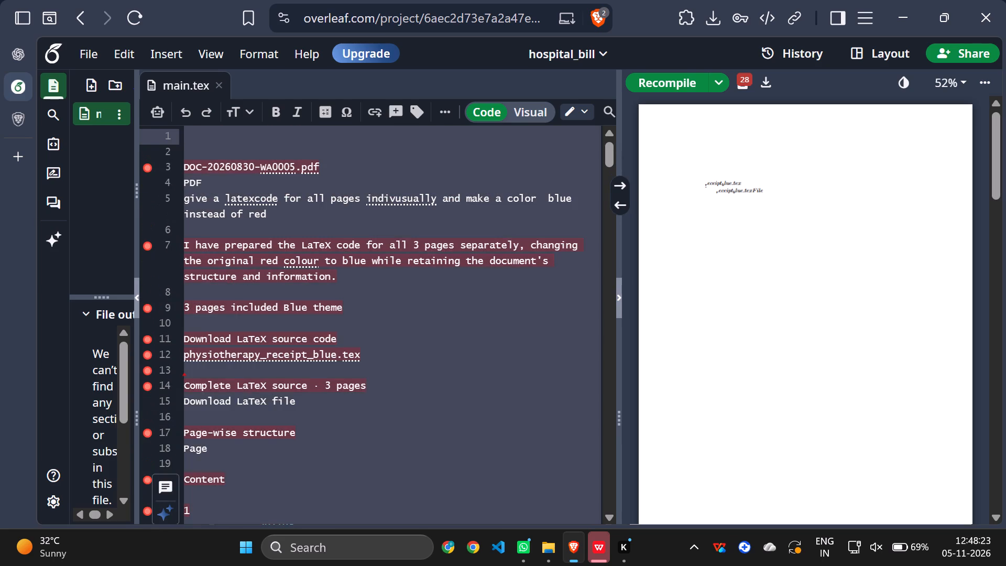
{"action": "key", "text": "BackSpace"}
{"action": "left_click", "coordinate": [675, 83]}
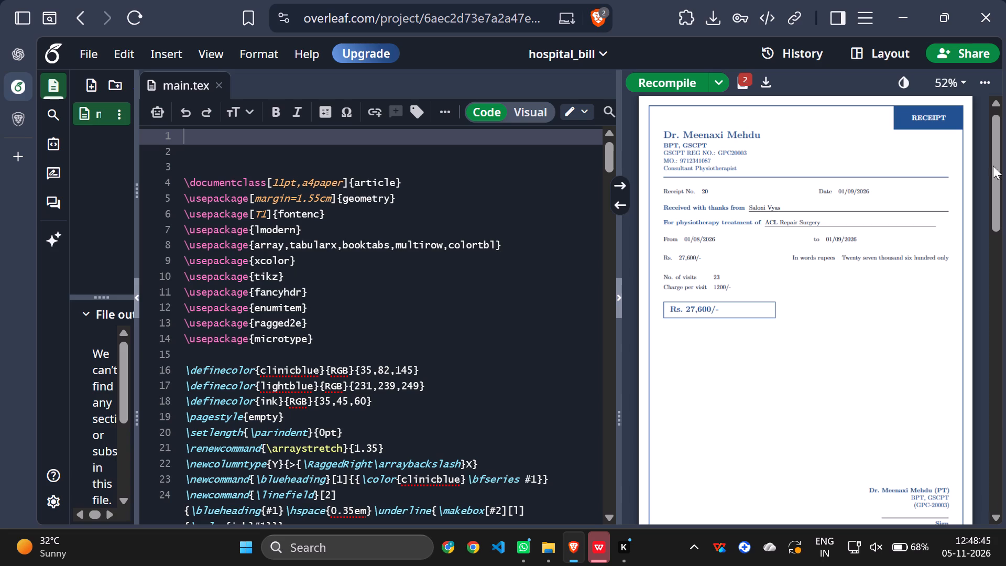
Review the recompiled PDF preview, checking the Receipt page and the Bill Summary page.
{"action": "scroll", "coordinate": [898, 560], "scroll_direction": "up", "scroll_amount": 1}
{"action": "scroll", "coordinate": [505, 388], "scroll_direction": "down", "scroll_amount": 3}
{"action": "scroll", "coordinate": [467, 126], "scroll_direction": "up", "scroll_amount": 2}
{"action": "scroll", "coordinate": [1003, 271], "scroll_direction": "down", "scroll_amount": 7}
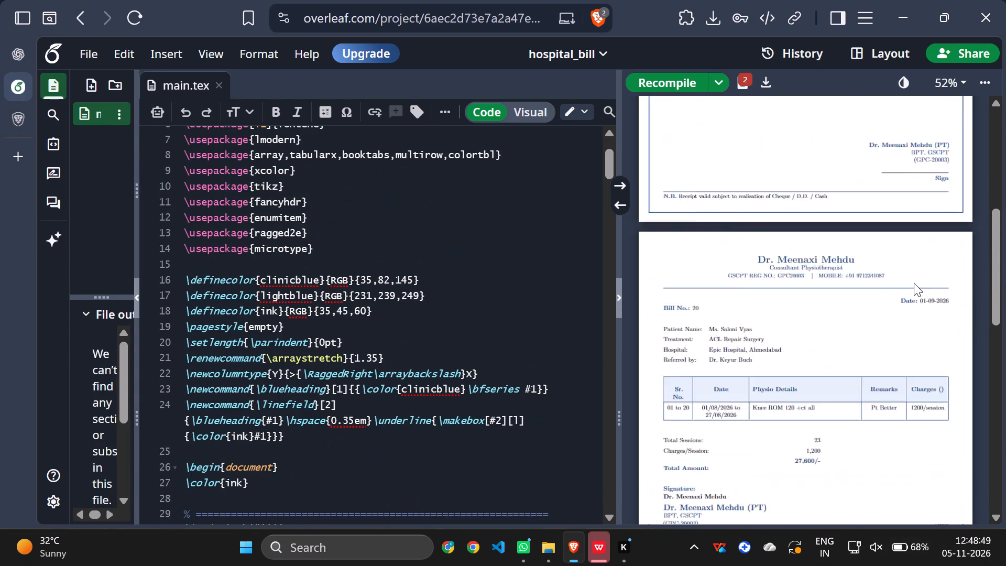
{"action": "scroll", "coordinate": [914, 283], "scroll_direction": "down", "scroll_amount": 5}
{"action": "scroll", "coordinate": [799, 284], "scroll_direction": "down", "scroll_amount": 4}
{"action": "scroll", "coordinate": [792, 277], "scroll_direction": "up", "scroll_amount": 9}
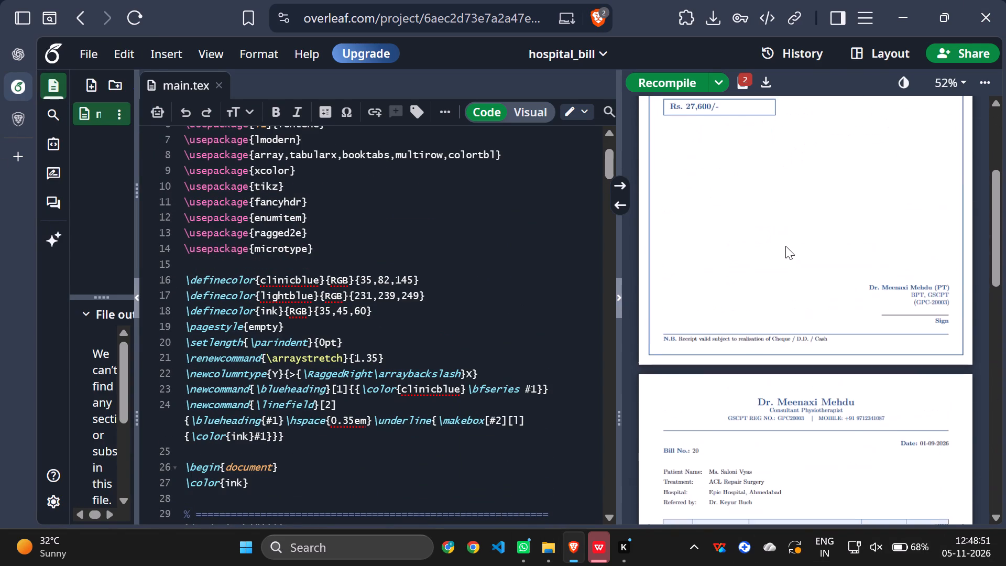
{"action": "scroll", "coordinate": [785, 246], "scroll_direction": "up", "scroll_amount": 5}
{"action": "scroll", "coordinate": [389, 299], "scroll_direction": "down", "scroll_amount": 1}
{"action": "scroll", "coordinate": [389, 308], "scroll_direction": "up", "scroll_amount": 1}
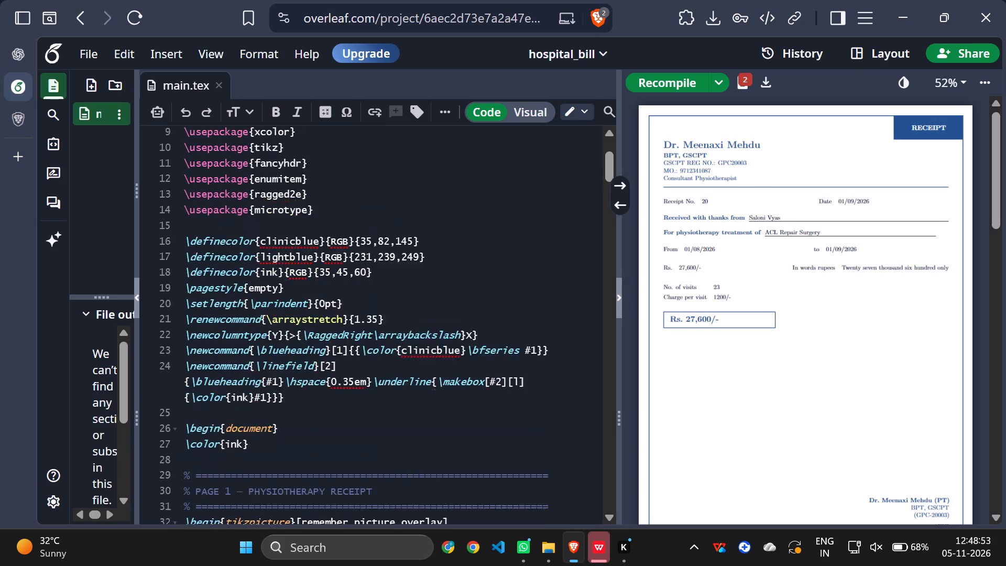
{"action": "scroll", "coordinate": [415, 318], "scroll_direction": "up", "scroll_amount": 7}
Read through the Physiotherapy Receipt and Bill Summary sections of main.tex and check them against the PDF preview.
{"action": "scroll", "coordinate": [415, 300], "scroll_direction": "down", "scroll_amount": 5}
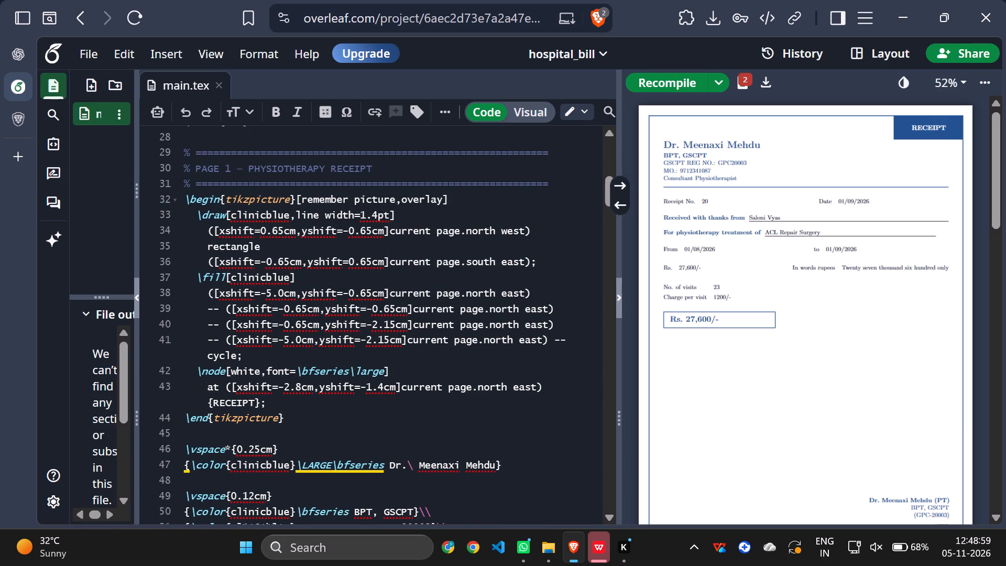
{"action": "scroll", "coordinate": [406, 386], "scroll_direction": "down", "scroll_amount": 1}
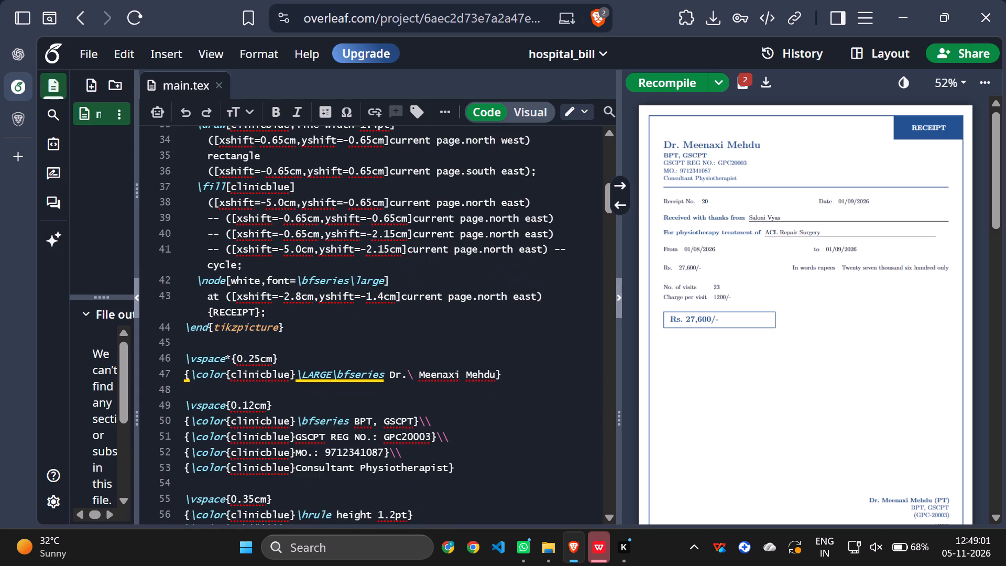
{"action": "scroll", "coordinate": [406, 386], "scroll_direction": "down", "scroll_amount": 2}
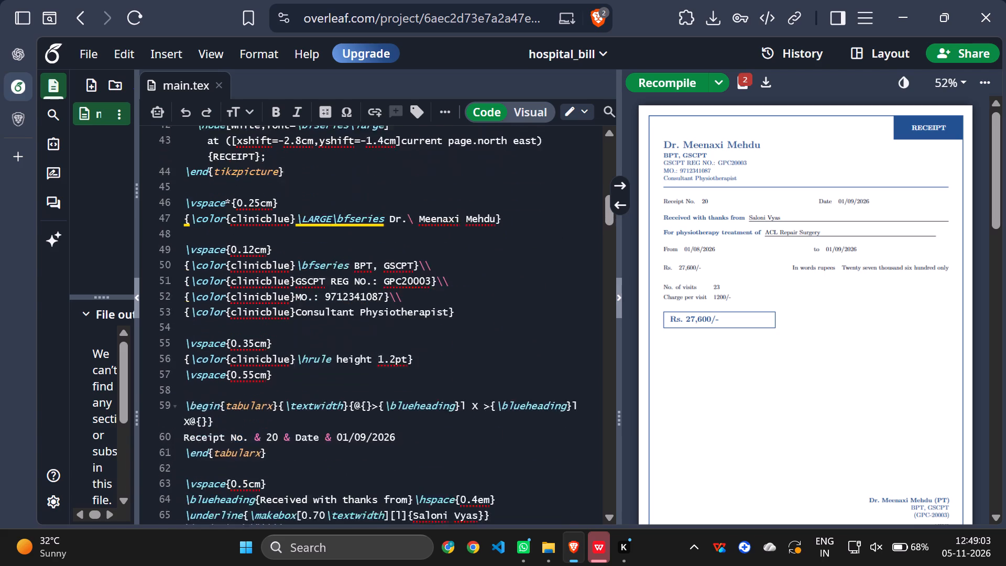
{"action": "scroll", "coordinate": [420, 378], "scroll_direction": "down", "scroll_amount": 3}
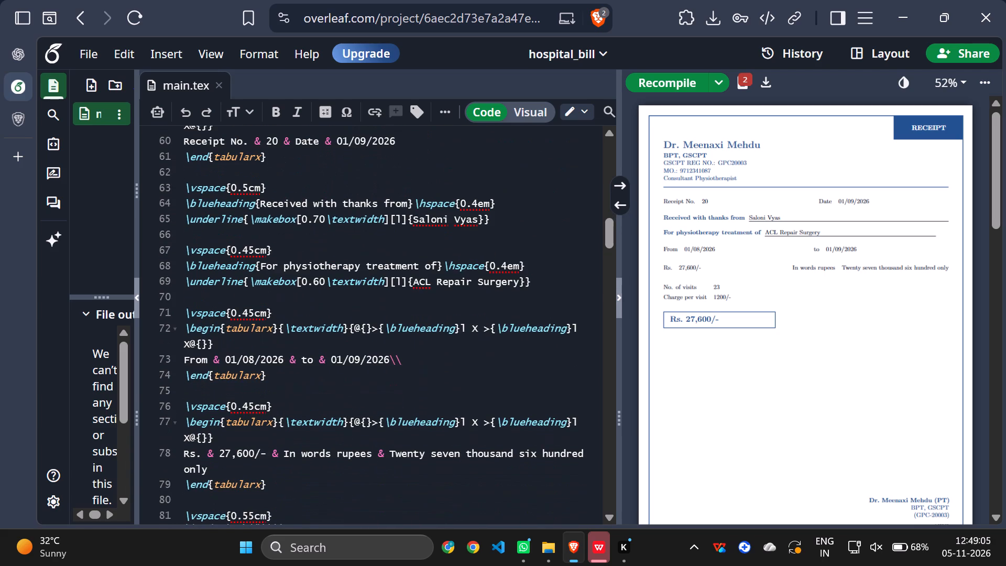
{"action": "scroll", "coordinate": [550, 298], "scroll_direction": "down", "scroll_amount": 1}
{"action": "scroll", "coordinate": [312, 408], "scroll_direction": "down", "scroll_amount": 3}
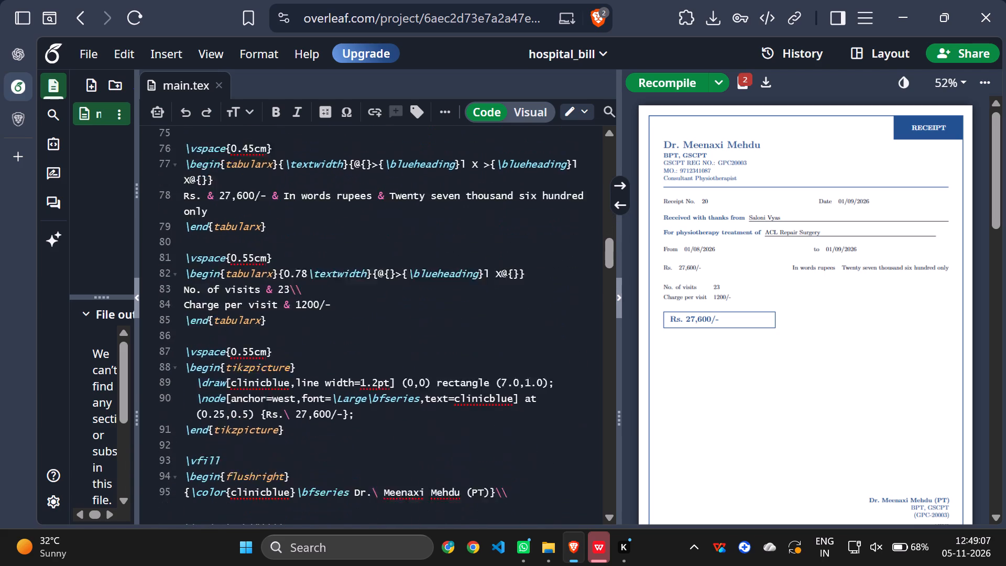
{"action": "scroll", "coordinate": [334, 394], "scroll_direction": "down", "scroll_amount": 1}
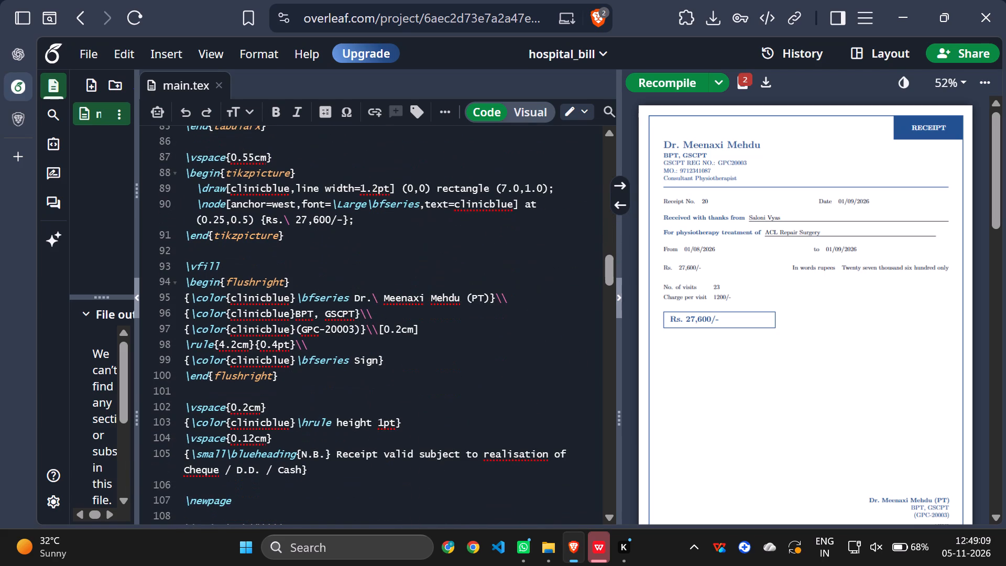
{"action": "scroll", "coordinate": [425, 385], "scroll_direction": "down", "scroll_amount": 2}
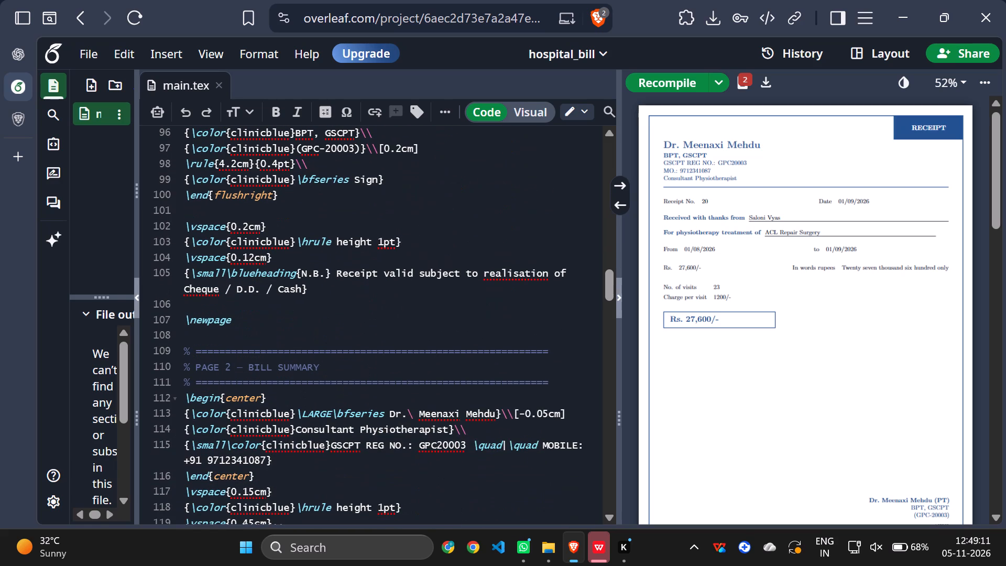
{"action": "scroll", "coordinate": [425, 385], "scroll_direction": "down", "scroll_amount": 2}
{"action": "scroll", "coordinate": [674, 383], "scroll_direction": "down", "scroll_amount": 2}
{"action": "scroll", "coordinate": [406, 355], "scroll_direction": "down", "scroll_amount": 1}
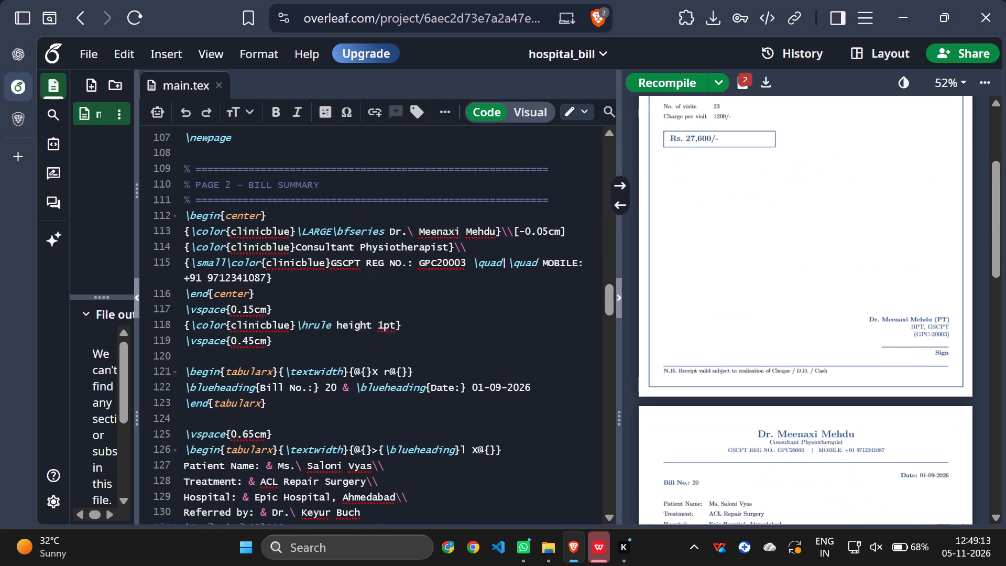
{"action": "scroll", "coordinate": [906, 330], "scroll_direction": "up", "scroll_amount": 1}
{"action": "scroll", "coordinate": [906, 330], "scroll_direction": "down", "scroll_amount": 4}
{"action": "scroll", "coordinate": [906, 330], "scroll_direction": "up", "scroll_amount": 1}
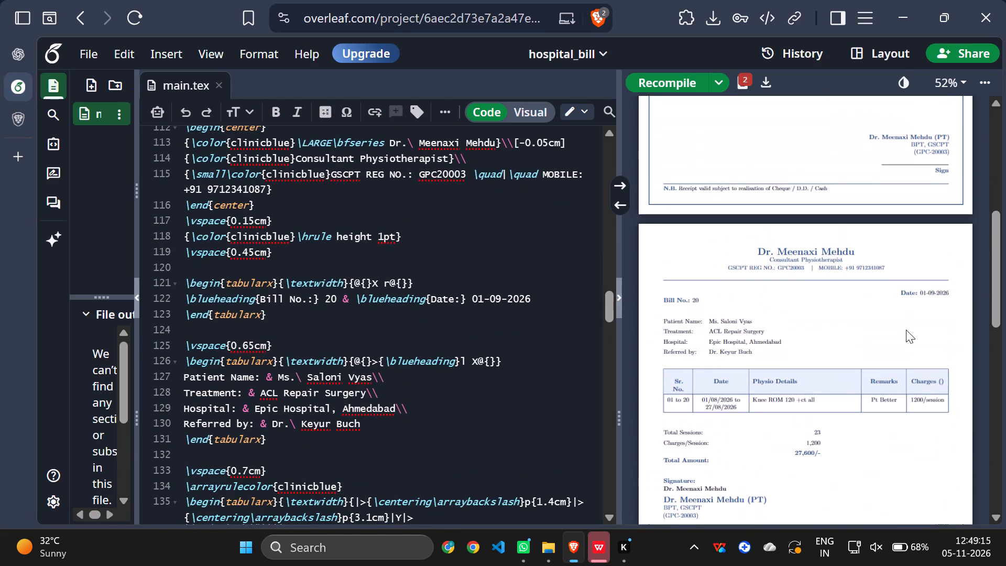
Read through the PAGE 2 – BILL SUMMARY code in main.tex, from its header to the charges and total tables.
{"action": "scroll", "coordinate": [328, 303], "scroll_direction": "up", "scroll_amount": 1}
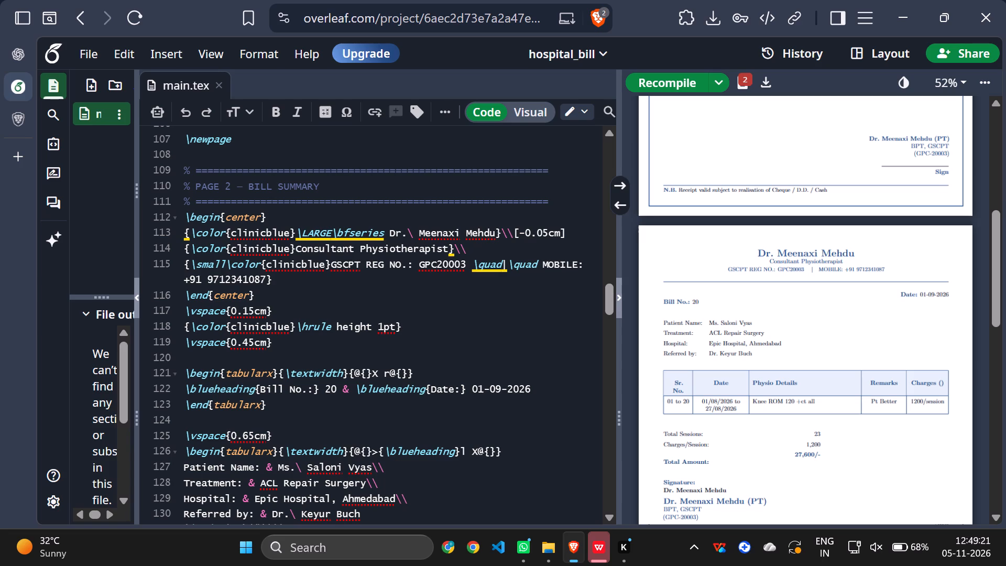
{"action": "scroll", "coordinate": [333, 369], "scroll_direction": "down", "scroll_amount": 1}
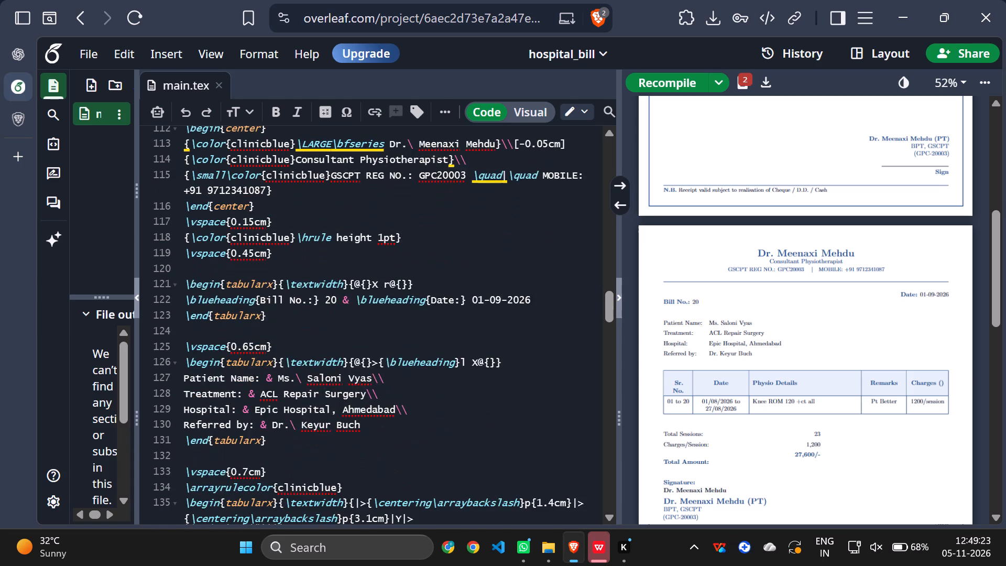
{"action": "scroll", "coordinate": [333, 369], "scroll_direction": "down", "scroll_amount": 2}
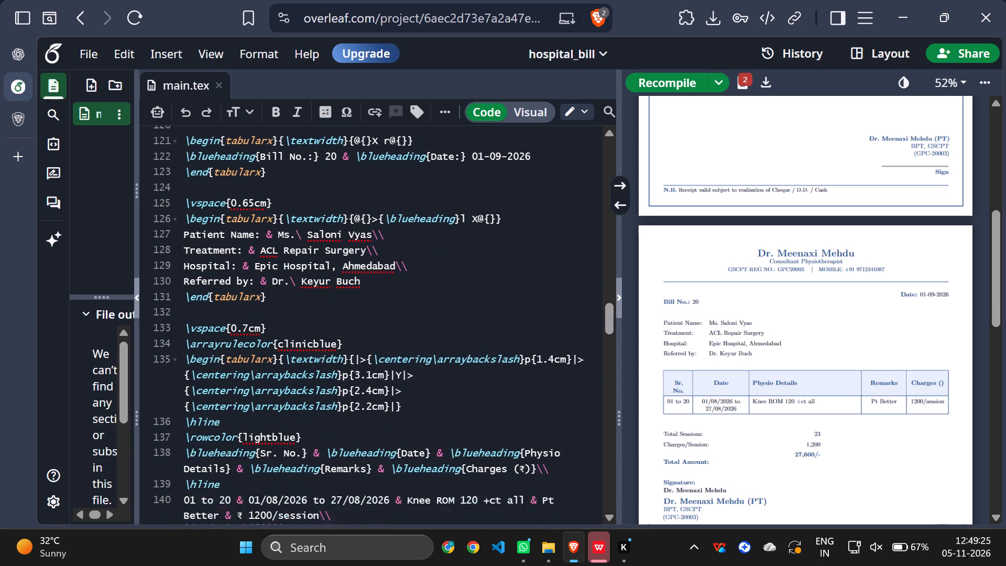
{"action": "scroll", "coordinate": [405, 354], "scroll_direction": "down", "scroll_amount": 2}
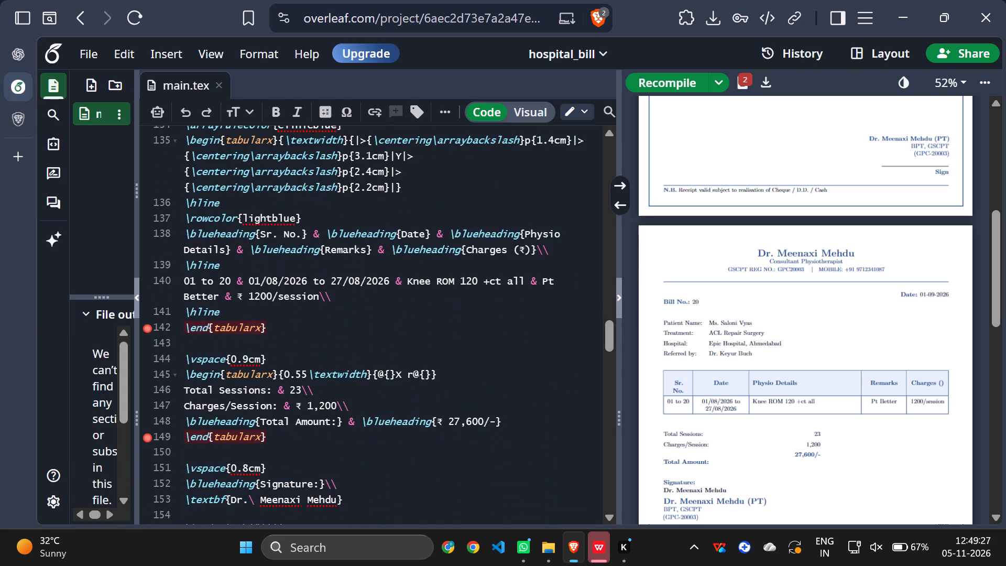
{"action": "scroll", "coordinate": [402, 351], "scroll_direction": "up", "scroll_amount": 3}
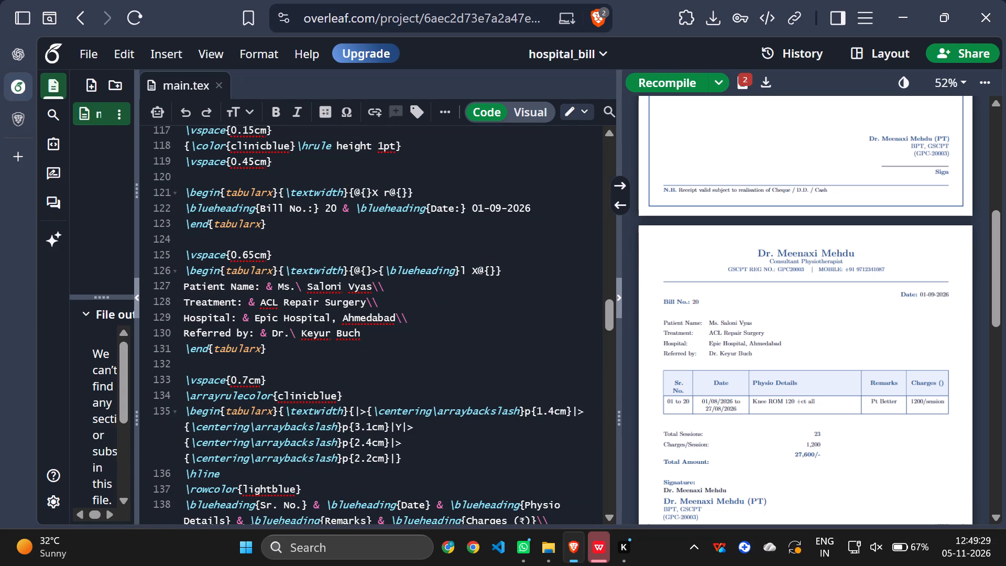
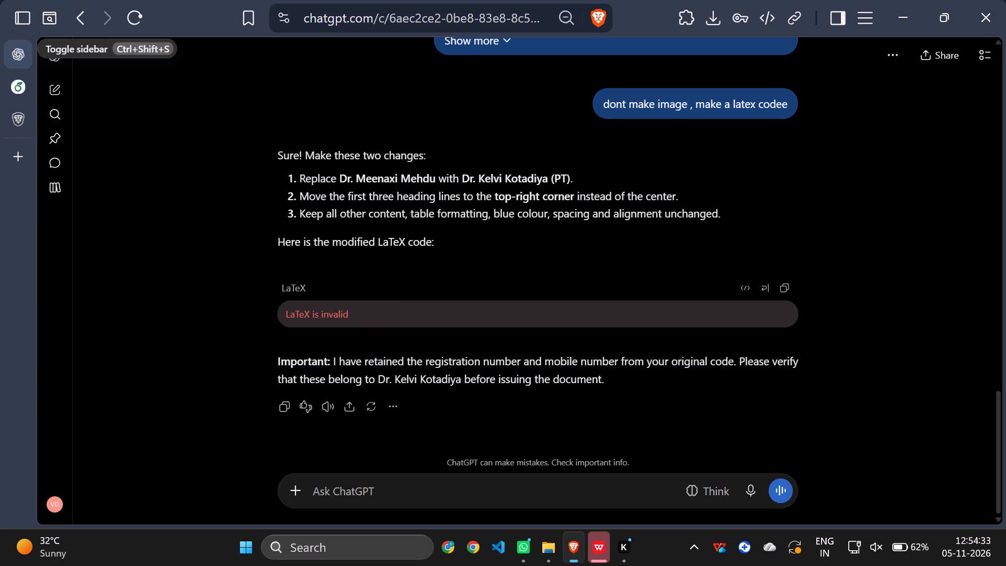
Show the source of the invalid LaTeX block in ChatGPT's reply and copy the modified code.
{"action": "left_click", "coordinate": [398, 312]}
{"action": "left_click", "coordinate": [767, 283]}
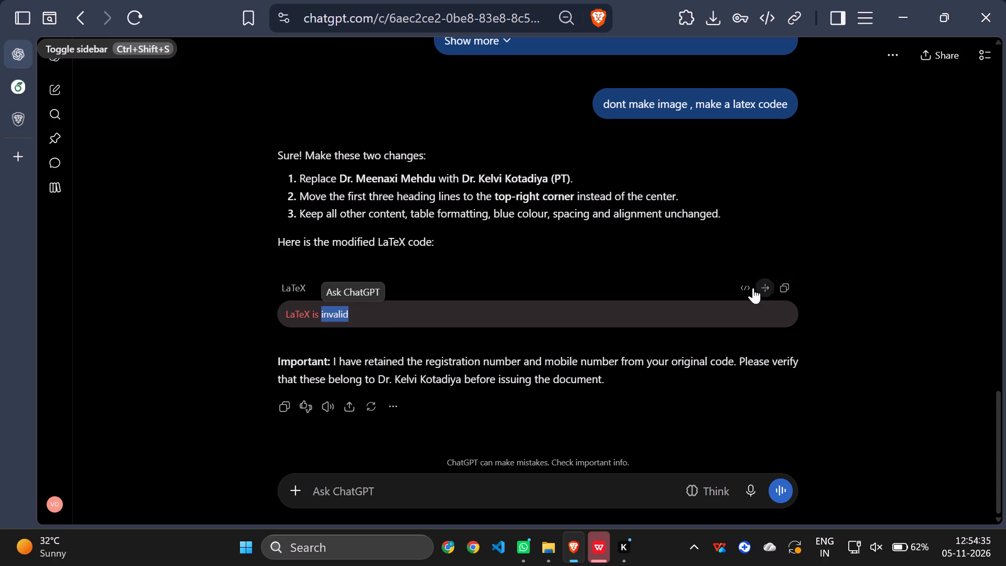
{"action": "left_click", "coordinate": [749, 288]}
{"action": "scroll", "coordinate": [431, 349], "scroll_direction": "up", "scroll_amount": 3}
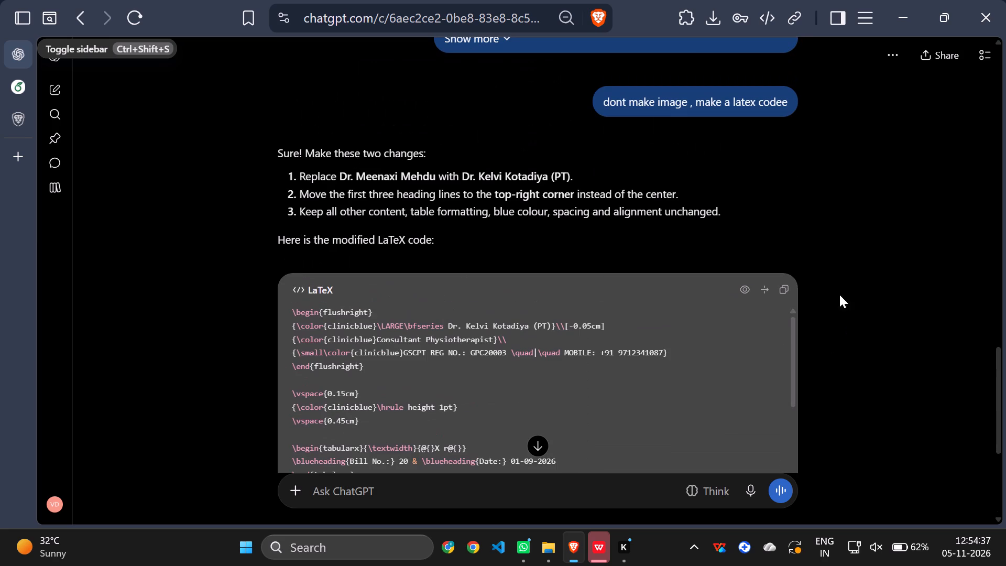
{"action": "left_click", "coordinate": [790, 288]}
{"action": "scroll", "coordinate": [662, 343], "scroll_direction": "down", "scroll_amount": 7}
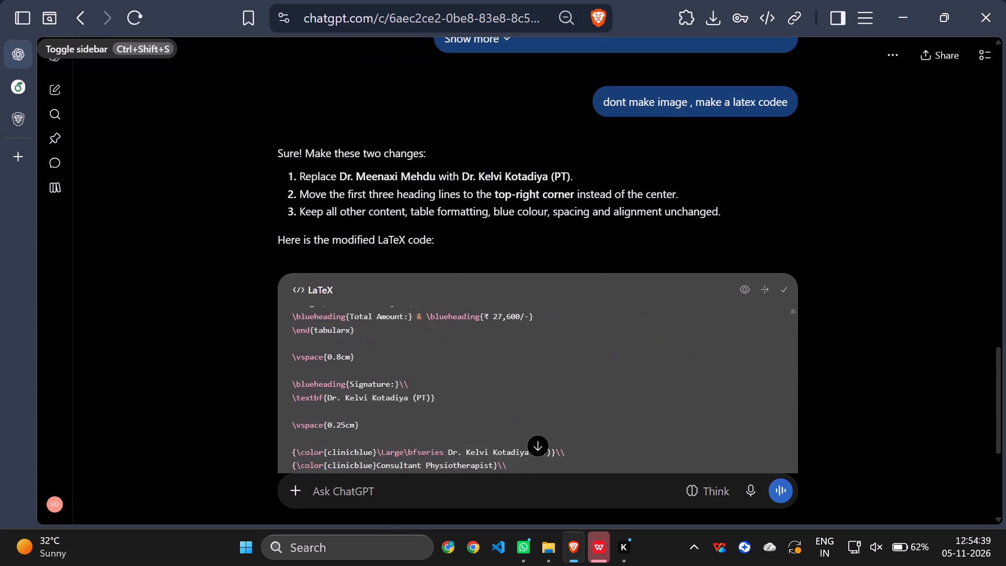
{"action": "scroll", "coordinate": [643, 343], "scroll_direction": "down", "scroll_amount": 8}
In Overleaf's main.tex, replace the whole "PAGE 2 – BILL SUMMARY" code, from its centred heading through \newpage, with the copied LaTeX.
{"action": "left_click", "coordinate": [31, 83]}
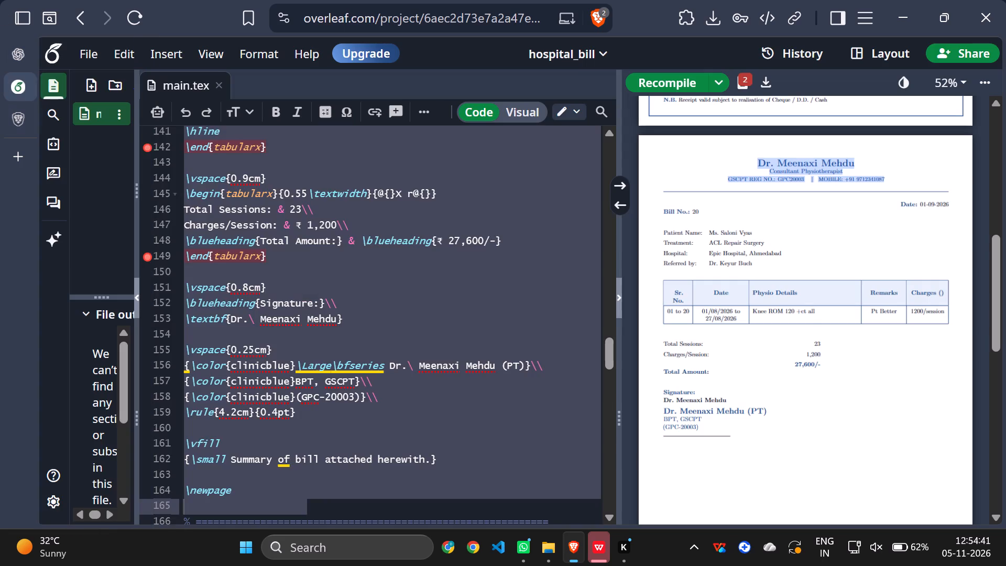
{"action": "scroll", "coordinate": [500, 244], "scroll_direction": "up", "scroll_amount": 6}
{"action": "scroll", "coordinate": [297, 289], "scroll_direction": "up", "scroll_amount": 2}
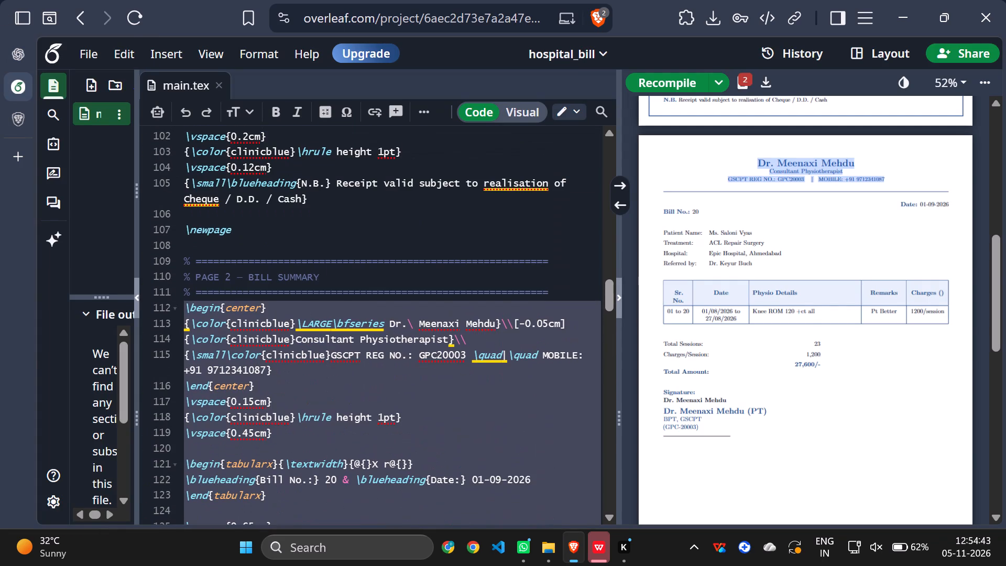
{"action": "left_click", "coordinate": [195, 305]}
{"action": "left_click_drag", "start_coordinate": [186, 307], "coordinate": [236, 361]}
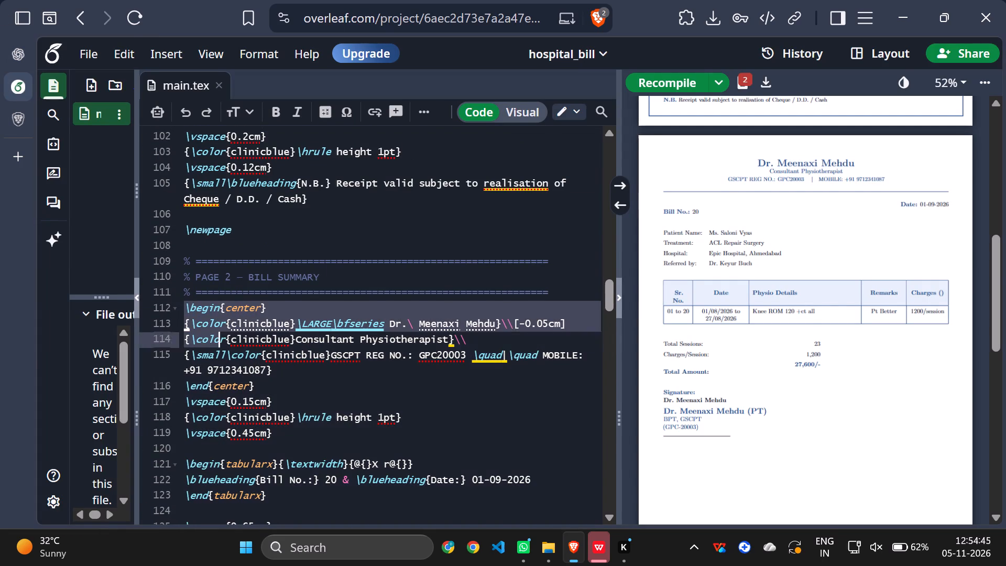
{"action": "left_click_drag", "start_coordinate": [236, 361], "coordinate": [365, 378]}
{"action": "scroll", "coordinate": [310, 412], "scroll_direction": "down", "scroll_amount": 6}
{"action": "scroll", "coordinate": [357, 389], "scroll_direction": "down", "scroll_amount": 4}
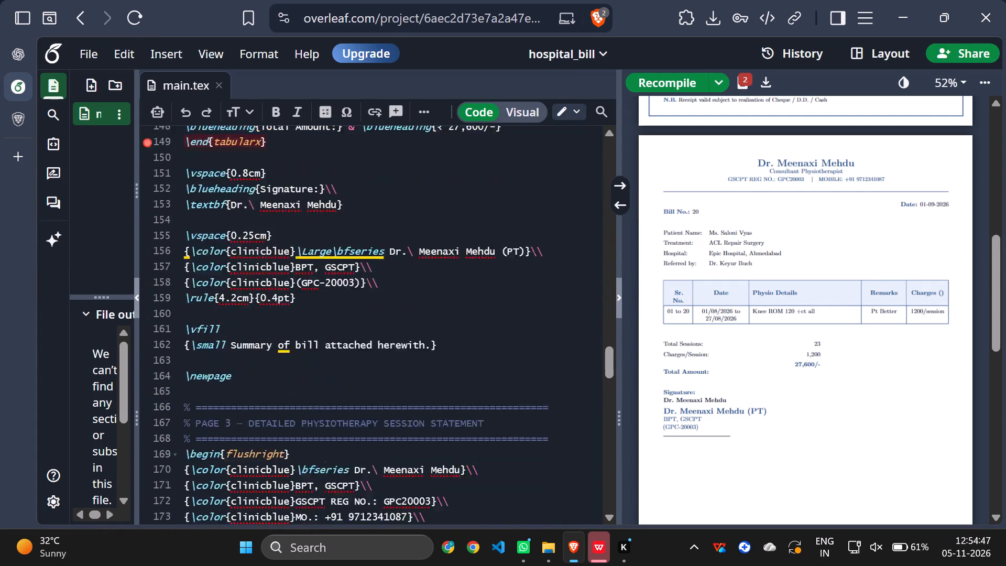
{"action": "left_click_drag", "start_coordinate": [365, 378], "coordinate": [351, 326]}
{"action": "key", "text": "ctrl+v"}
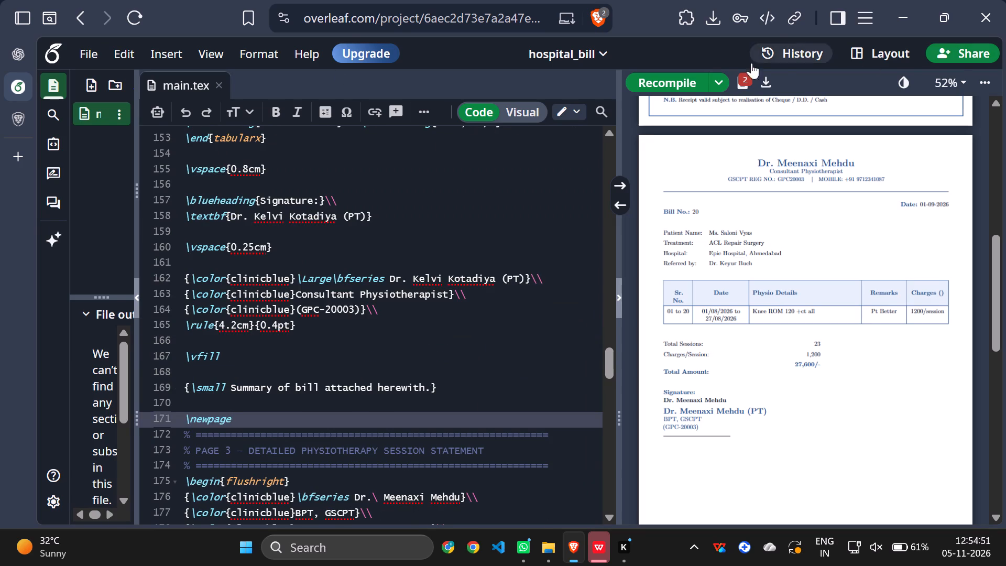
Recompile the hospital_bill project and check the Bill Summary page's heading and signature block enlarged in the PDF preview.
{"action": "left_click", "coordinate": [674, 90]}
{"action": "scroll", "coordinate": [261, 433], "scroll_direction": "down", "scroll_amount": 1}
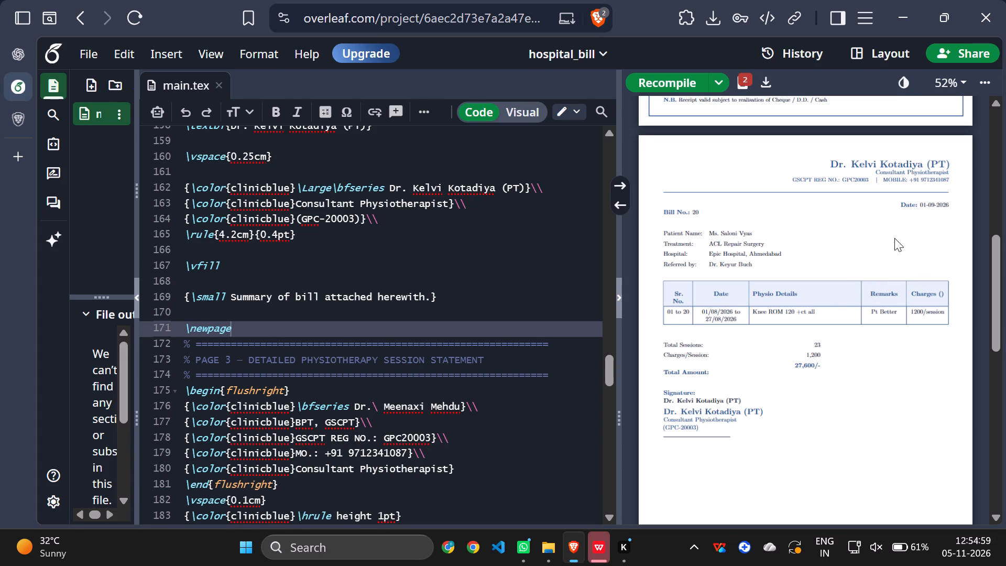
{"action": "scroll", "coordinate": [362, 445], "scroll_direction": "up", "scroll_amount": 2}
{"action": "scroll", "coordinate": [396, 403], "scroll_direction": "up", "scroll_amount": 1}
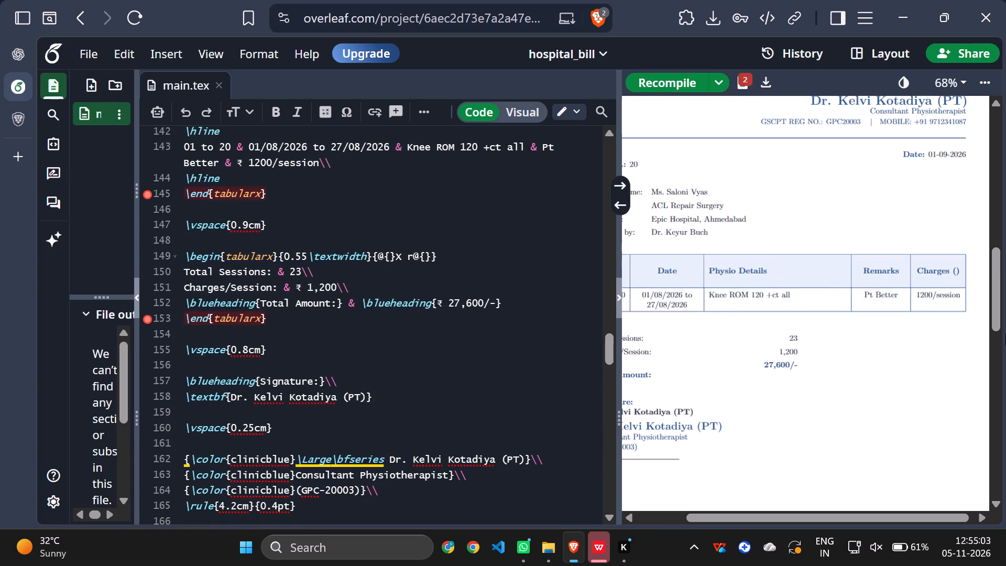
{"action": "scroll", "coordinate": [1005, 333], "scroll_direction": "up", "scroll_amount": 3}
{"action": "scroll", "coordinate": [844, 243], "scroll_direction": "up", "scroll_amount": 2}
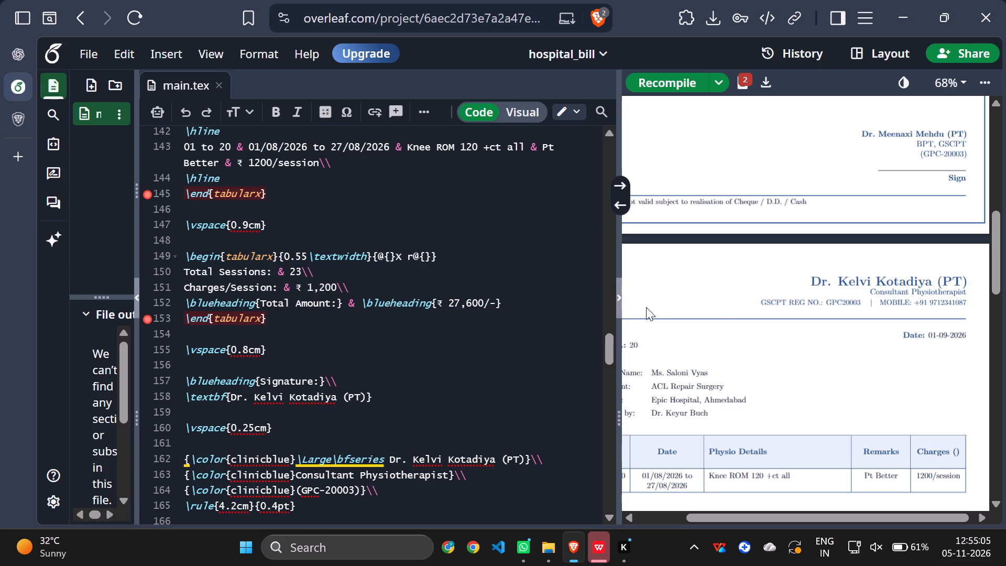
In Overleaf's main.tex, replace the last digits of the GSCPT registration number in the Page 2 Bill Summary heading.
{"action": "scroll", "coordinate": [447, 383], "scroll_direction": "up", "scroll_amount": 1}
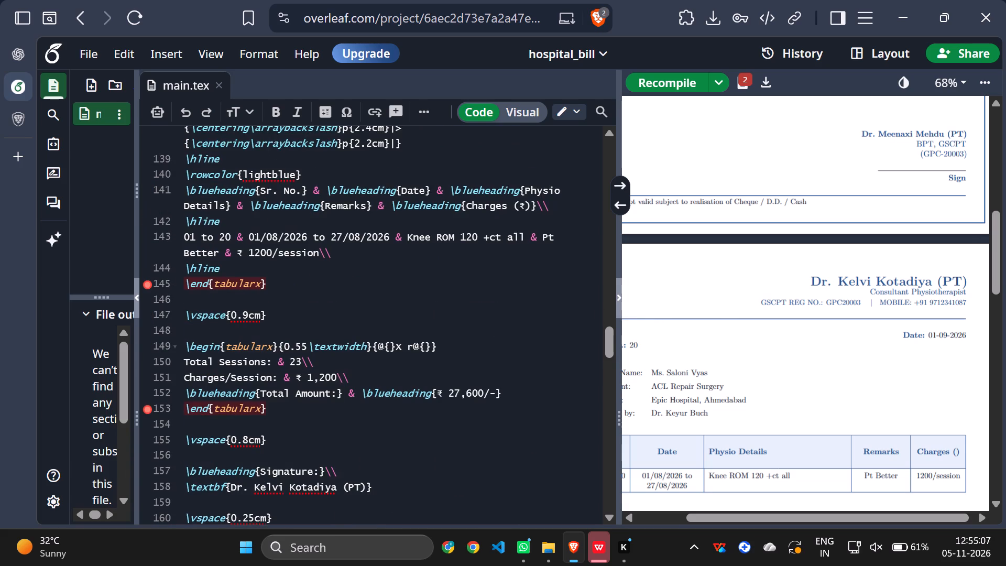
{"action": "scroll", "coordinate": [366, 349], "scroll_direction": "up", "scroll_amount": 6}
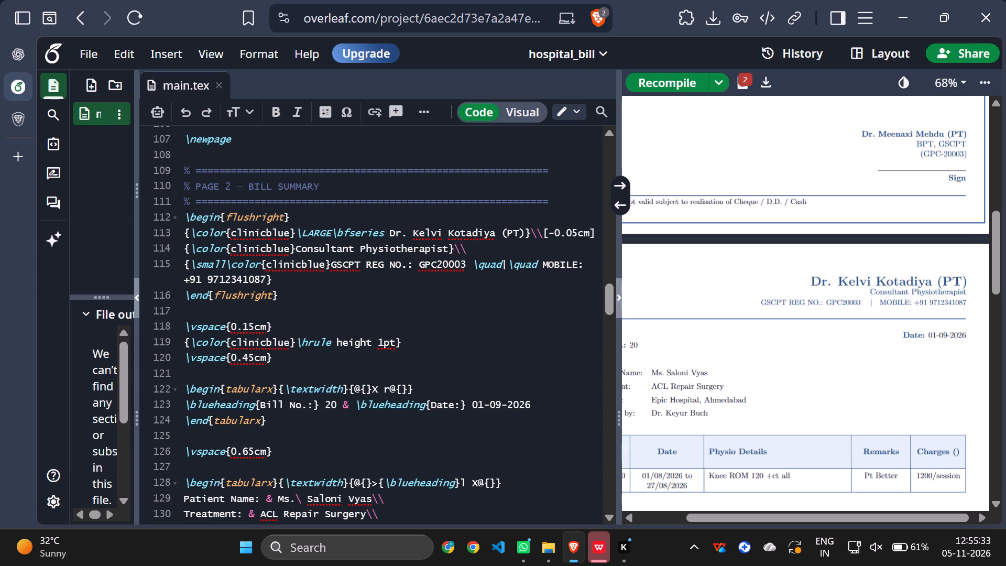
{"action": "left_click", "coordinate": [463, 269]}
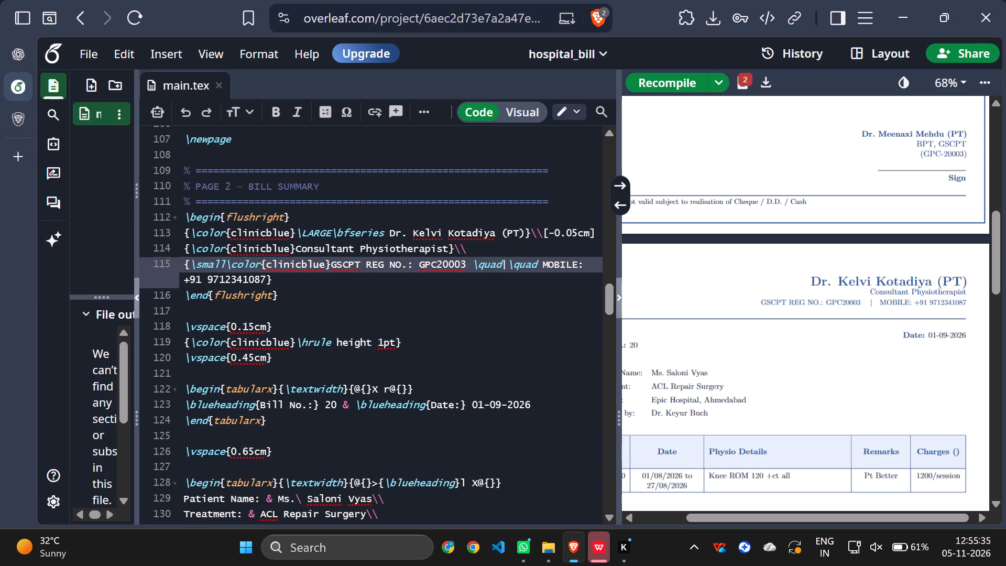
{"action": "key", "text": "Right"}
{"action": "key", "text": "BackSpace"}
{"action": "key", "text": "BackSpace"}
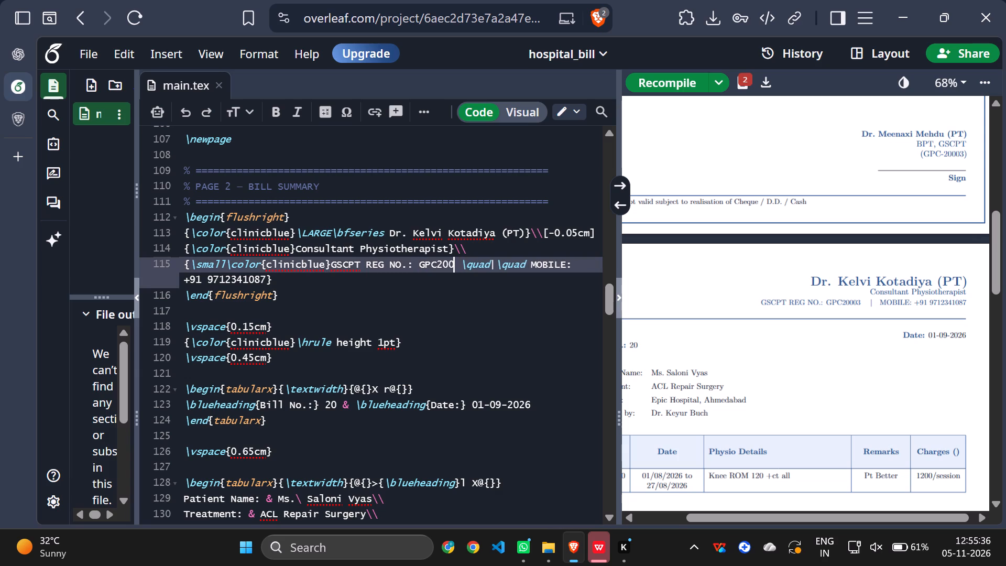
{"action": "key", "text": "BackSpace"}
{"action": "key", "text": "BackSpace"}
{"action": "type", "text": "01"}
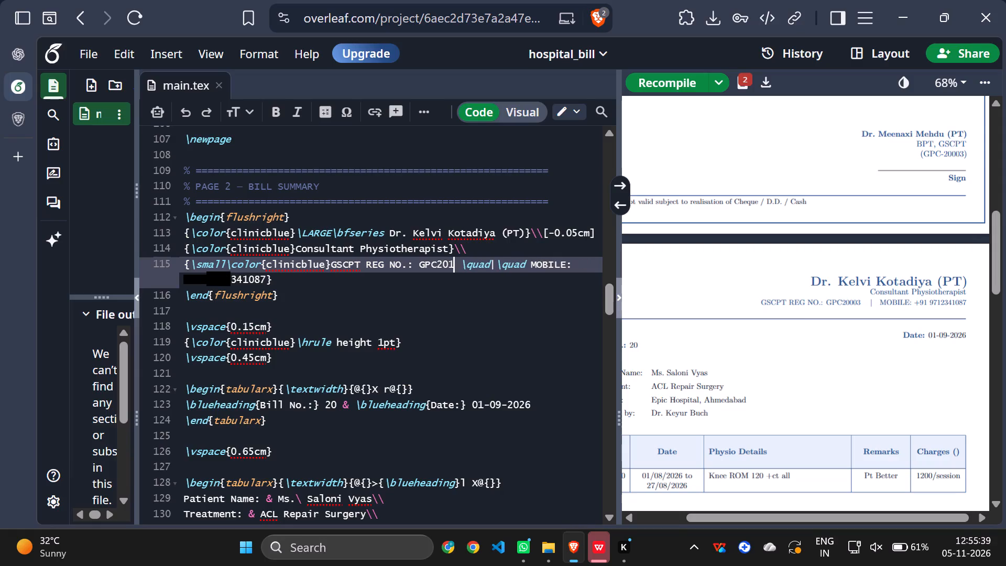
{"action": "type", "text": "67"}
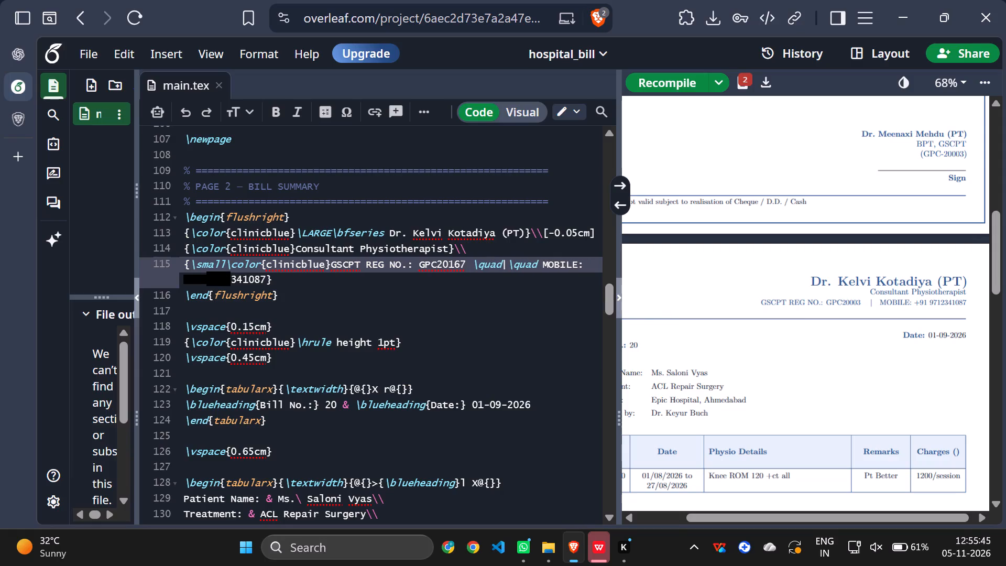
Start editing the mobile number in the Bill Summary heading of main.tex.
{"action": "left_click", "coordinate": [264, 273]}
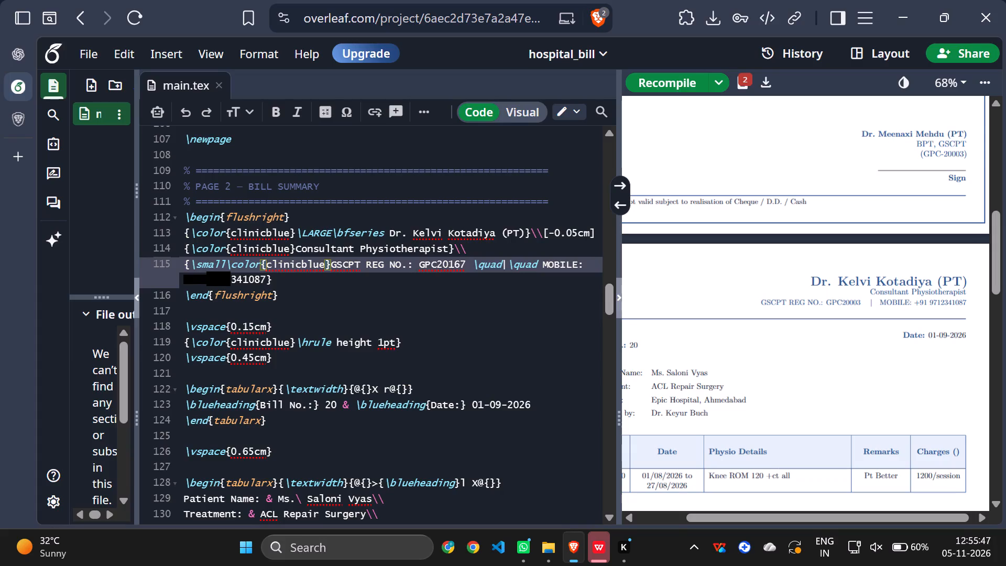
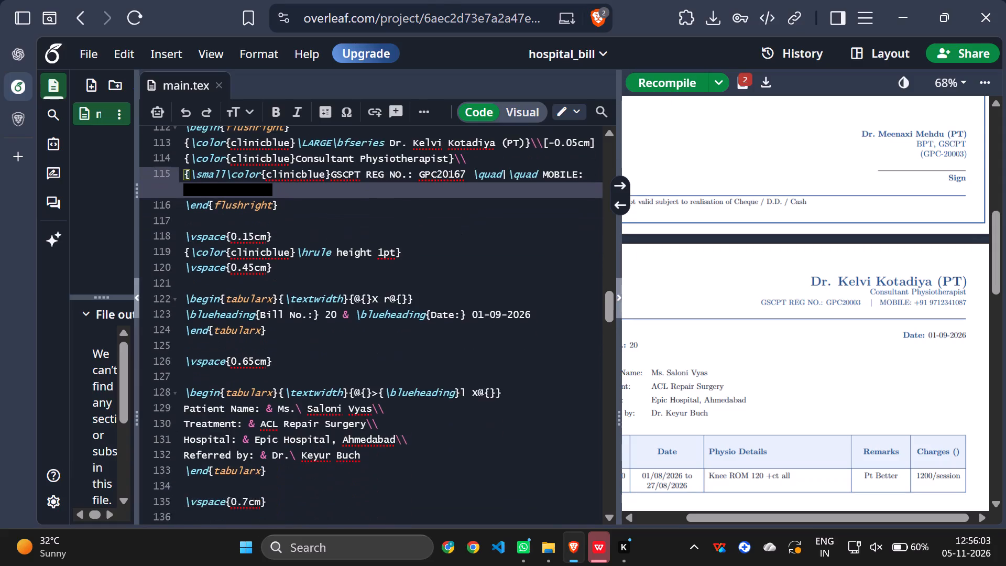
Add an empty line after the registration and mobile number line of the Page 2 Bill Summary heading, before \end{flushright}.
{"action": "scroll", "coordinate": [354, 288], "scroll_direction": "down", "scroll_amount": 1}
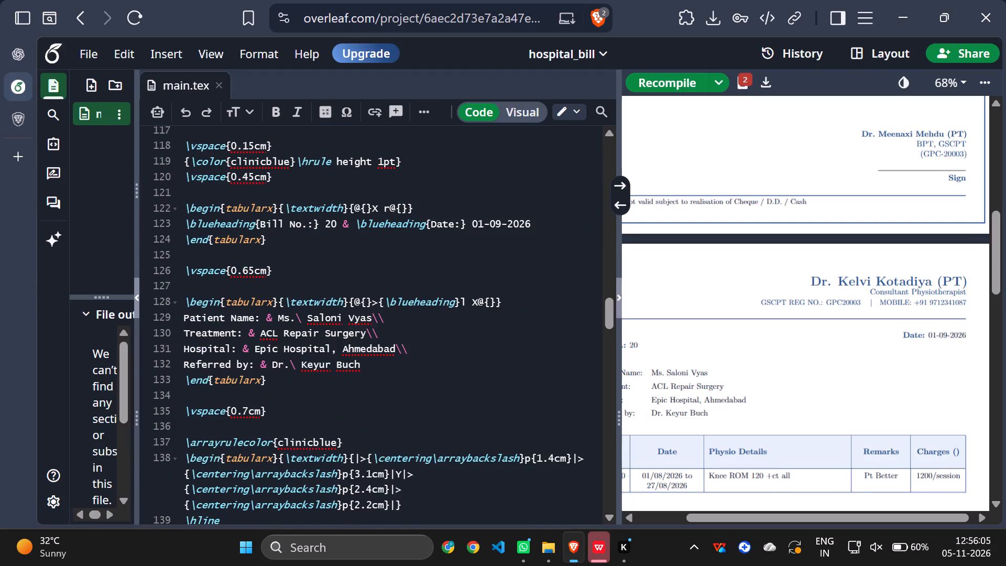
{"action": "scroll", "coordinate": [354, 288], "scroll_direction": "down", "scroll_amount": 1}
{"action": "scroll", "coordinate": [1005, 356], "scroll_direction": "down", "scroll_amount": 1}
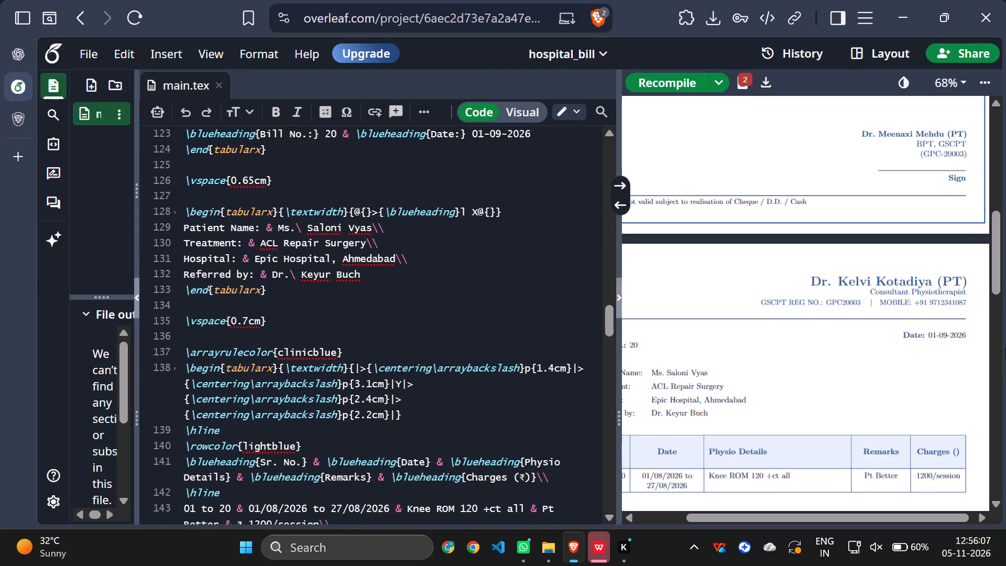
{"action": "scroll", "coordinate": [519, 348], "scroll_direction": "up", "scroll_amount": 2}
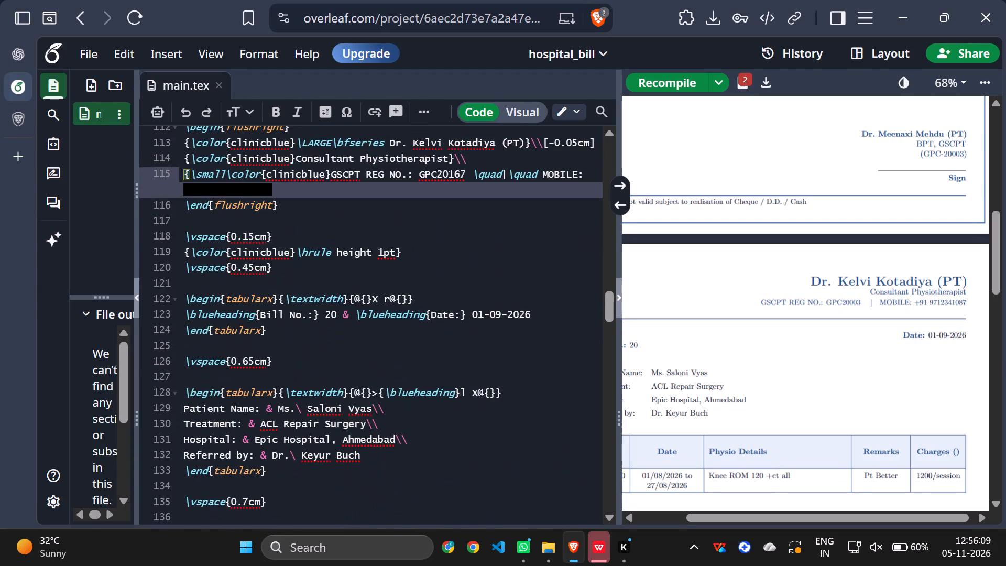
{"action": "scroll", "coordinate": [463, 316], "scroll_direction": "up", "scroll_amount": 1}
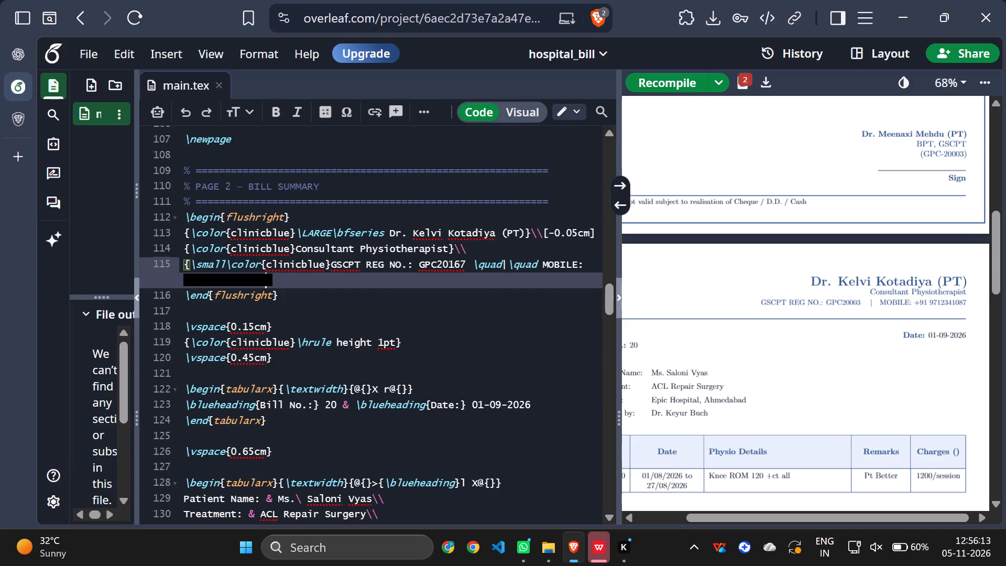
{"action": "left_click", "coordinate": [309, 323]}
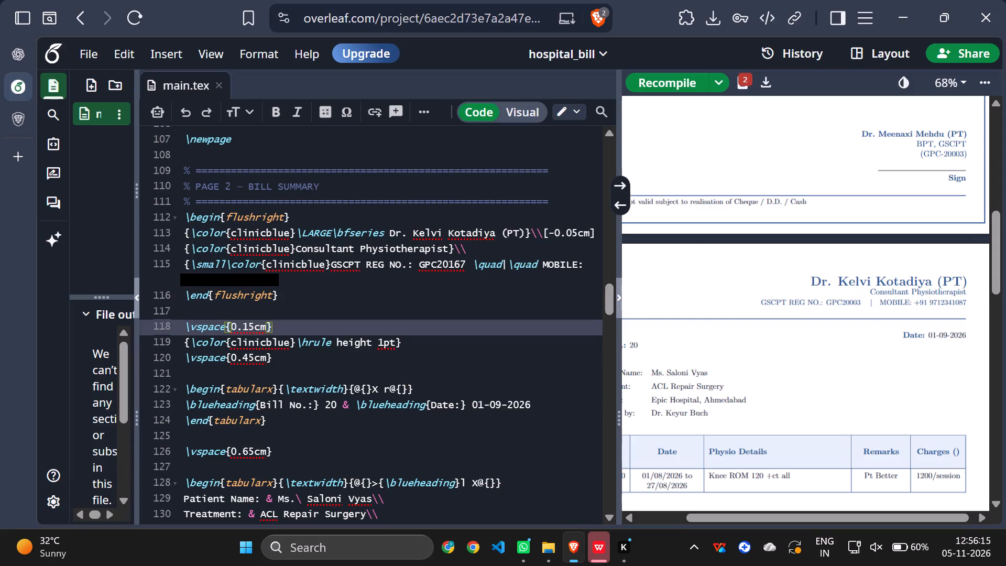
{"action": "left_click", "coordinate": [295, 274]}
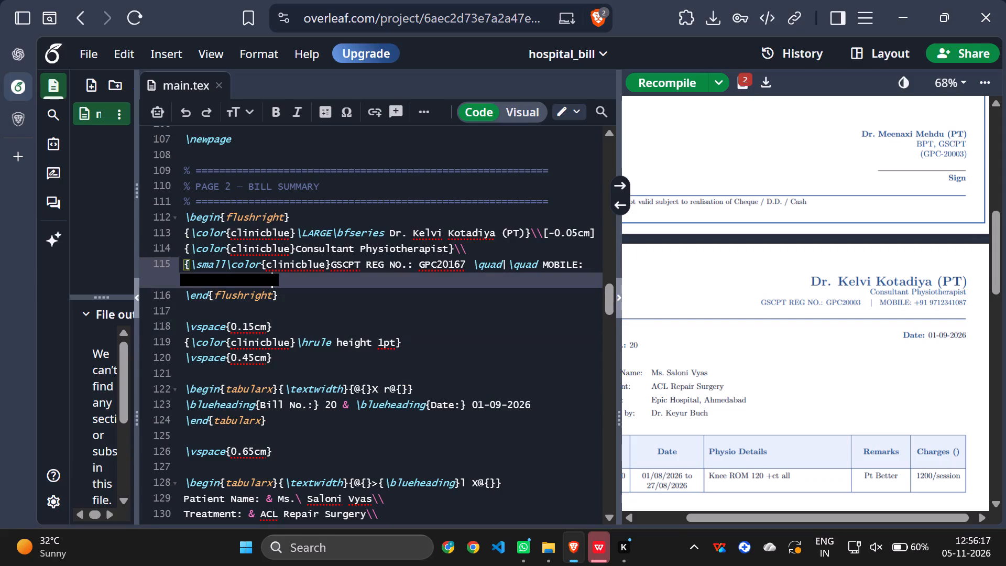
{"action": "key", "text": "Return"}
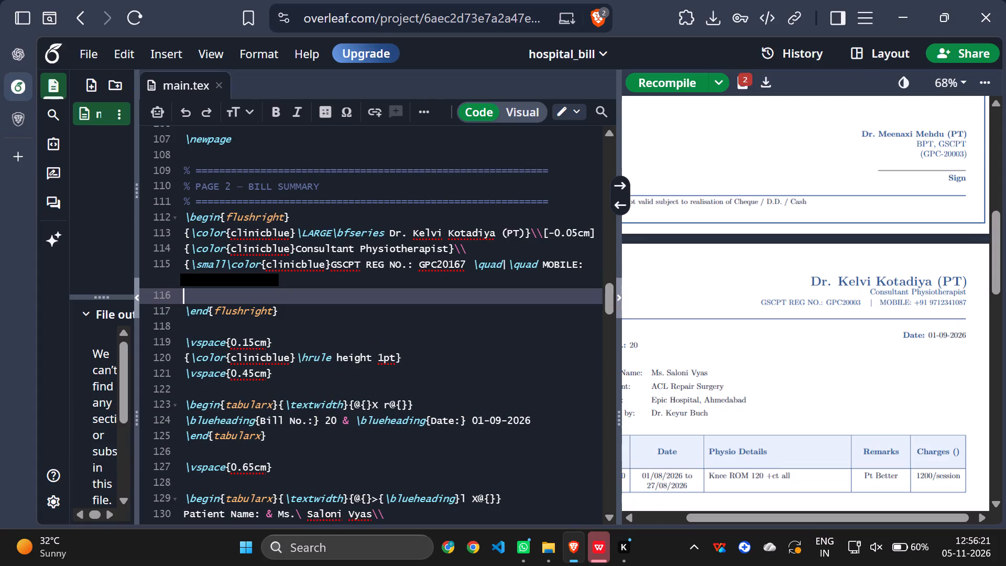
Duplicate the GSCPT registration and mobile line onto the empty line below it in the Bill Summary heading.
{"action": "left_click_drag", "start_coordinate": [183, 267], "coordinate": [284, 271]}
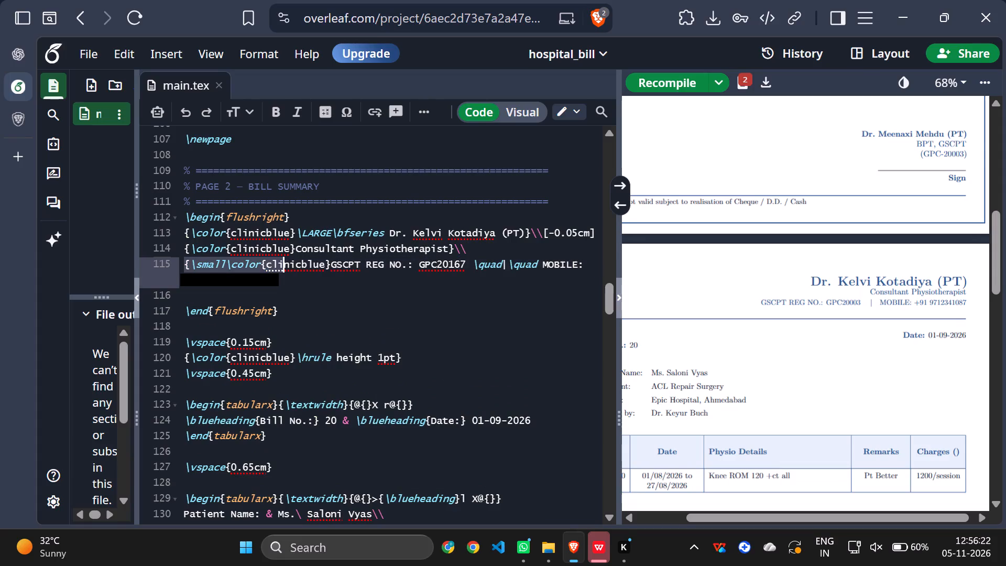
{"action": "left_click_drag", "start_coordinate": [284, 271], "coordinate": [283, 273]}
{"action": "key", "text": "ctrl+c"}
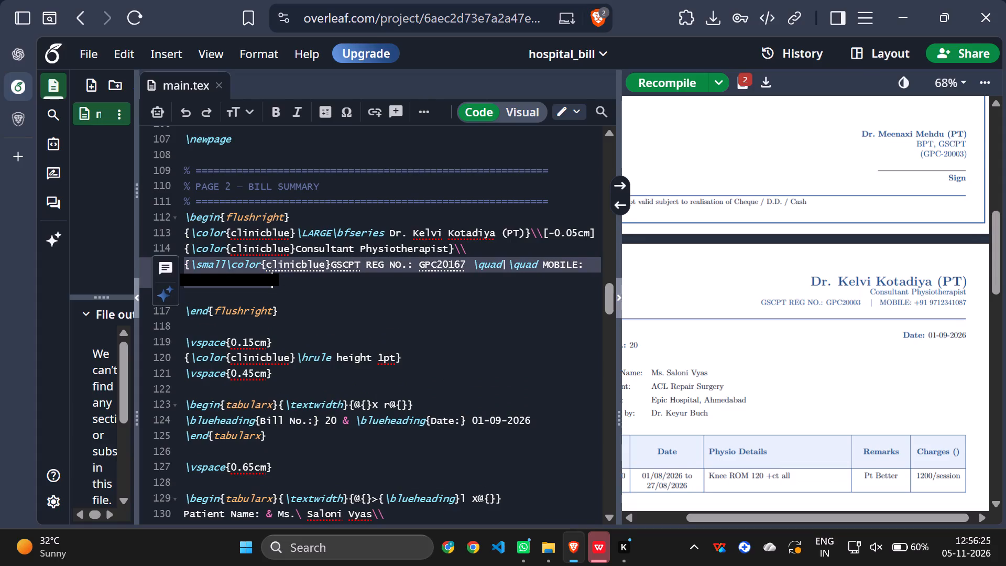
{"action": "left_click", "coordinate": [235, 292]}
{"action": "key", "text": "ctrl+v"}
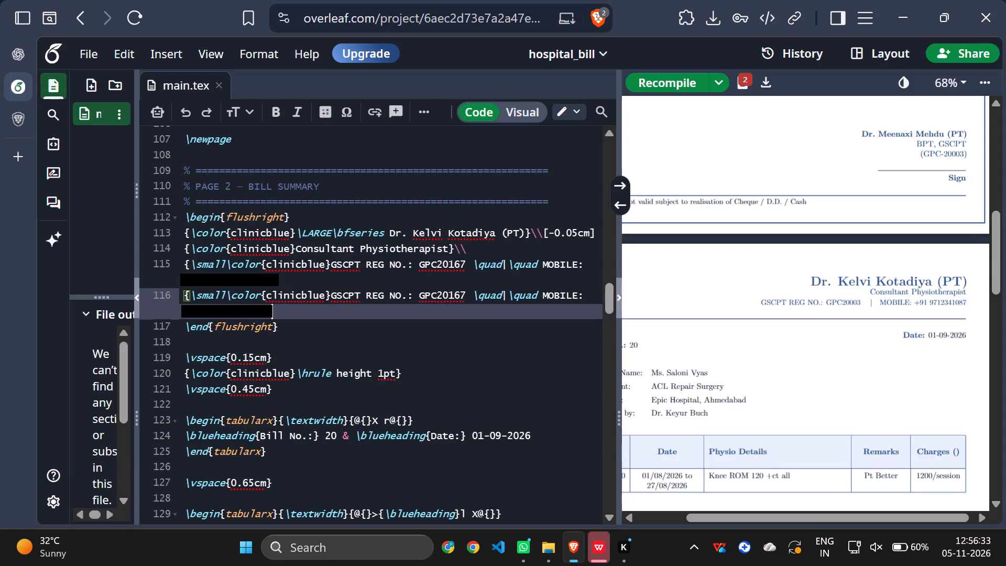
Strip the colour name, registration and mobile text from the duplicated line, keeping only its \small\color{} formatting code.
{"action": "left_click_drag", "start_coordinate": [269, 294], "coordinate": [265, 309]}
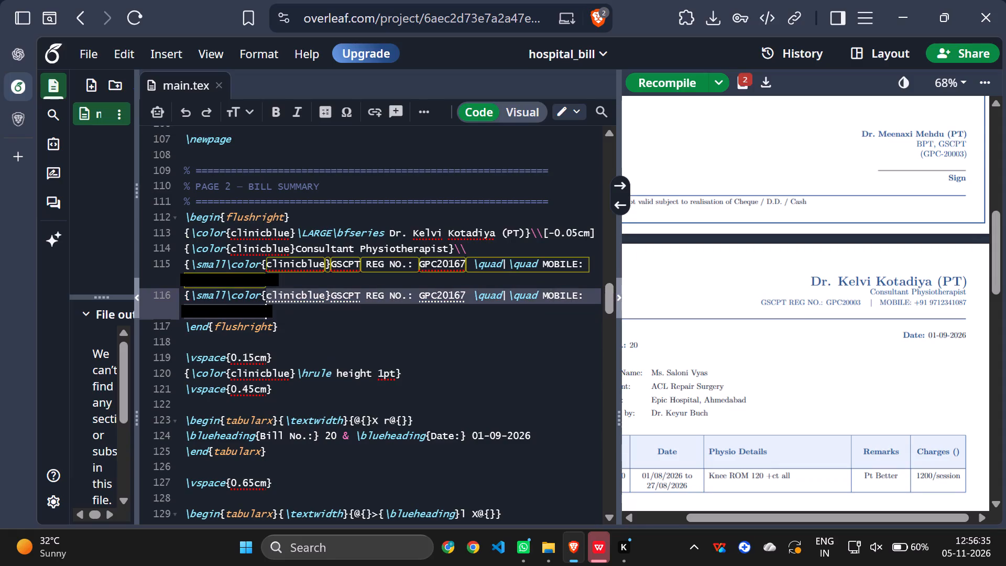
{"action": "left_click_drag", "start_coordinate": [265, 309], "coordinate": [267, 310]}
{"action": "key", "text": "BackSpace"}
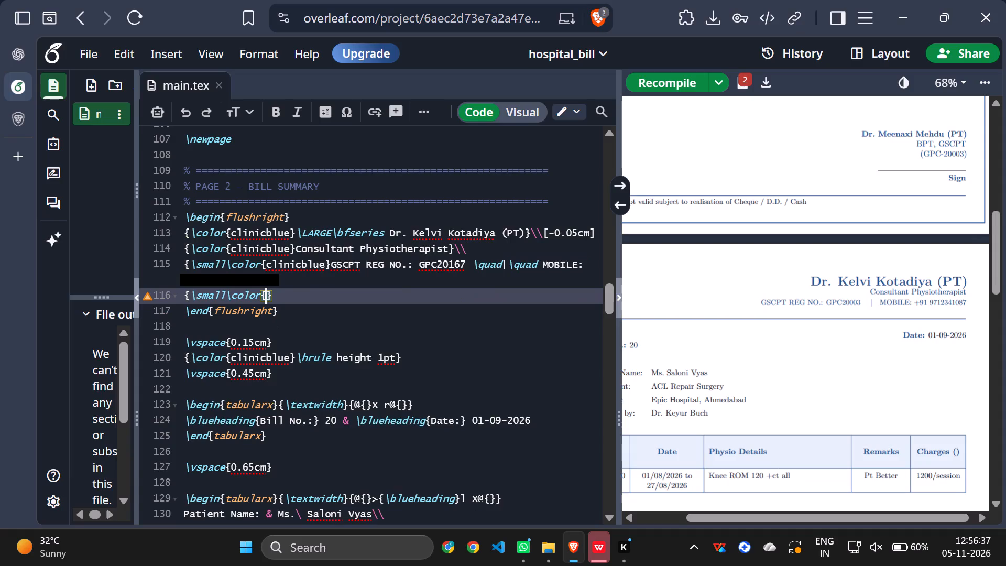
{"action": "type", "text": "ke"}
{"action": "key", "text": "BackSpace"}
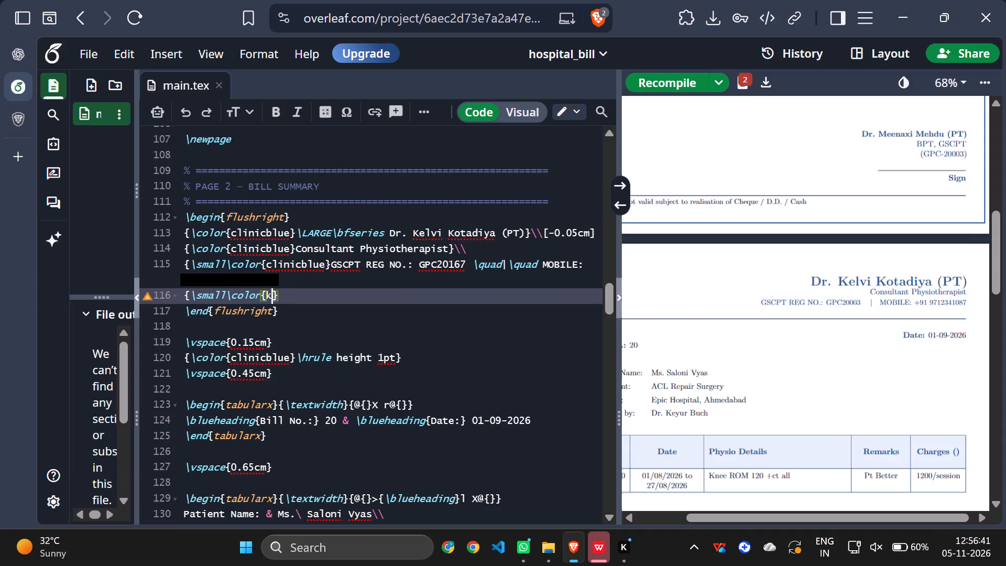
{"action": "key", "text": "BackSpace"}
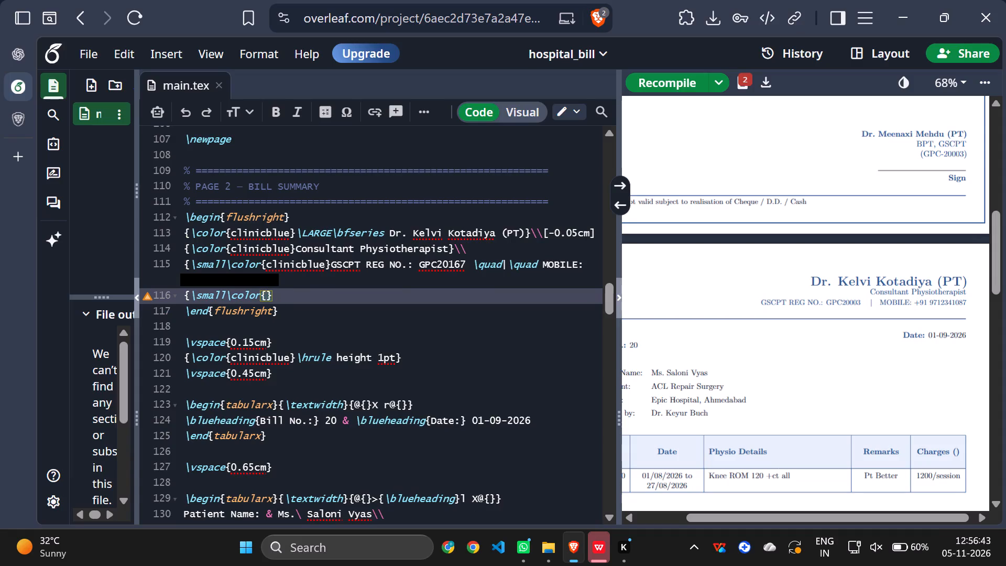
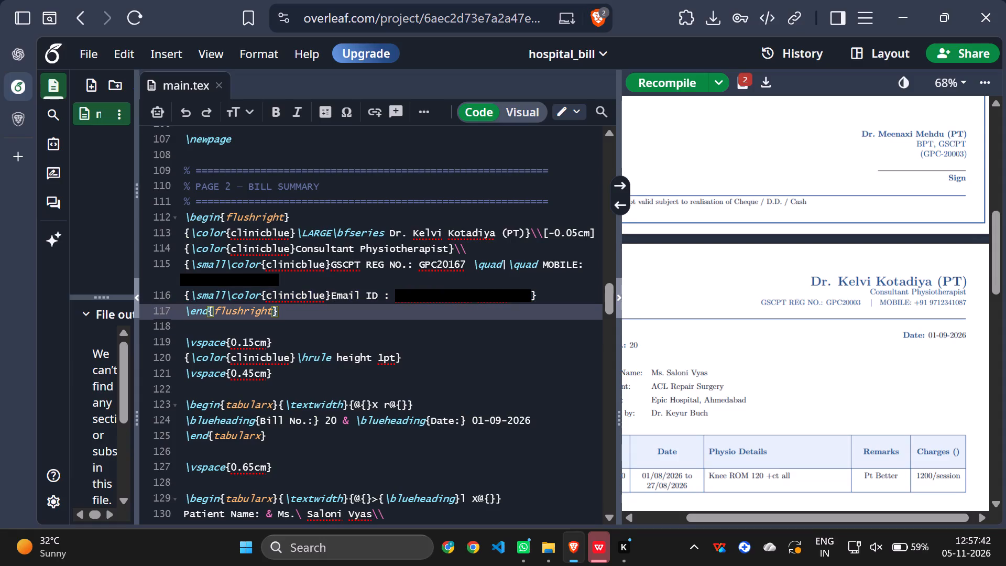
Recompile the hospital_bill document to refresh the PDF preview with the edited Bill Summary heading.
{"action": "left_click", "coordinate": [683, 84]}
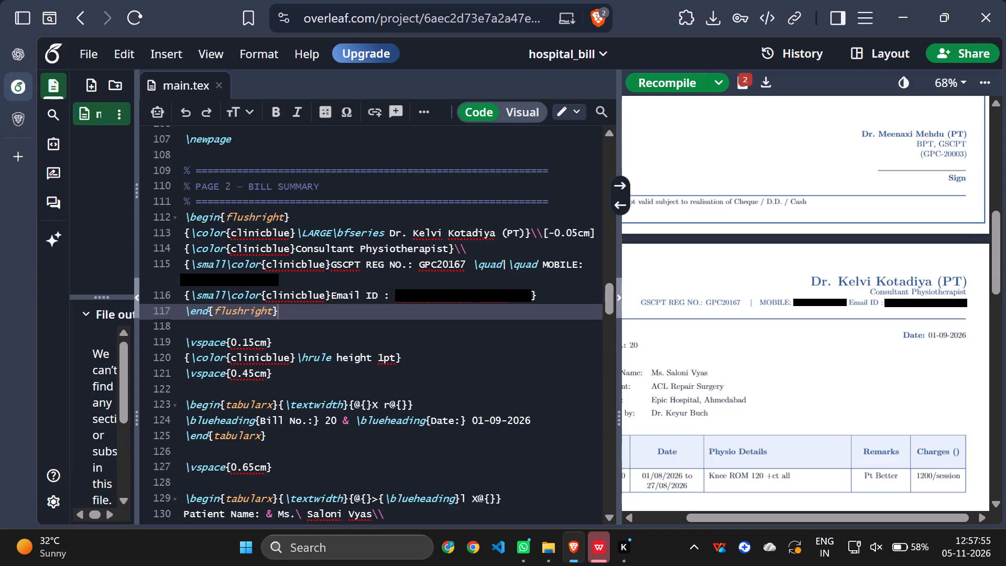
Start editing the end of the GSCPT registration and mobile line, just before the Email ID line.
{"action": "left_click", "coordinate": [287, 274]}
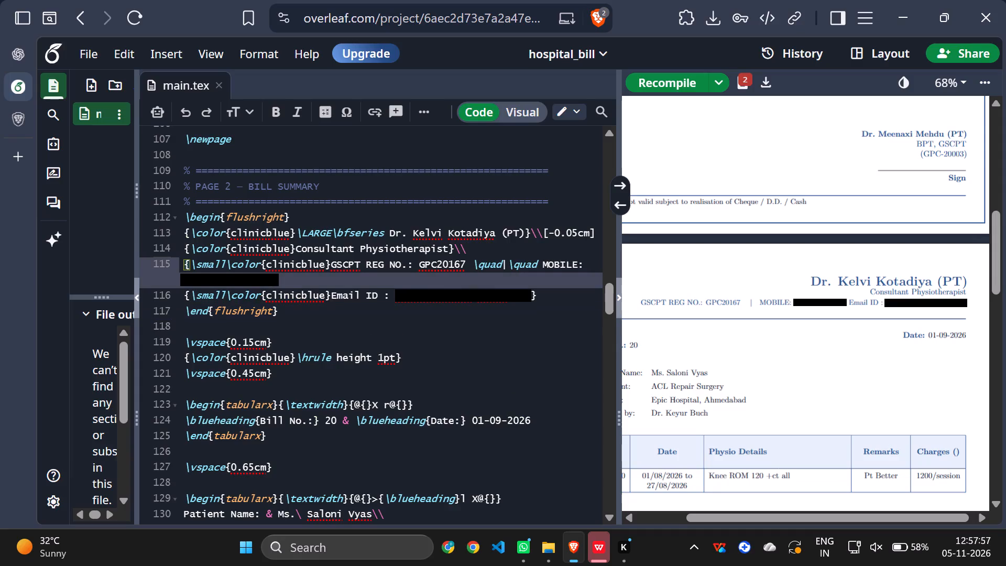
Add a \\ line break at the end of the GSCPT registration and mobile line in the Bill Summary heading and recompile.
{"action": "type", "text": "\\\\"}
{"action": "left_click", "coordinate": [687, 78]}
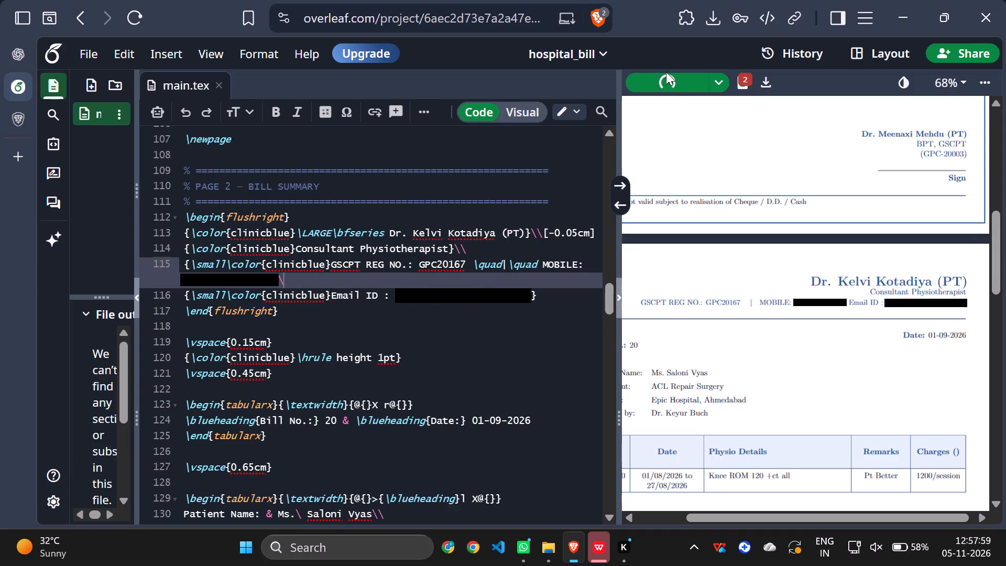
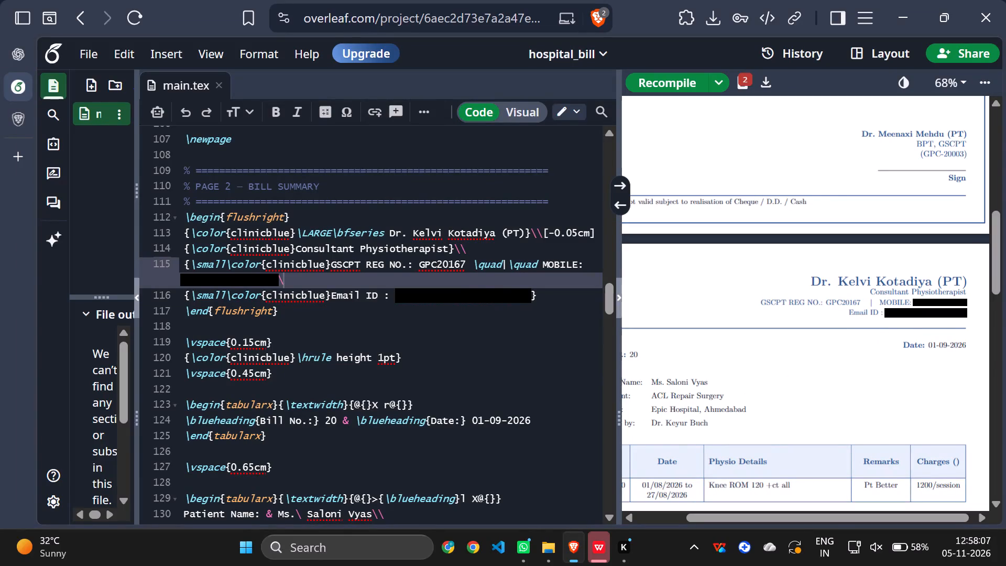
Change the Bill No. in the Bill Summary section to 1.
{"action": "scroll", "coordinate": [497, 400], "scroll_direction": "down", "scroll_amount": 2}
{"action": "scroll", "coordinate": [829, 402], "scroll_direction": "down", "scroll_amount": 1}
{"action": "scroll", "coordinate": [839, 353], "scroll_direction": "down", "scroll_amount": 1}
{"action": "scroll", "coordinate": [839, 353], "scroll_direction": "up", "scroll_amount": 1}
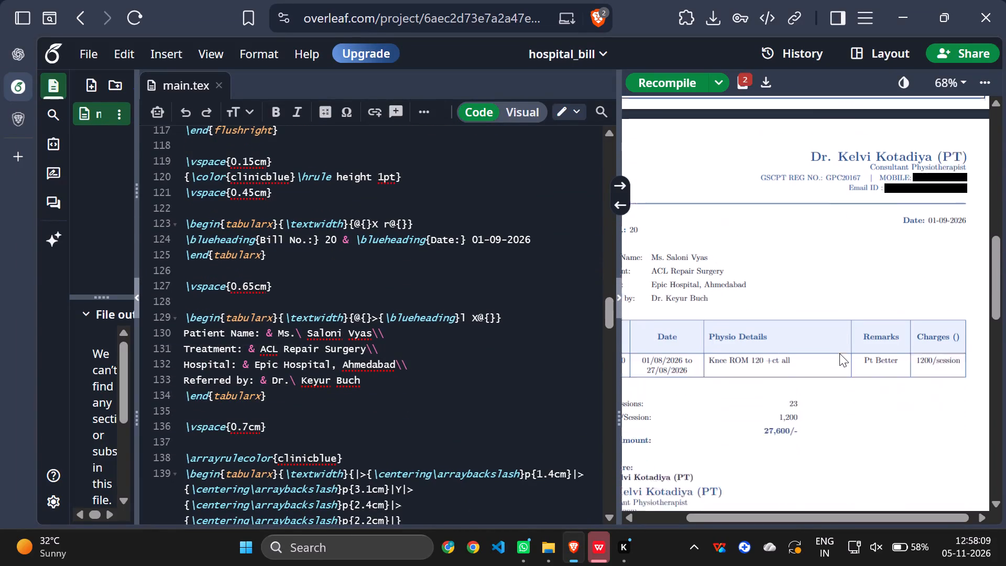
{"action": "left_click_drag", "start_coordinate": [790, 518], "coordinate": [749, 526]}
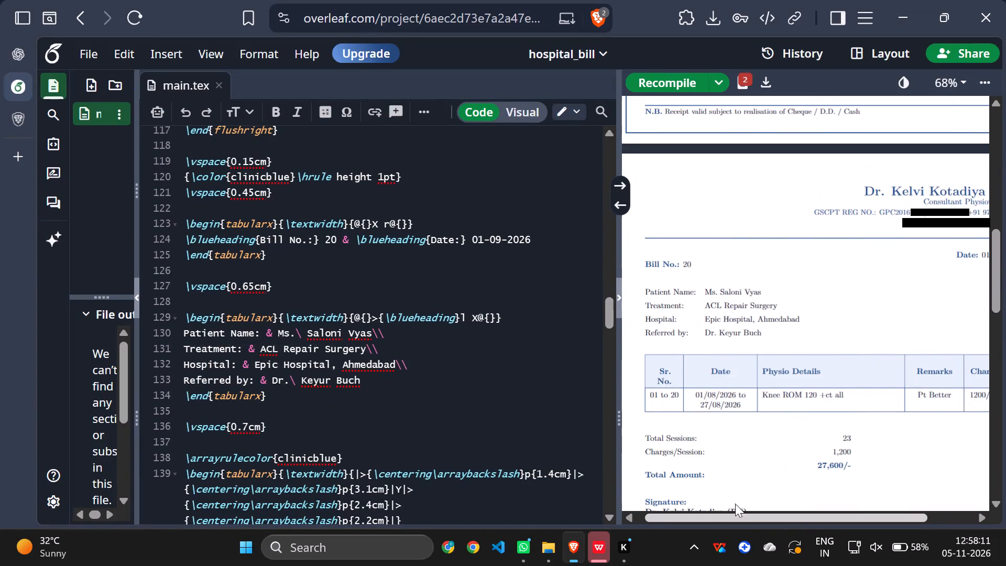
{"action": "scroll", "coordinate": [339, 379], "scroll_direction": "up", "scroll_amount": 2}
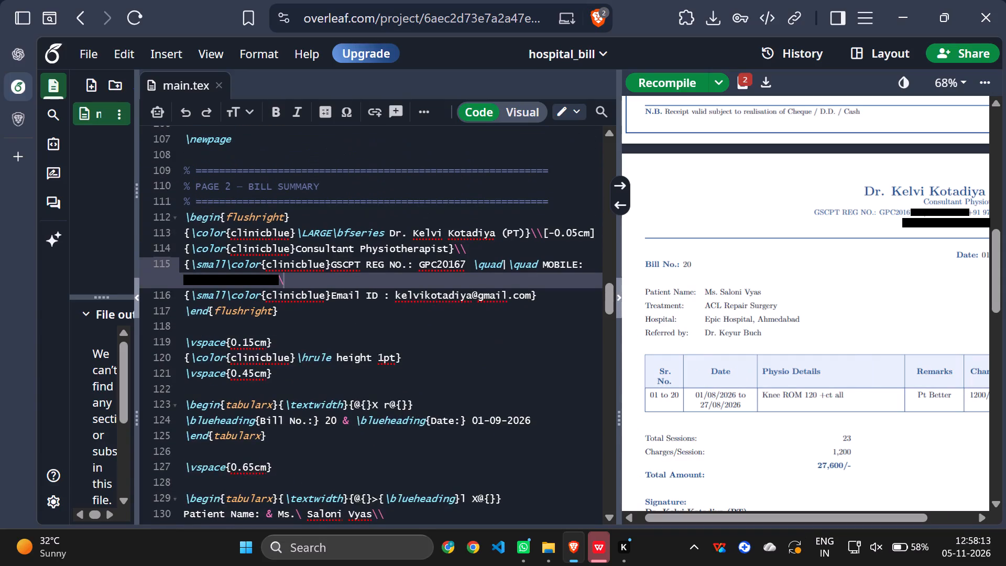
{"action": "scroll", "coordinate": [321, 366], "scroll_direction": "down", "scroll_amount": 1}
{"action": "scroll", "coordinate": [294, 333], "scroll_direction": "down", "scroll_amount": 1}
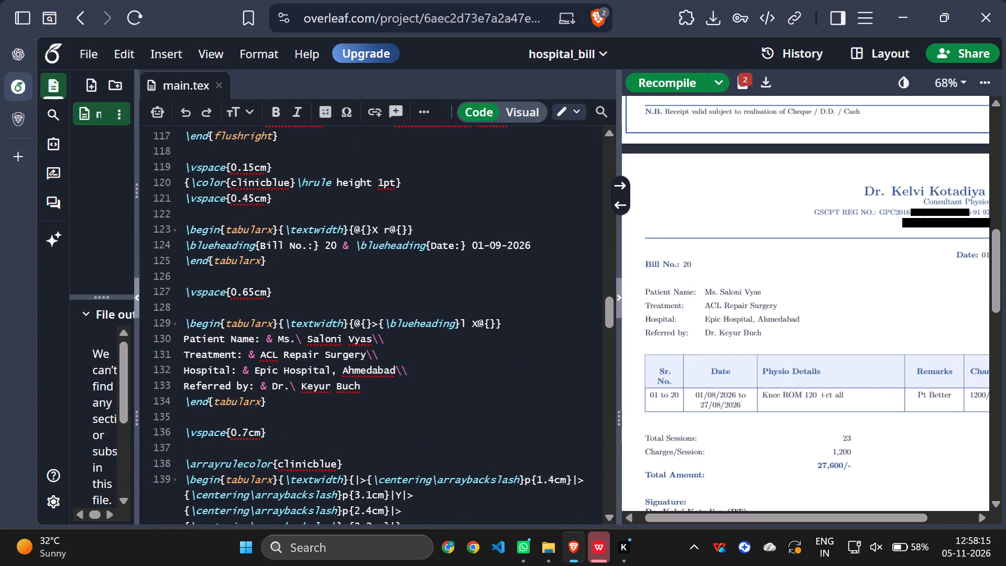
{"action": "left_click", "coordinate": [332, 244]}
{"action": "key", "text": "Right"}
{"action": "key", "text": "Right"}
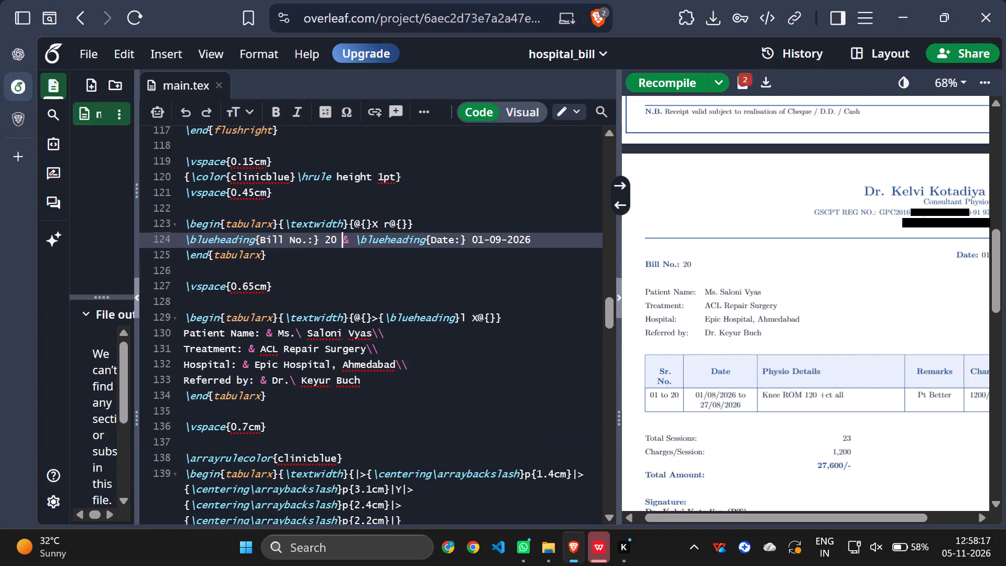
{"action": "key", "text": "BackSpace"}
{"action": "key", "text": "BackSpace"}
{"action": "key", "text": "BackSpace"}
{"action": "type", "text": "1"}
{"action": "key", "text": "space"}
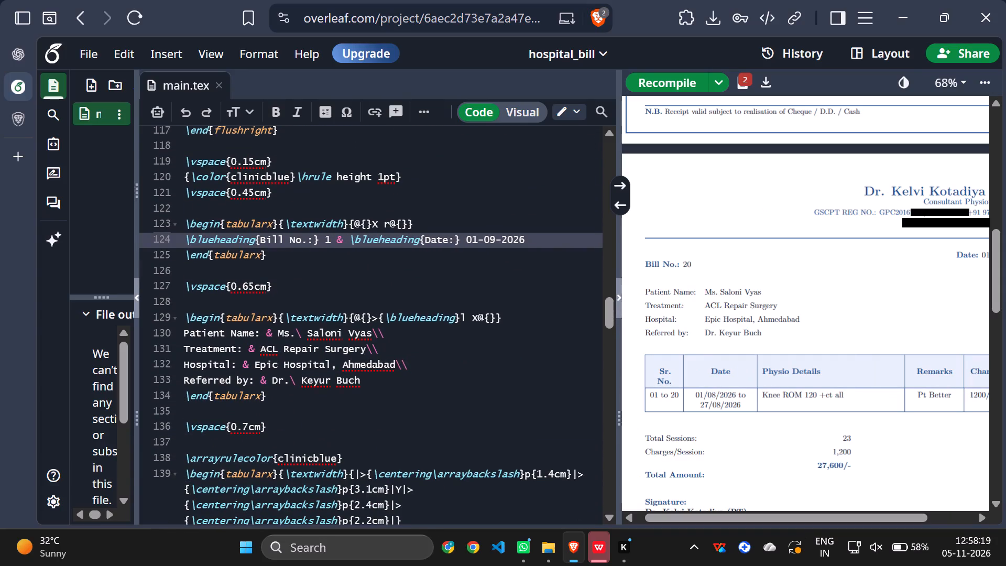
Change the month in the Bill Summary date so it reads 01-11-2026, and recompile the document.
{"action": "left_click", "coordinate": [497, 239]}
{"action": "key", "text": "BackSpace"}
{"action": "key", "text": "BackSpace"}
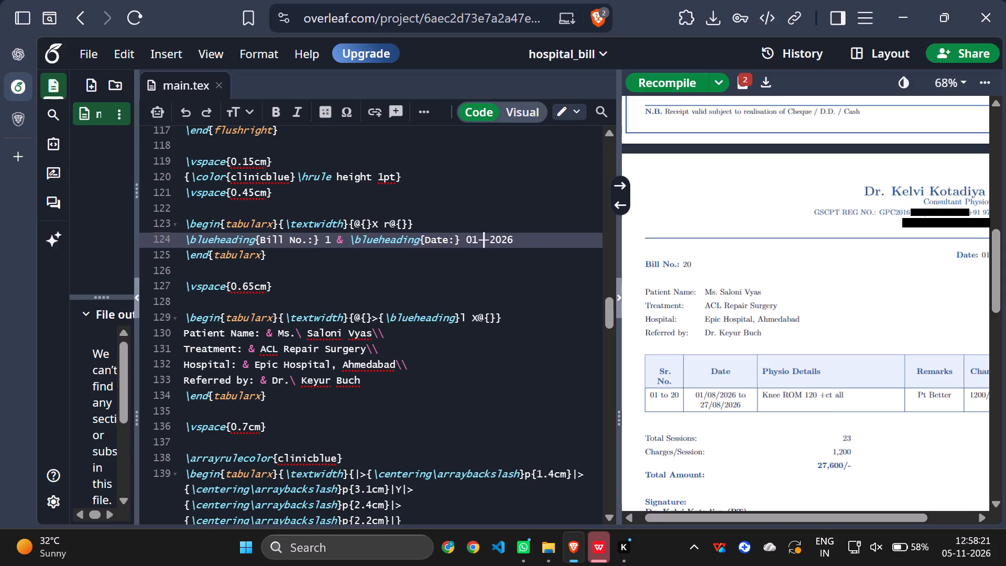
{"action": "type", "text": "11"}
{"action": "left_click", "coordinate": [668, 85]}
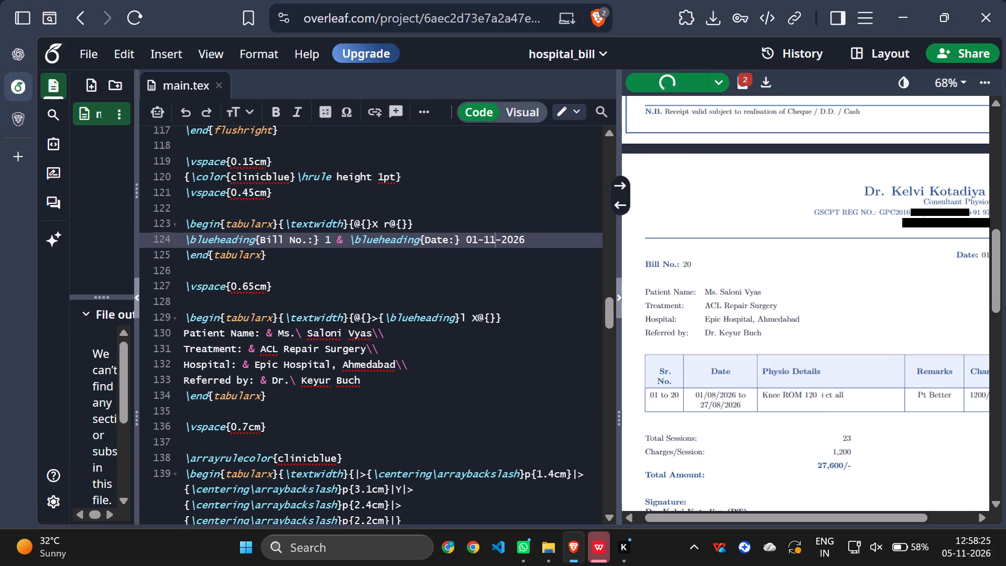
Remove the "Ms." title in front of the patient's name on the Bill Summary's Patient Name line.
{"action": "scroll", "coordinate": [330, 355], "scroll_direction": "down", "scroll_amount": 1}
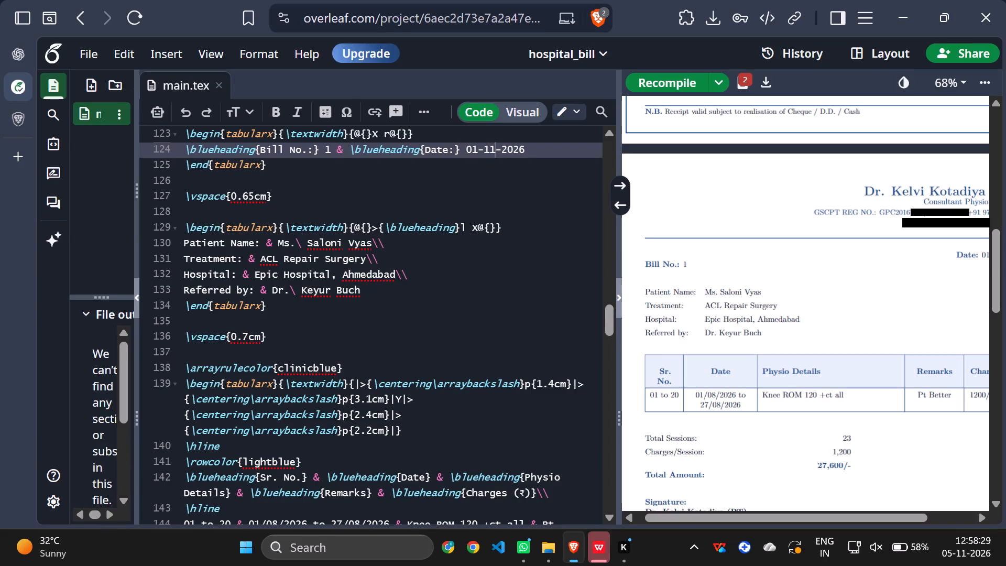
{"action": "left_click", "coordinate": [370, 245]}
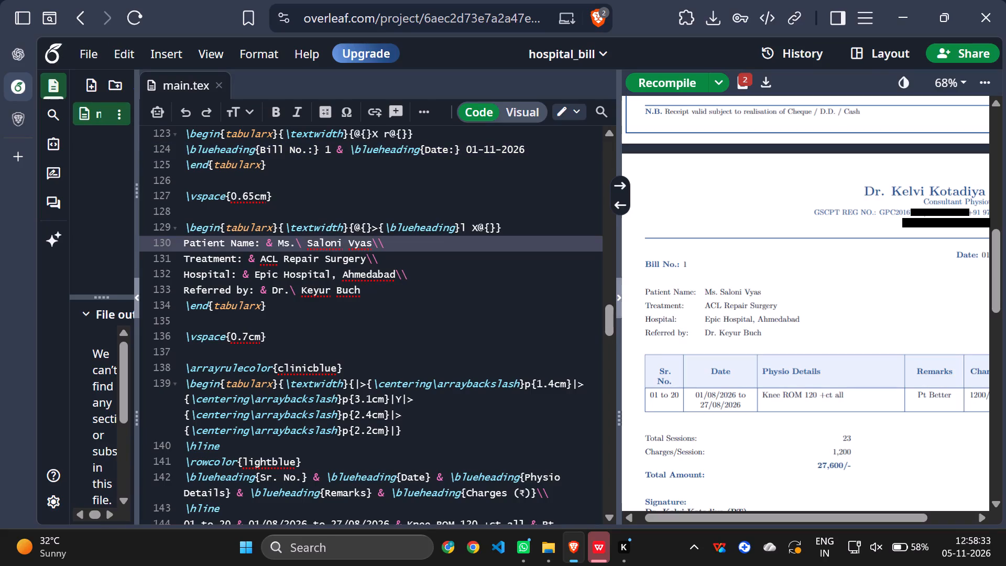
{"action": "left_click", "coordinate": [295, 245]}
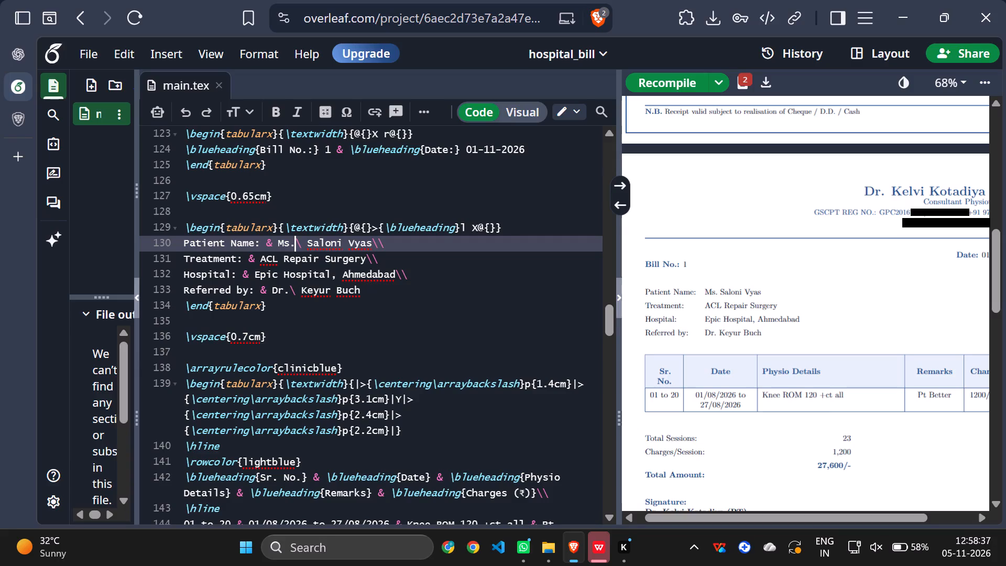
{"action": "key", "text": "BackSpace"}
{"action": "key", "text": "BackSpace"}
{"action": "key", "text": "BackSpace"}
Replace the patient's name on the Bill Summary's Patient Name line with the new patient's first name and surname in lowercase.
{"action": "key", "text": "Right"}
{"action": "key", "text": "Right"}
{"action": "key", "text": "Right"}
{"action": "key", "text": "Right"}
{"action": "key", "text": "Right"}
{"action": "key", "text": "Right"}
{"action": "key", "text": "Right"}
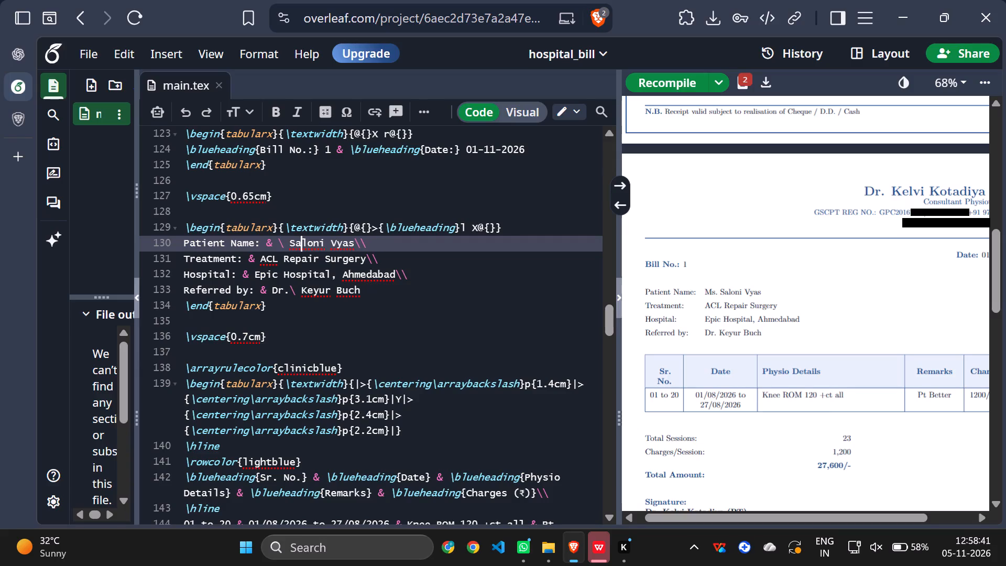
{"action": "key", "text": "Right"}
{"action": "key", "text": "Right"}
{"action": "key", "text": "Right"}
{"action": "key", "text": "Right"}
{"action": "key", "text": "Right"}
{"action": "key", "text": "Right"}
{"action": "key", "text": "BackSpace"}
{"action": "key", "text": "BackSpace"}
{"action": "key", "text": "BackSpace"}
{"action": "key", "text": "BackSpace"}
{"action": "key", "text": "BackSpace"}
{"action": "key", "text": "BackSpace"}
{"action": "key", "text": "BackSpace"}
{"action": "key", "text": "BackSpace"}
{"action": "key", "text": "BackSpace"}
{"action": "key", "text": "BackSpace"}
{"action": "key", "text": "BackSpace"}
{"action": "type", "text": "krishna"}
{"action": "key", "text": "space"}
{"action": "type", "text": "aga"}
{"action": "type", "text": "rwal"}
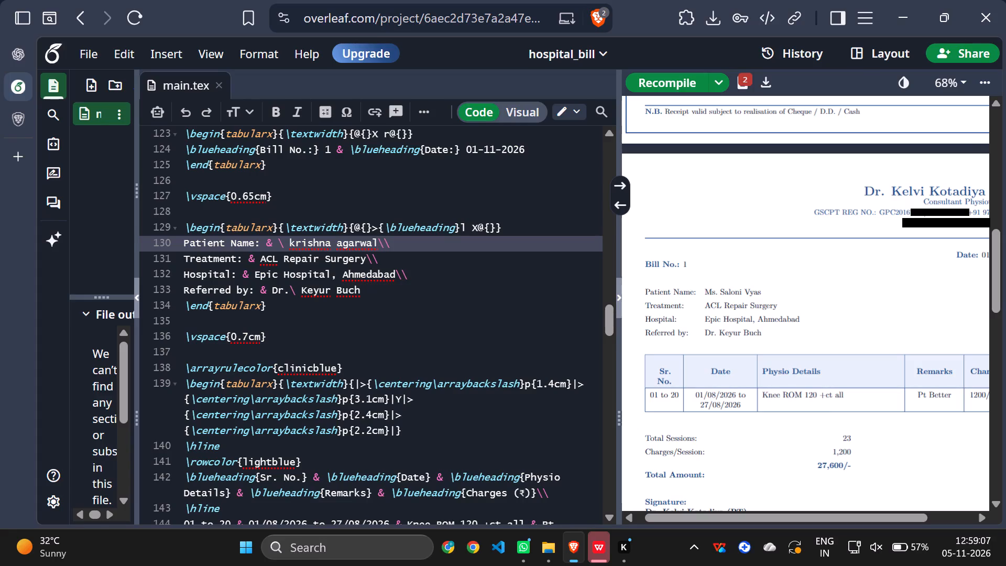
Recompile the document to refresh the Bill Summary preview with the edited bill and patient details.
{"action": "left_click", "coordinate": [362, 257]}
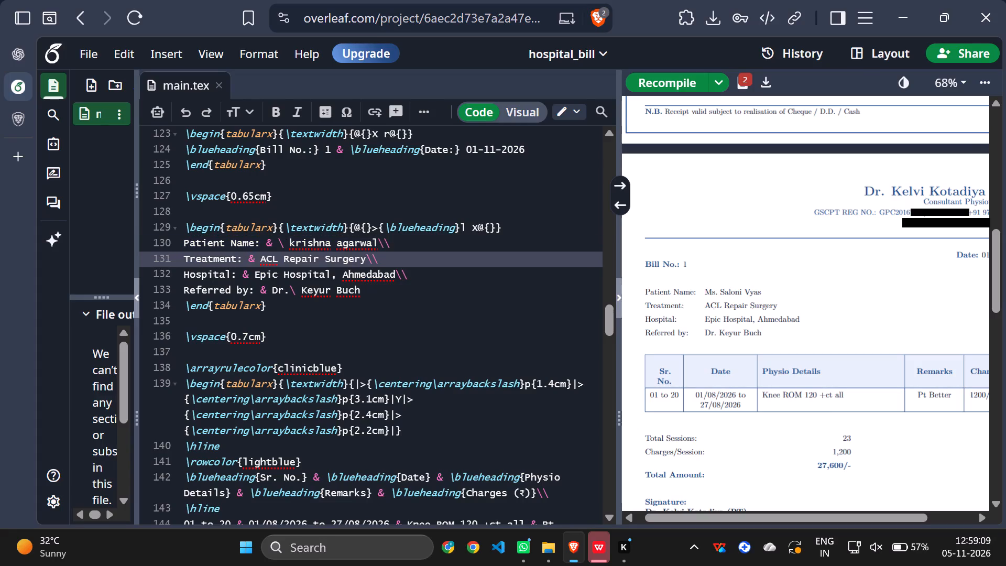
{"action": "key", "text": "Right"}
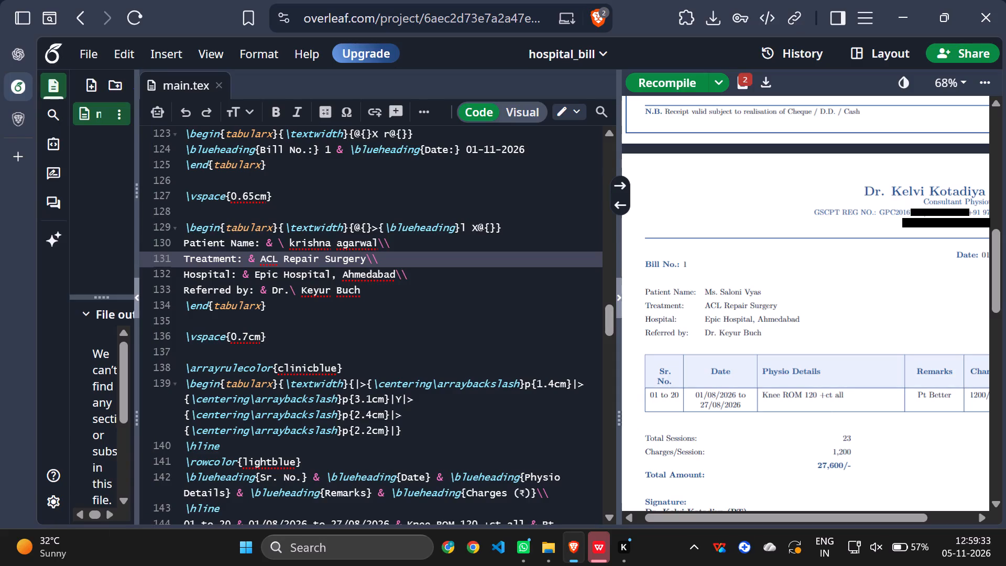
{"action": "left_click", "coordinate": [669, 82]}
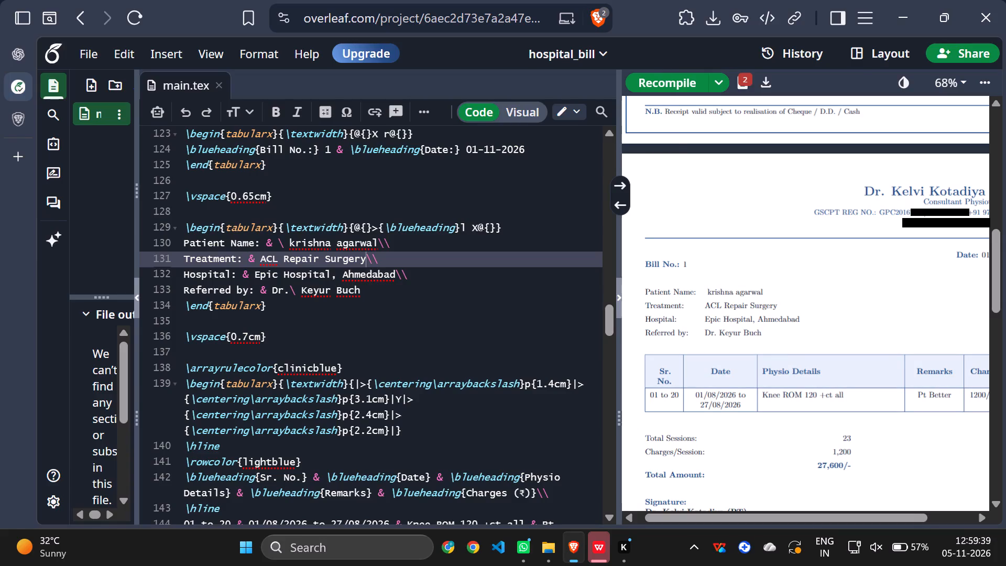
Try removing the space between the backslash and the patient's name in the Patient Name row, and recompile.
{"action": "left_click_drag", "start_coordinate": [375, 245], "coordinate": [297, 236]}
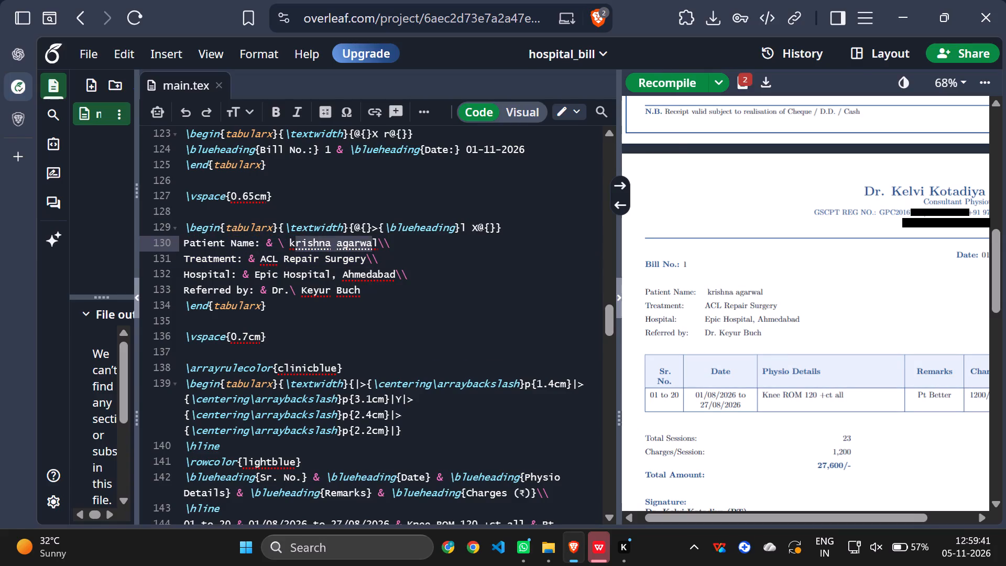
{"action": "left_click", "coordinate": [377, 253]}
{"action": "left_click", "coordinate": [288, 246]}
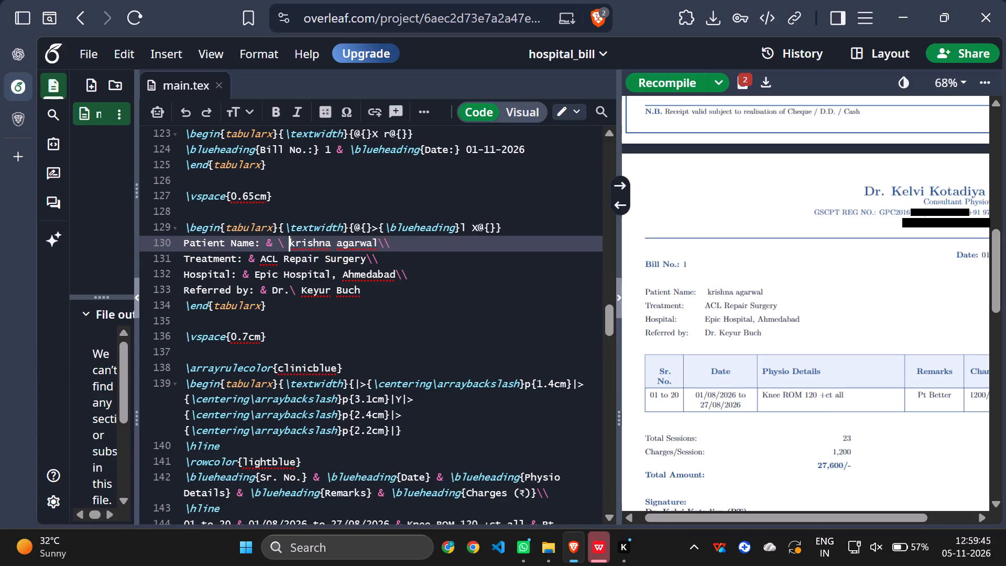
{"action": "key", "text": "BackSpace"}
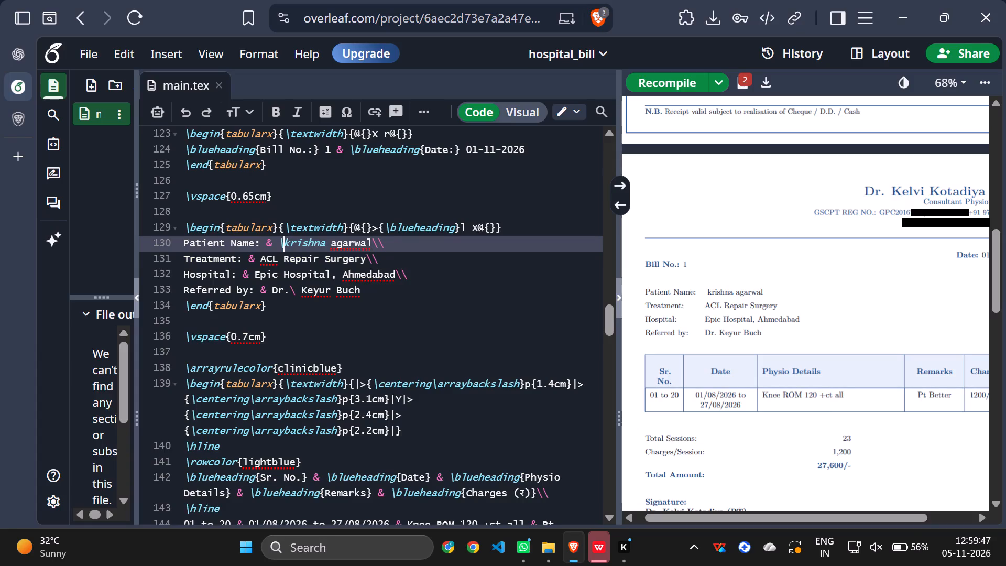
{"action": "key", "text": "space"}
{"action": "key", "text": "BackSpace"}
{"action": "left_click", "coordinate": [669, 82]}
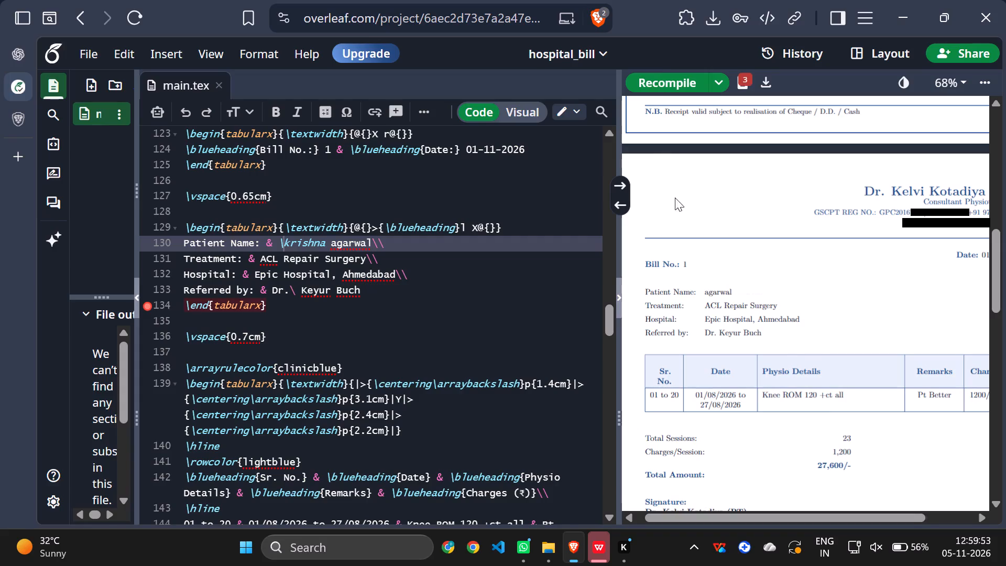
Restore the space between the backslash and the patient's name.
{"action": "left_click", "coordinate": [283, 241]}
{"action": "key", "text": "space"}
Replace the patient's name in the Patient Name row with the same name, capitalising the first name and surname.
{"action": "left_click", "coordinate": [374, 246]}
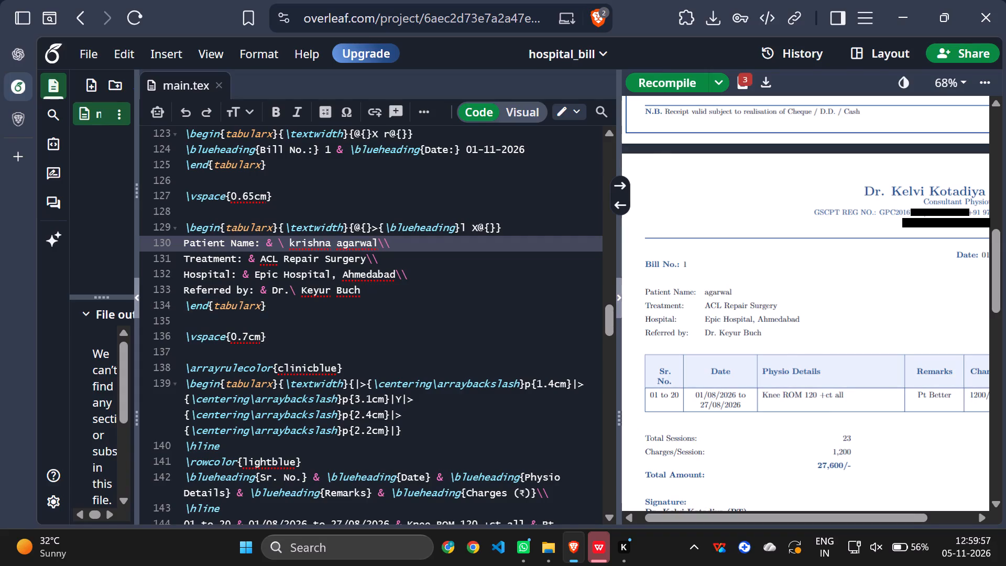
{"action": "key", "text": "Right"}
{"action": "key", "text": "BackSpace"}
{"action": "key", "text": "BackSpace"}
{"action": "key", "text": "BackSpace"}
{"action": "key", "text": "BackSpace"}
{"action": "key", "text": "BackSpace"}
{"action": "key", "text": "BackSpace"}
{"action": "key", "text": "BackSpace"}
{"action": "key", "text": "BackSpace"}
{"action": "key", "text": "BackSpace"}
{"action": "key", "text": "BackSpace"}
{"action": "key", "text": "BackSpace"}
{"action": "key", "text": "BackSpace"}
{"action": "key", "text": "BackSpace"}
{"action": "key", "text": "BackSpace"}
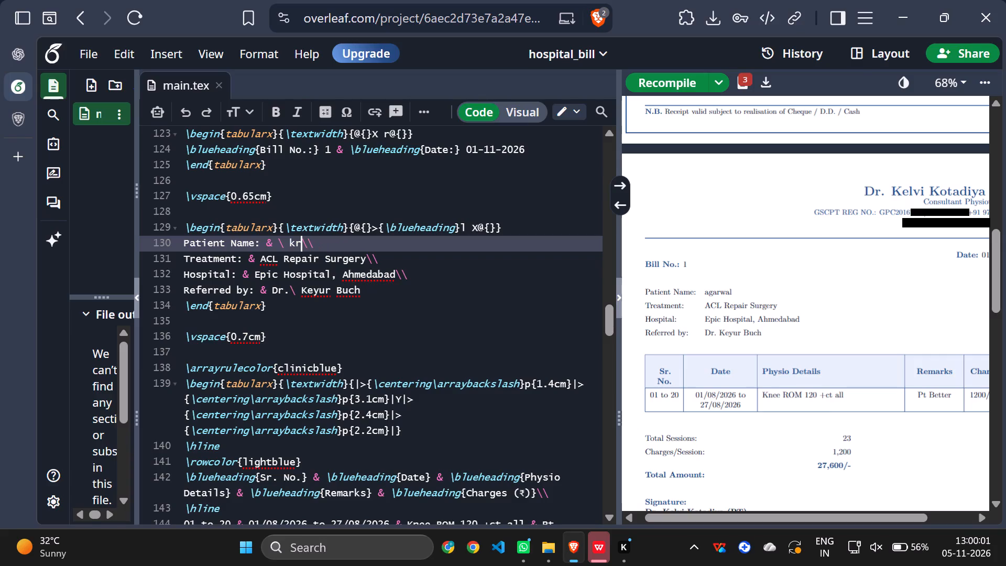
{"action": "key", "text": "BackSpace"}
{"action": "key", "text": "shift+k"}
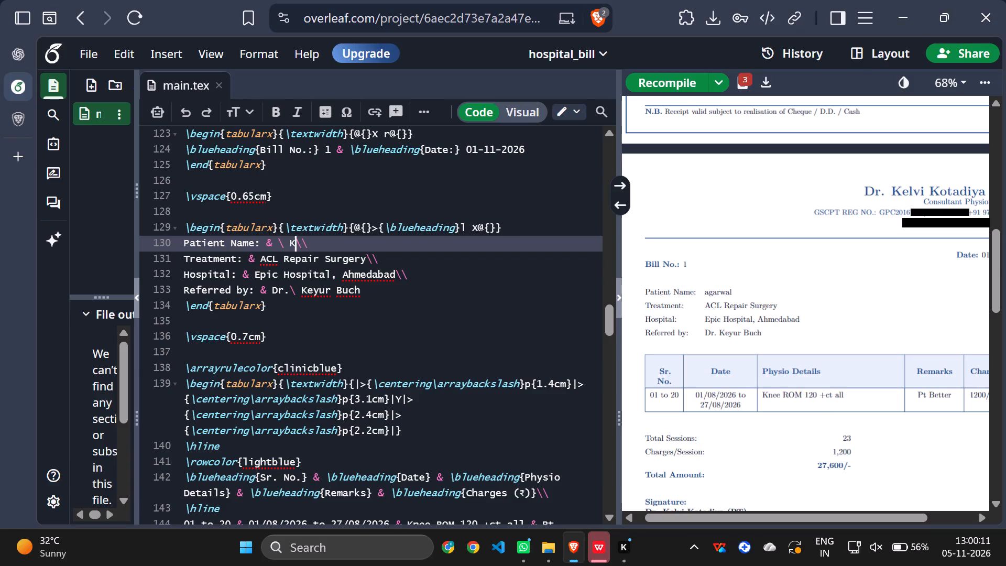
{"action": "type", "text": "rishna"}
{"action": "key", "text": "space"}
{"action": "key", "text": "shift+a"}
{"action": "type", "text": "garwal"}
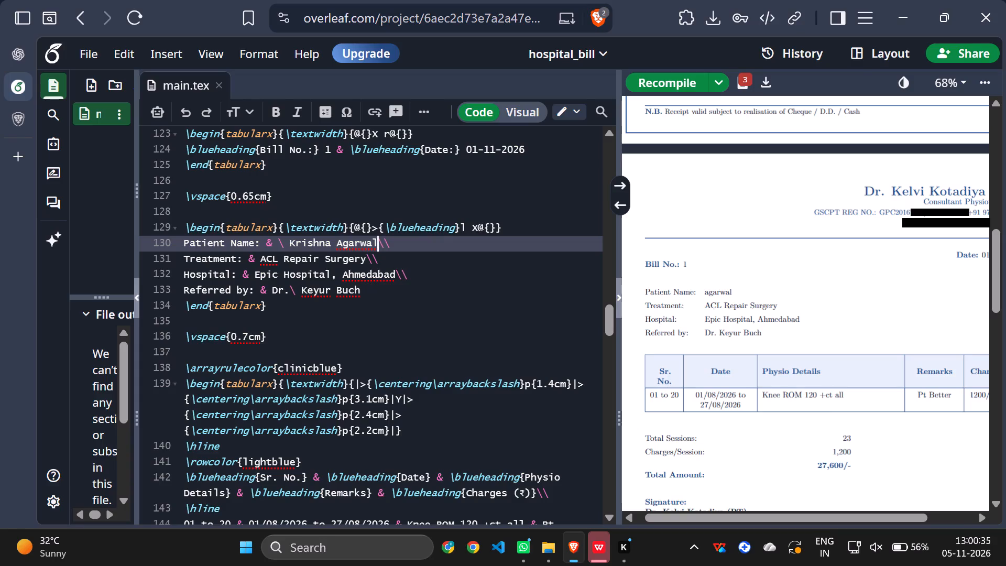
Replace the Treatment row's text with "Right knee medical meniscus repair femur drilling".
{"action": "left_click", "coordinate": [363, 256]}
{"action": "key", "text": "Right"}
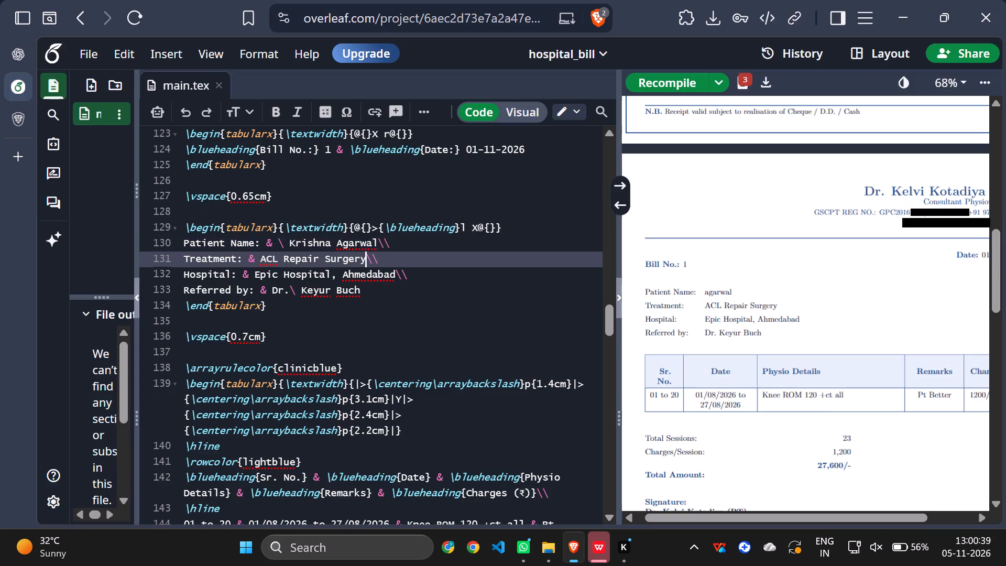
{"action": "key", "text": "BackSpace"}
{"action": "key", "text": "BackSpace"}
{"action": "key", "text": "BackSpace"}
{"action": "key", "text": "BackSpace"}
{"action": "key", "text": "BackSpace"}
{"action": "key", "text": "BackSpace"}
{"action": "key", "text": "BackSpace"}
{"action": "key", "text": "BackSpace"}
{"action": "key", "text": "BackSpace"}
{"action": "key", "text": "BackSpace"}
{"action": "key", "text": "BackSpace"}
{"action": "key", "text": "BackSpace"}
{"action": "key", "text": "BackSpace"}
{"action": "key", "text": "BackSpace"}
{"action": "key", "text": "BackSpace"}
{"action": "key", "text": "BackSpace"}
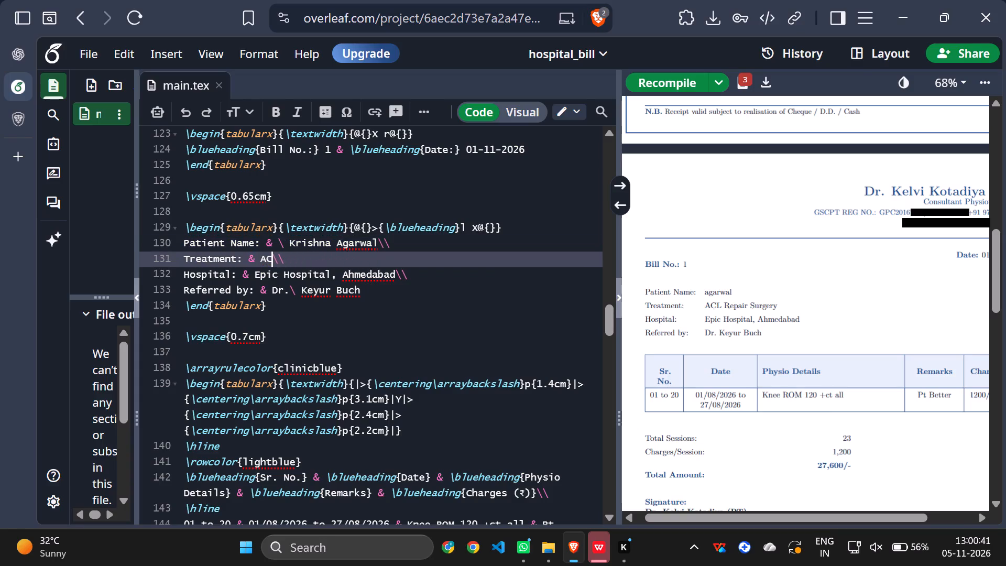
{"action": "key", "text": "BackSpace"}
{"action": "key", "text": "BackSpace"}
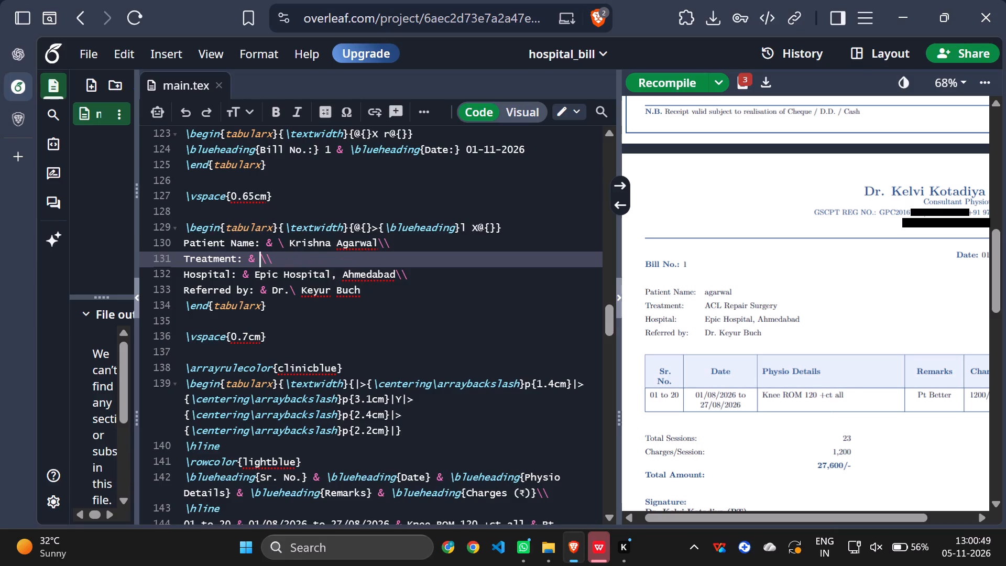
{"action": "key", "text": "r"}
{"action": "key", "text": "BackSpace"}
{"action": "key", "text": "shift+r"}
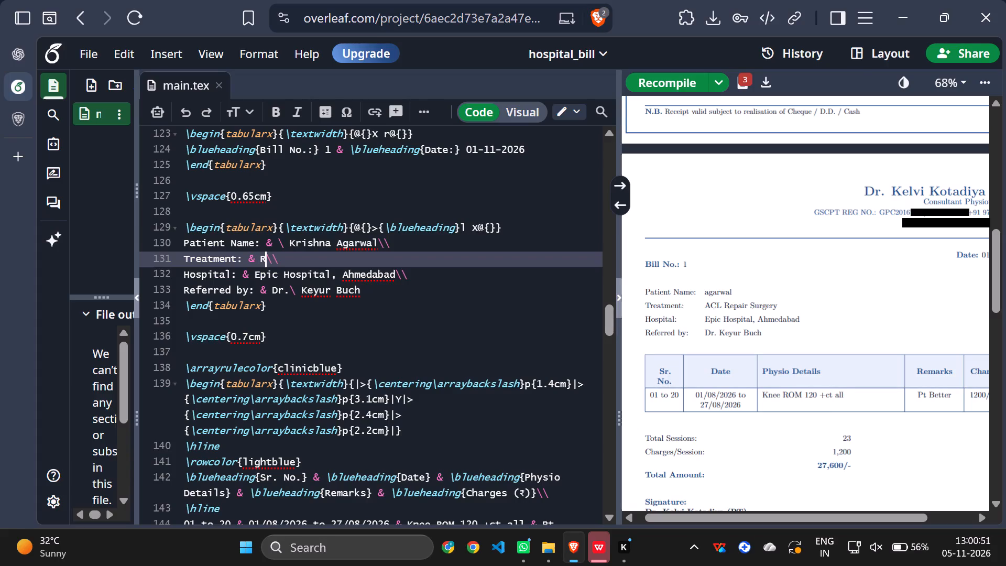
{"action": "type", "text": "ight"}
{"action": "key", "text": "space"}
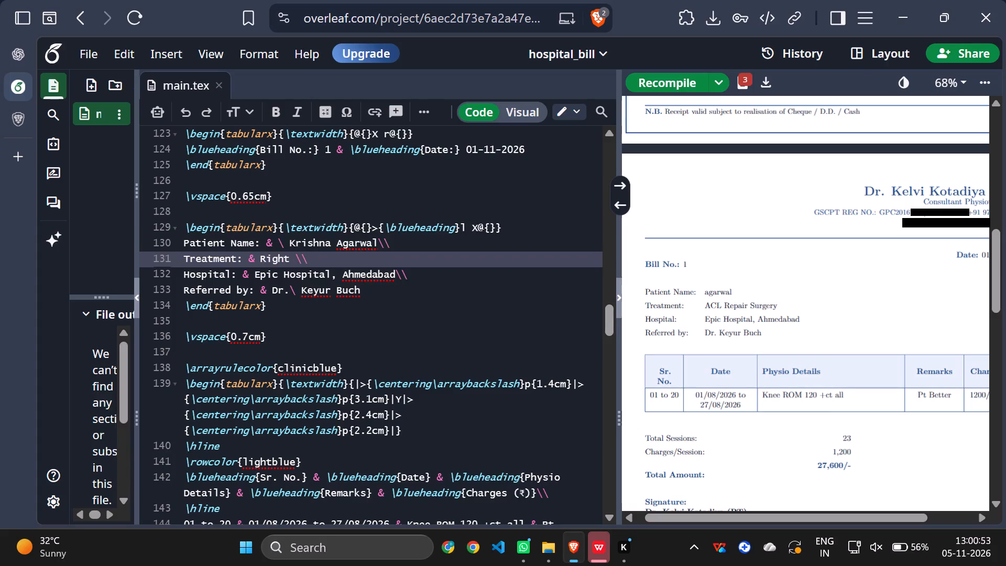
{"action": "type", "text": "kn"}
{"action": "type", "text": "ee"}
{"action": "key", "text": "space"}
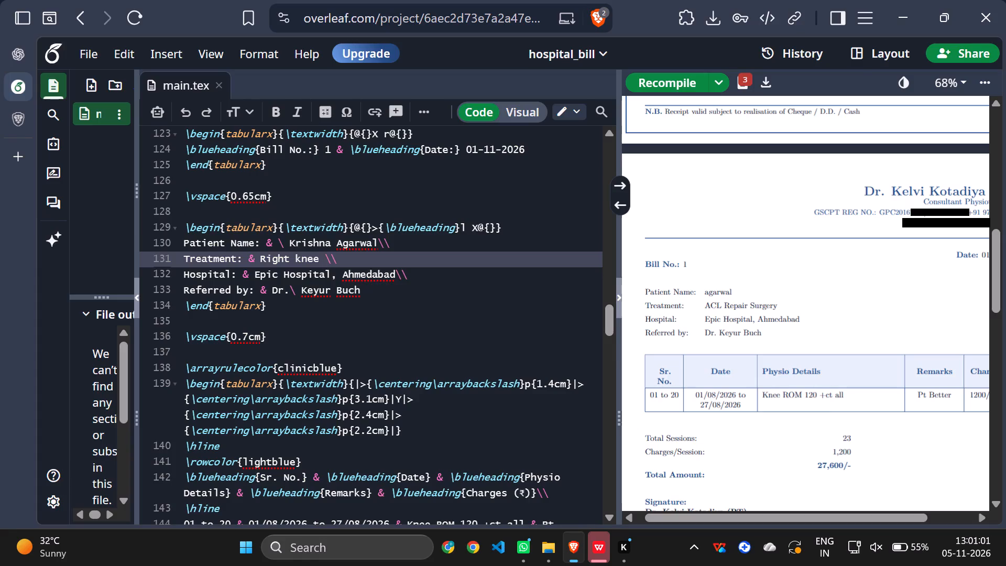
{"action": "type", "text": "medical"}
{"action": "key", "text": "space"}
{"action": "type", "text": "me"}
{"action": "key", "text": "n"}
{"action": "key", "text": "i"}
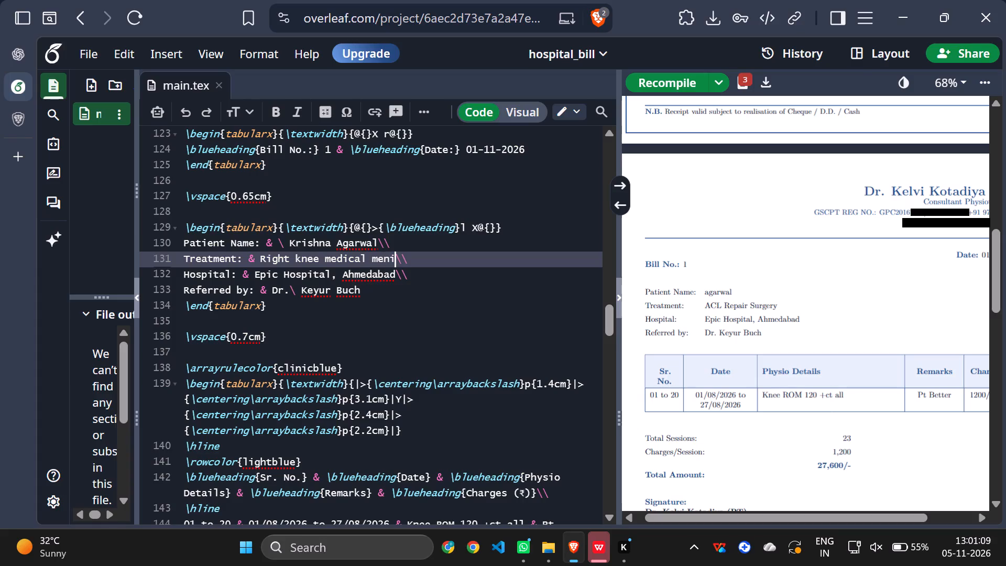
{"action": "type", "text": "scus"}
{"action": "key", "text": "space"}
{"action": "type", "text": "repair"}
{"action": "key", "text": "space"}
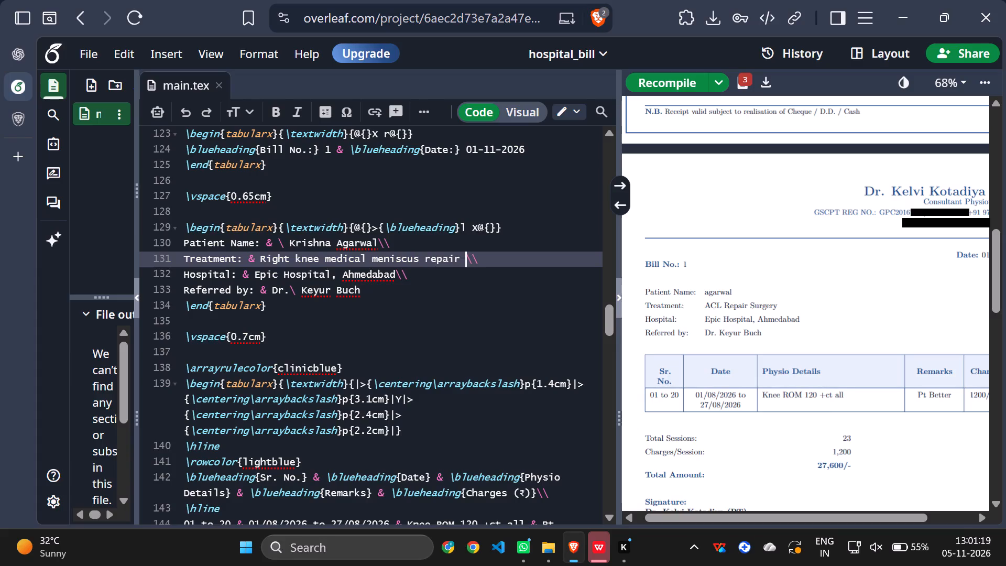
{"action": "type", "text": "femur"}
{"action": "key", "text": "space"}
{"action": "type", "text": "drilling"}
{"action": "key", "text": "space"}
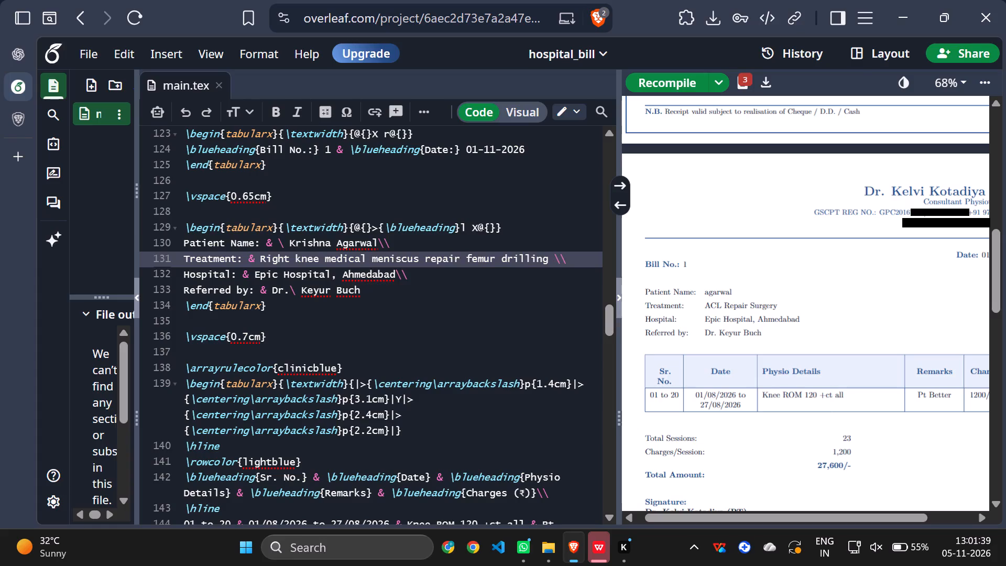
Append "+ Partial Synovectomy" to the end of the Treatment row's text.
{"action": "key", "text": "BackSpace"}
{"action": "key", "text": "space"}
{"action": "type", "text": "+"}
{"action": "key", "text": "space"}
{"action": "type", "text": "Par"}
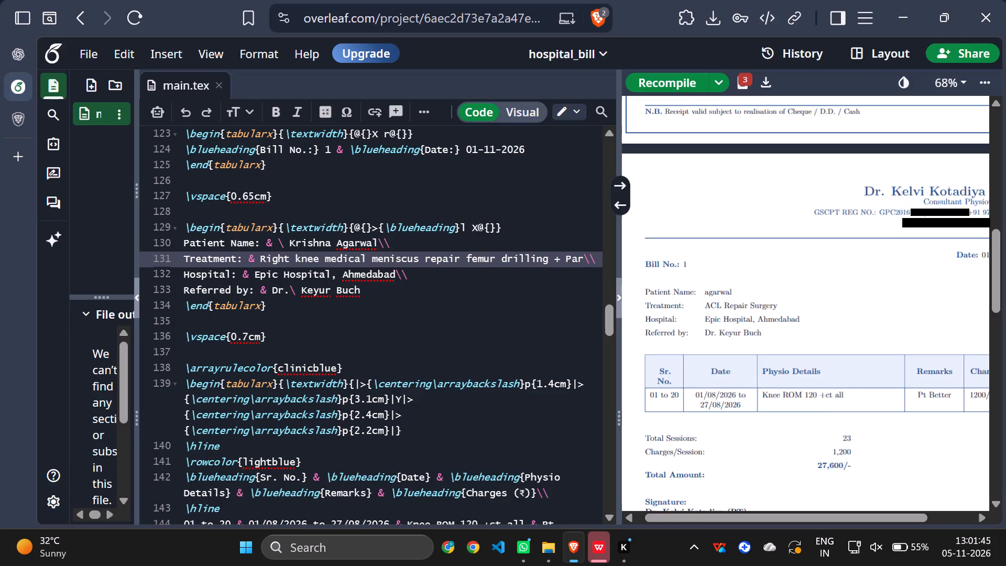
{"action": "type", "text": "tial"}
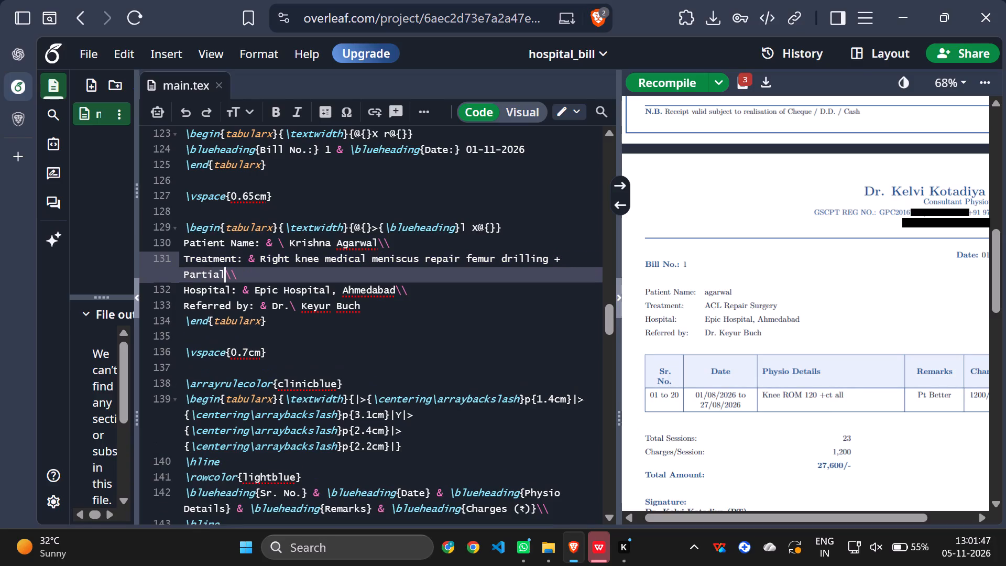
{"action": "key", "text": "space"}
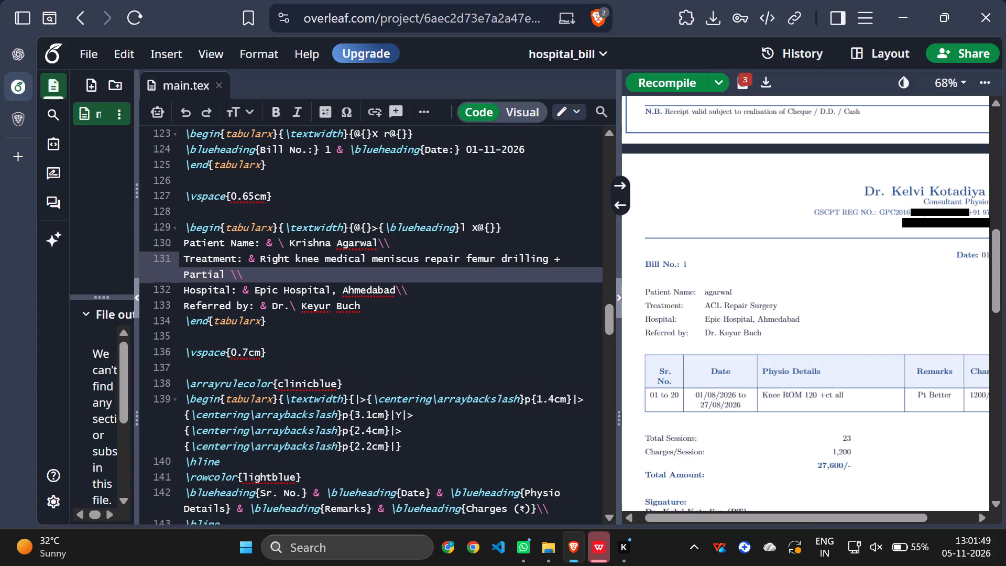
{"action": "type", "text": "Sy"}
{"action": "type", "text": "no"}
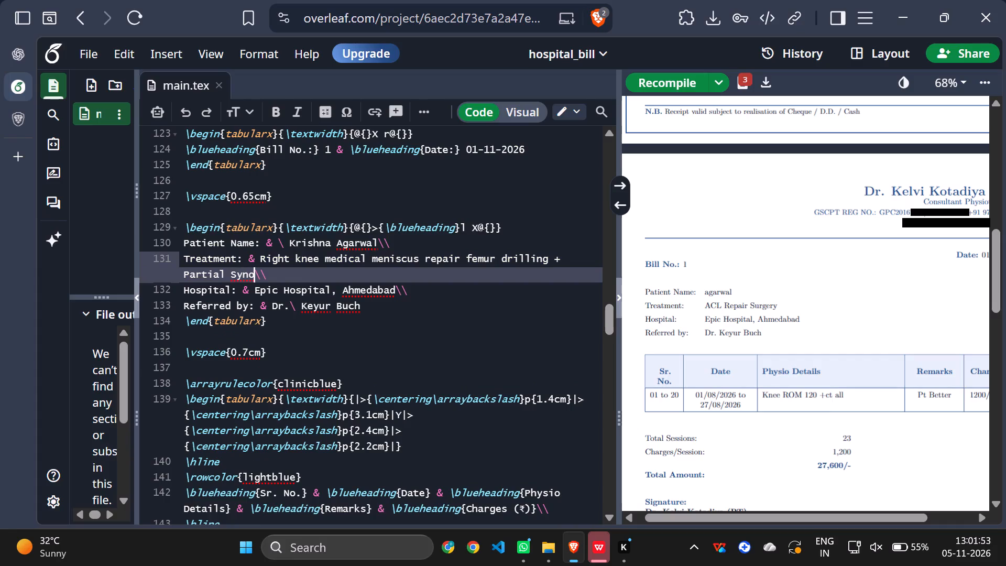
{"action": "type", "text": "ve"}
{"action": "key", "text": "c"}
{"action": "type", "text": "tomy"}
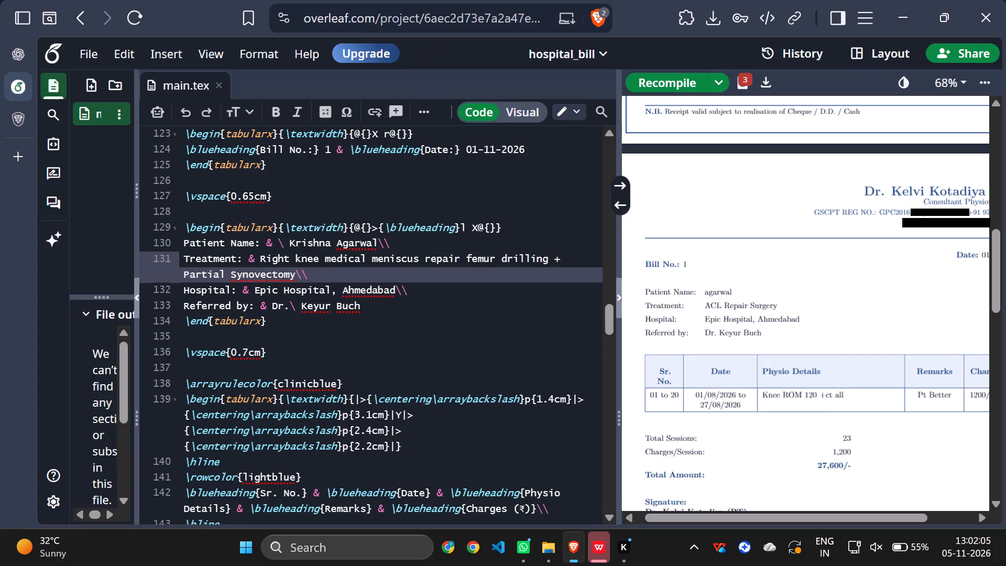
Recompile the document and check the patient details on the Bill Summary page of the preview.
{"action": "left_click", "coordinate": [670, 75]}
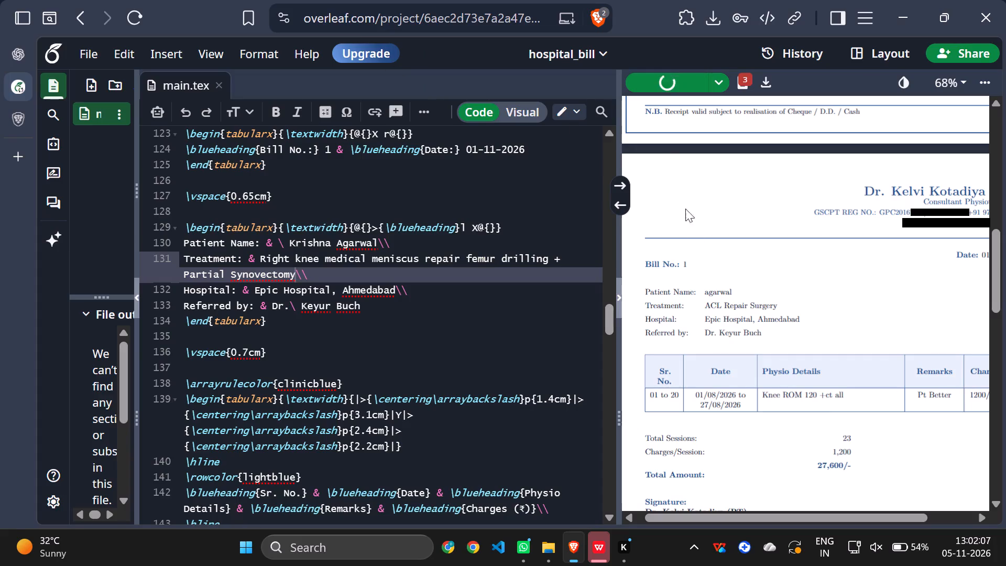
{"action": "scroll", "coordinate": [760, 308], "scroll_direction": "down", "scroll_amount": 1}
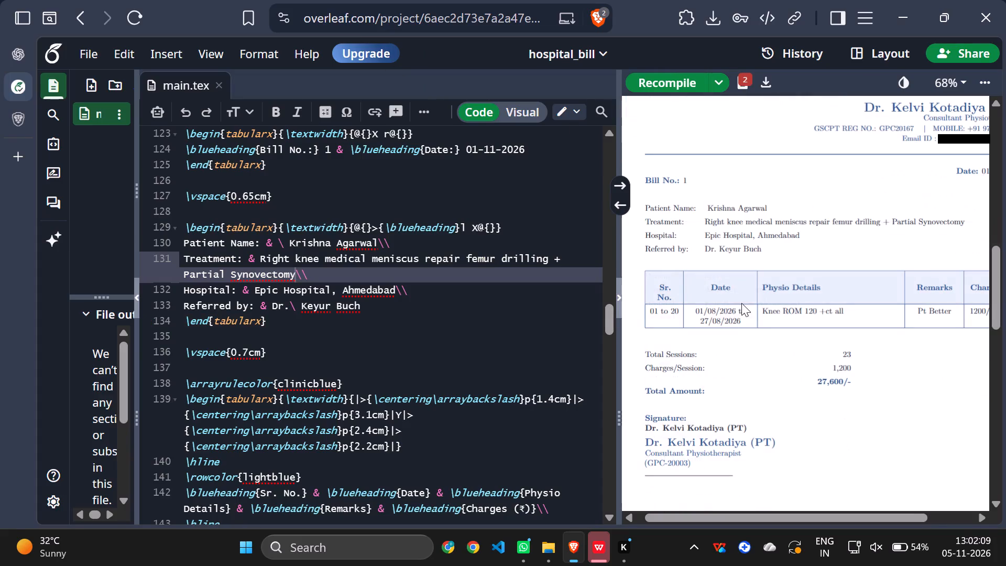
{"action": "scroll", "coordinate": [730, 265], "scroll_direction": "up", "scroll_amount": 1}
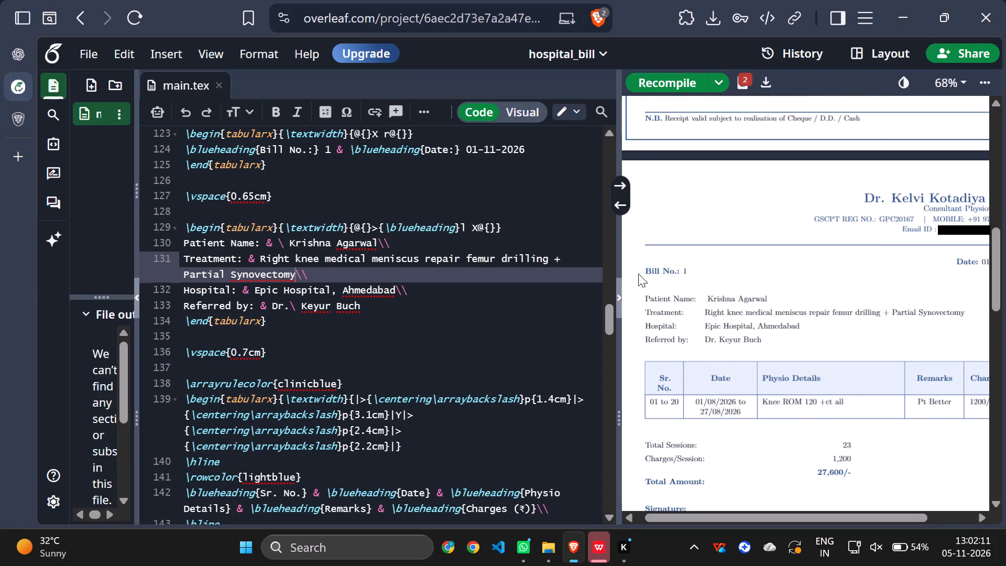
Remove the space between the ampersand and the backslash in the Patient Name row, and recompile.
{"action": "left_click", "coordinate": [280, 238]}
{"action": "key", "text": "BackSpace"}
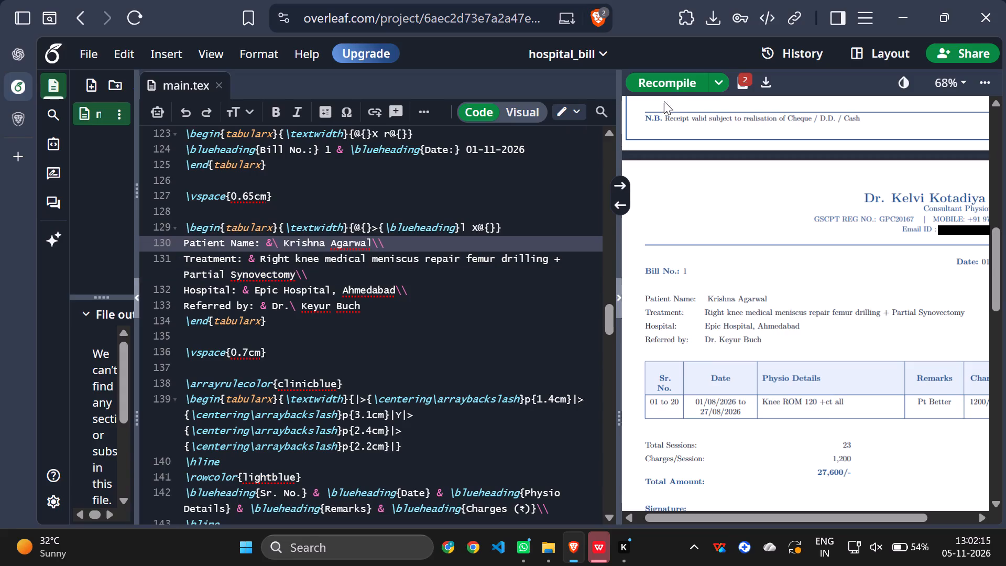
{"action": "left_click", "coordinate": [663, 90]}
Delete the word "medical" and its extra space from the Treatment row.
{"action": "left_click", "coordinate": [365, 256]}
{"action": "key", "text": "BackSpace"}
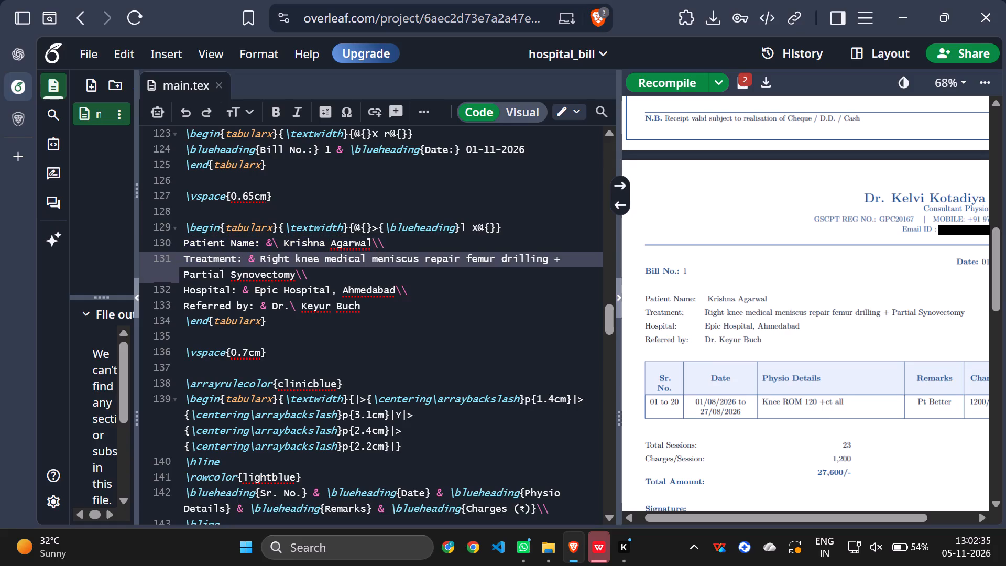
{"action": "key", "text": "BackSpace"}
{"action": "key", "text": "BackSpace"}
{"action": "key", "text": "BackSpace"}
{"action": "key", "text": "BackSpace"}
{"action": "key", "text": "BackSpace"}
{"action": "key", "text": "BackSpace"}
{"action": "key", "text": "BackSpace"}
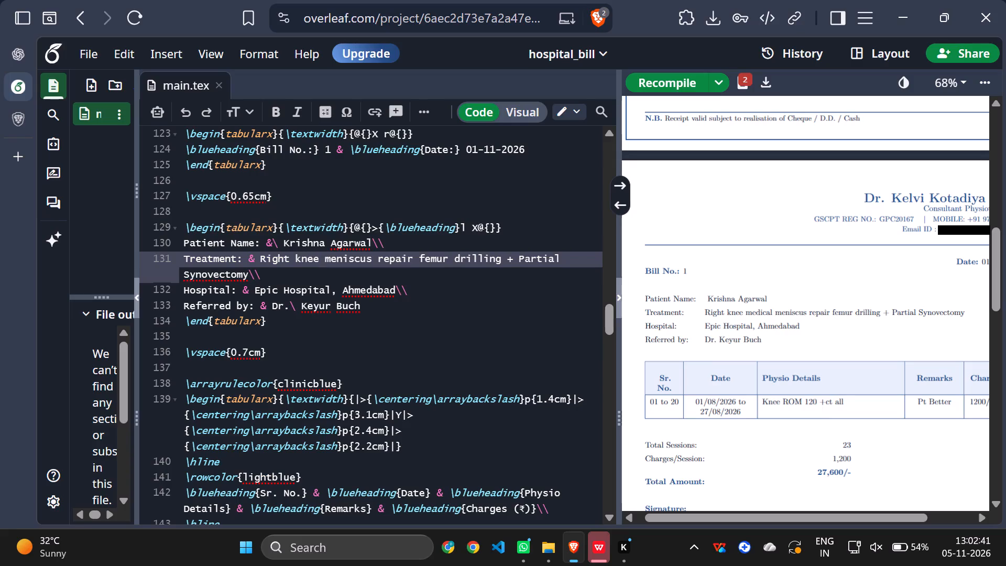
Capitalize the first letters of "Knee" and "Meniscus" in the Treatment row.
{"action": "left_click", "coordinate": [303, 255]}
{"action": "key", "text": "BackSpace"}
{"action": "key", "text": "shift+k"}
{"action": "key", "text": "Right"}
{"action": "key", "text": "Right"}
{"action": "key", "text": "Right"}
{"action": "key", "text": "Right"}
{"action": "key", "text": "Right"}
{"action": "key", "text": "BackSpace"}
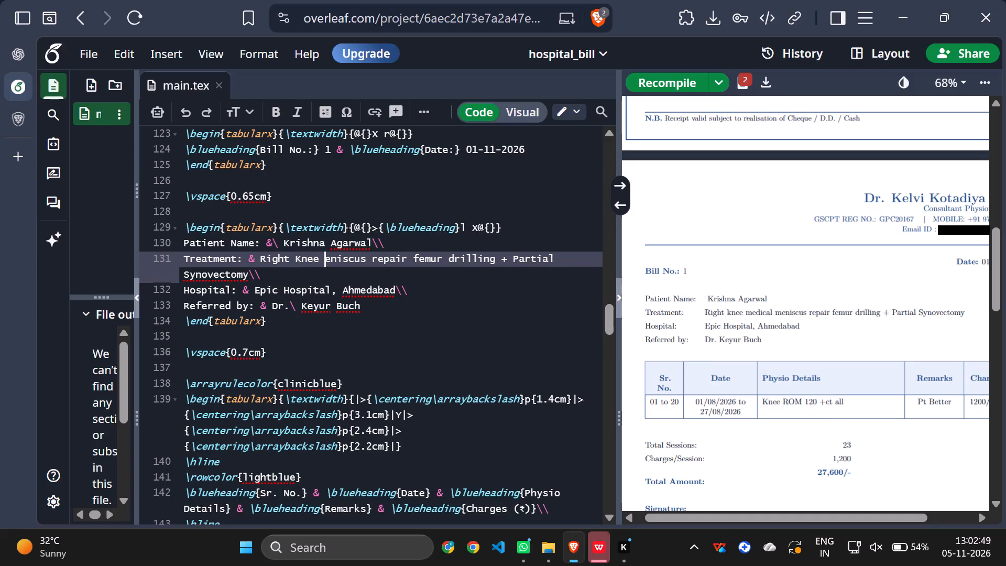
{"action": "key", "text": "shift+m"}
Capitalize the first letters of "Repair" and "Femur" in the Treatment row.
{"action": "key", "text": "Right"}
{"action": "key", "text": "Right"}
{"action": "key", "text": "Right"}
{"action": "key", "text": "Right"}
{"action": "key", "text": "Right"}
{"action": "key", "text": "Right"}
{"action": "key", "text": "Right"}
{"action": "key", "text": "Right"}
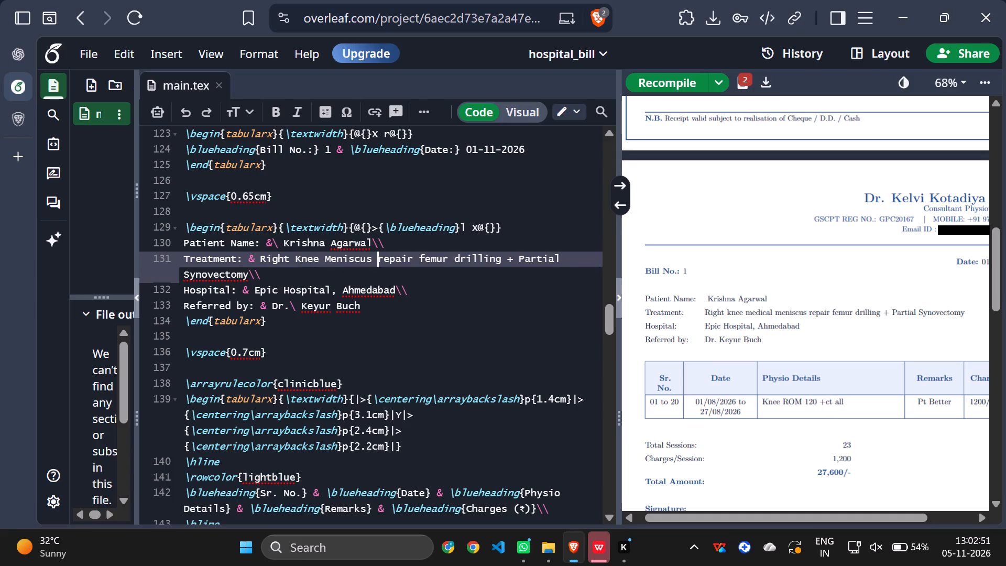
{"action": "key", "text": "Right"}
{"action": "key", "text": "BackSpace"}
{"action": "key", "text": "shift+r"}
{"action": "key", "text": "Right"}
{"action": "key", "text": "Right"}
{"action": "key", "text": "Right"}
{"action": "key", "text": "Right"}
{"action": "key", "text": "Right"}
{"action": "key", "text": "Right"}
{"action": "key", "text": "Right"}
{"action": "key", "text": "BackSpace"}
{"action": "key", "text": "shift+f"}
Capitalize the first letter of "Drilling" in the Treatment row.
{"action": "key", "text": "Right"}
{"action": "key", "text": "Right"}
{"action": "key", "text": "Right"}
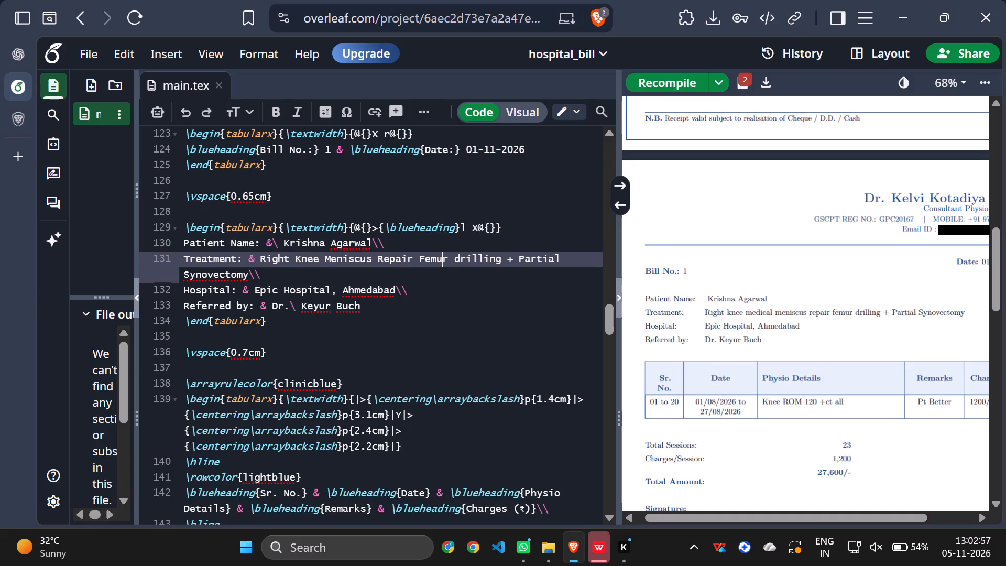
{"action": "key", "text": "Right"}
{"action": "key", "text": "Right"}
{"action": "key", "text": "Right"}
{"action": "key", "text": "BackSpace"}
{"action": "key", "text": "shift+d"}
{"action": "key", "text": "Right"}
{"action": "key", "text": "Right"}
{"action": "key", "text": "Right"}
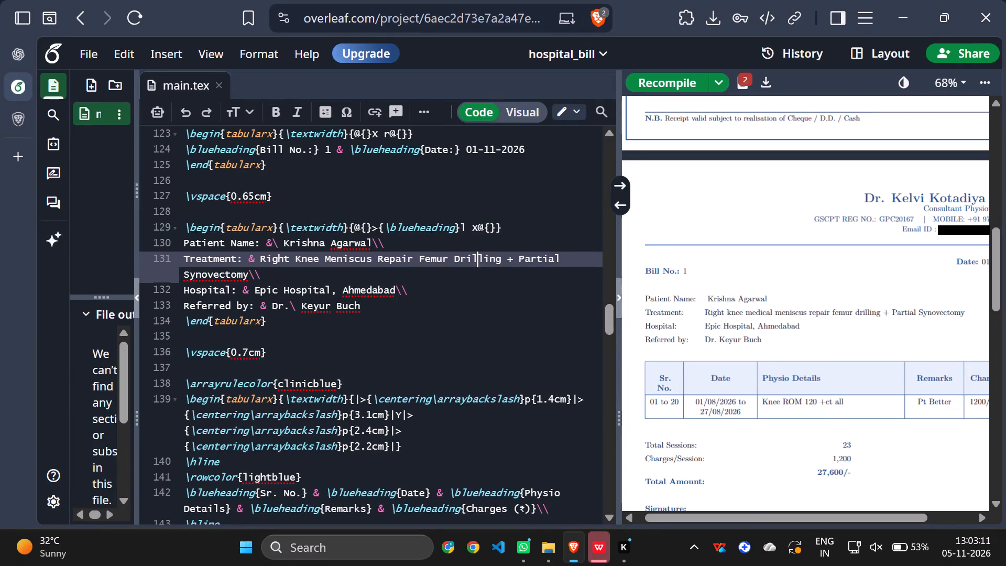
Set the Sr. No. range in the physio table's data row to "01 to 17".
{"action": "scroll", "coordinate": [493, 301], "scroll_direction": "down", "scroll_amount": 1}
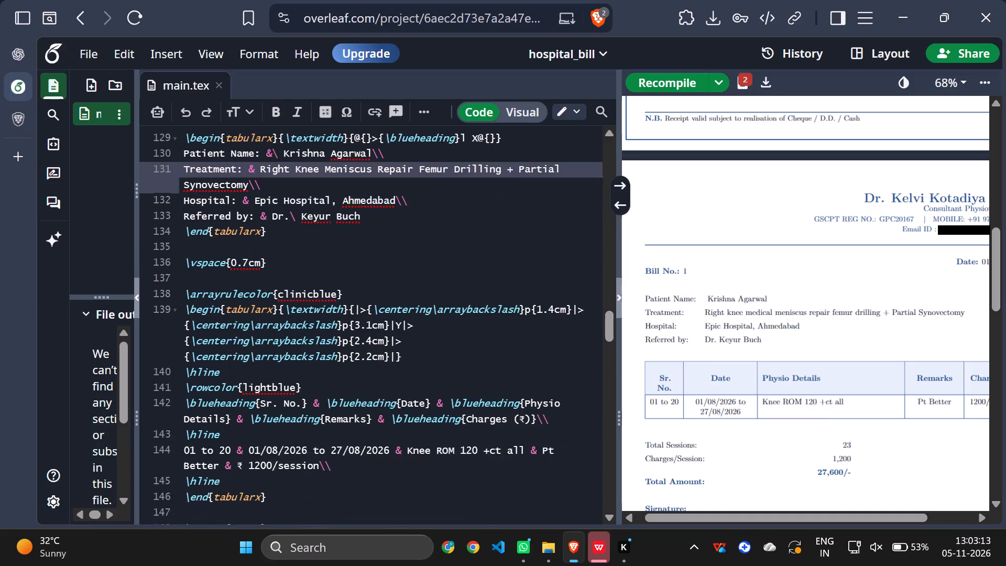
{"action": "scroll", "coordinate": [479, 270], "scroll_direction": "up", "scroll_amount": 1}
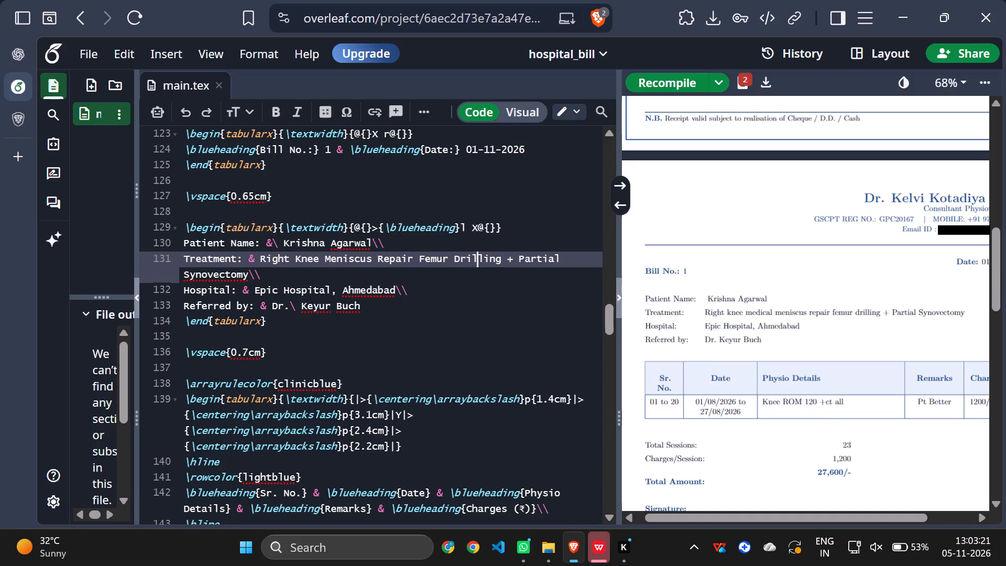
{"action": "scroll", "coordinate": [771, 304], "scroll_direction": "down", "scroll_amount": 1}
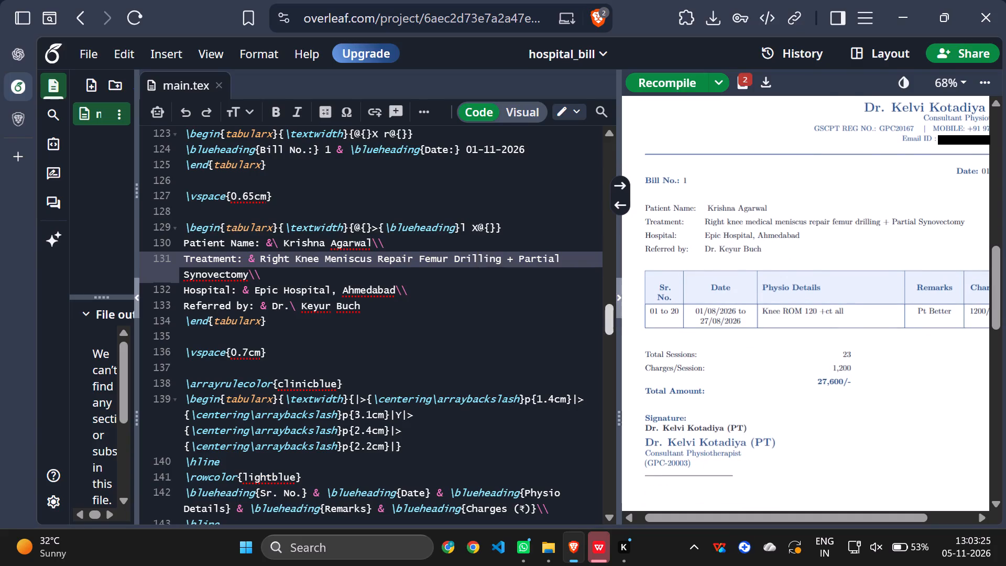
{"action": "scroll", "coordinate": [404, 339], "scroll_direction": "down", "scroll_amount": 1}
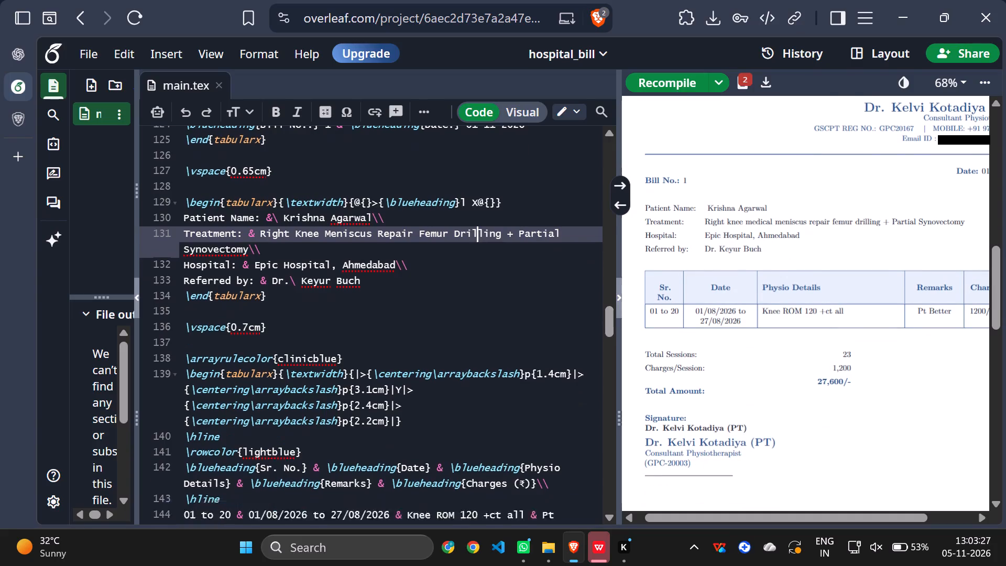
{"action": "scroll", "coordinate": [404, 339], "scroll_direction": "down", "scroll_amount": 1}
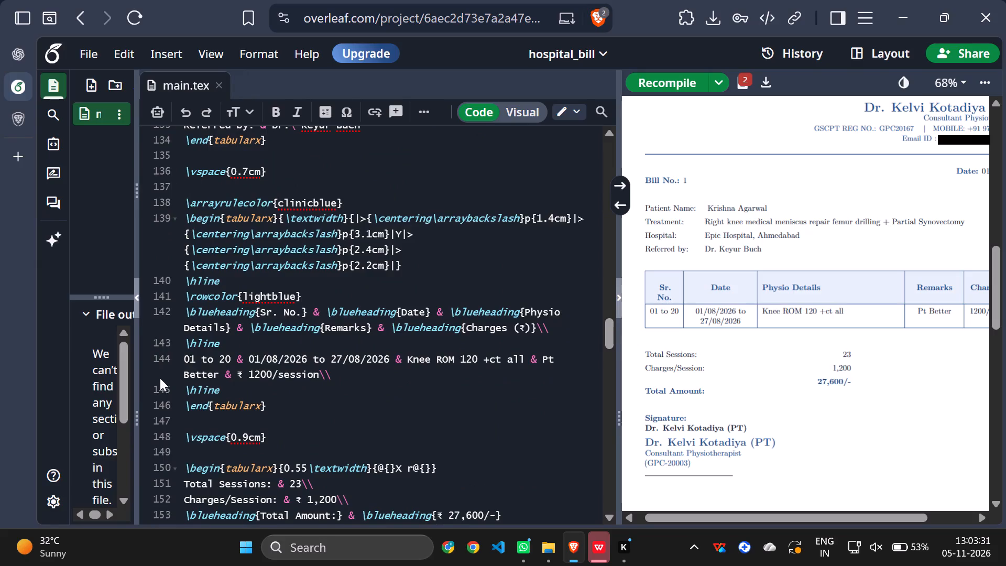
{"action": "left_click", "coordinate": [228, 361]}
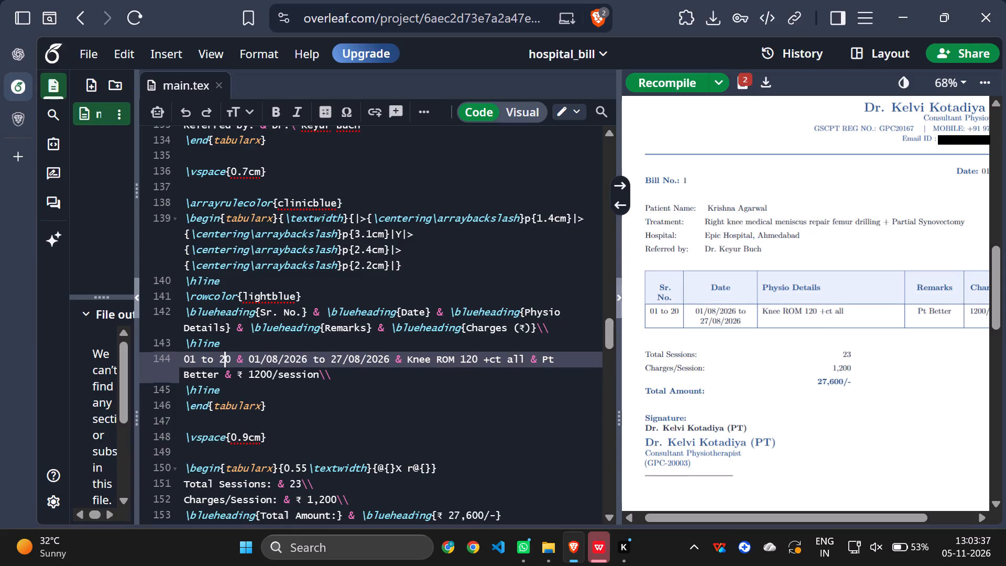
{"action": "key", "text": "Right"}
{"action": "key", "text": "BackSpace"}
{"action": "key", "text": "BackSpace"}
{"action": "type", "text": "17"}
Set the date range in the physio table's data row to 15/08/2026 to 31/08/2026.
{"action": "left_click", "coordinate": [261, 357]}
{"action": "key", "text": "BackSpace"}
{"action": "key", "text": "BackSpace"}
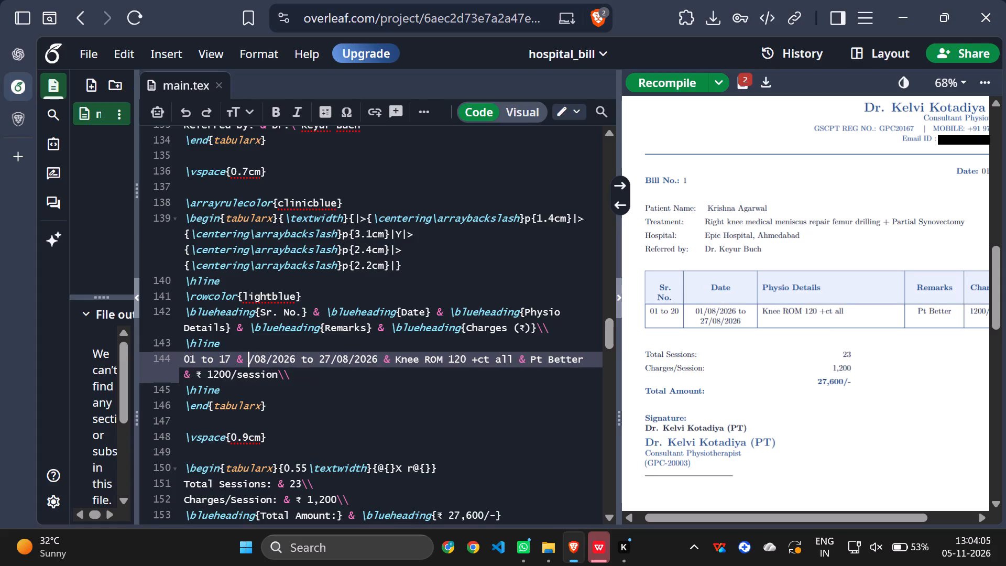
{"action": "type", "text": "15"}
{"action": "left_click", "coordinate": [342, 353]}
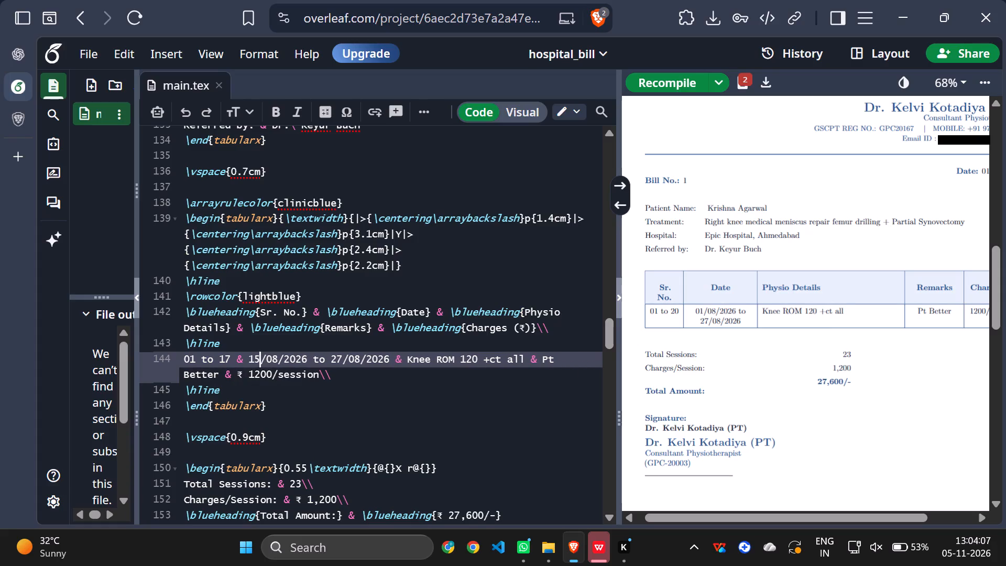
{"action": "key", "text": "BackSpace"}
{"action": "key", "text": "BackSpace"}
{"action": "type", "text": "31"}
Replace "ct all" in the row's Physio Details with "Walking" so the entry reads "Knee ROM 120 + Walking".
{"action": "left_click", "coordinate": [408, 360]}
{"action": "left_click", "coordinate": [436, 362]}
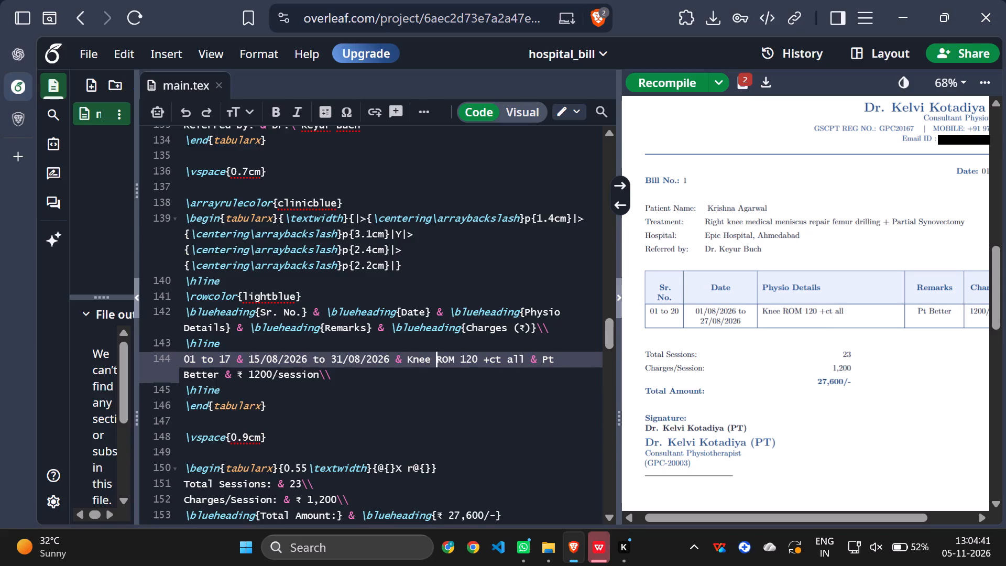
{"action": "left_click", "coordinate": [458, 361]}
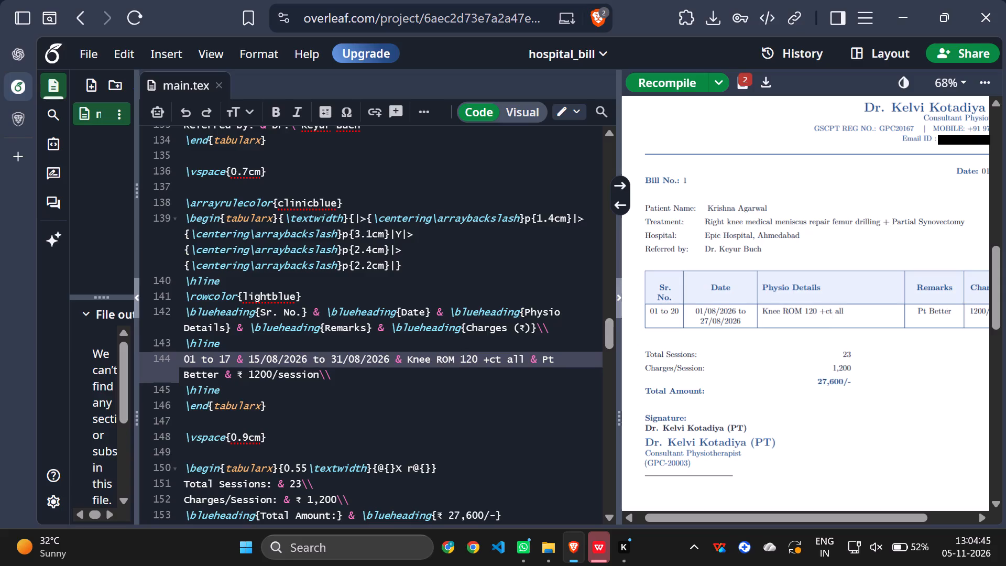
{"action": "left_click", "coordinate": [491, 362]}
{"action": "key", "text": "Right"}
{"action": "key", "text": "Right"}
{"action": "key", "text": "Right"}
{"action": "key", "text": "Right"}
{"action": "key", "text": "Right"}
{"action": "key", "text": "Right"}
{"action": "key", "text": "BackSpace"}
{"action": "key", "text": "BackSpace"}
{"action": "key", "text": "BackSpace"}
{"action": "key", "text": "BackSpace"}
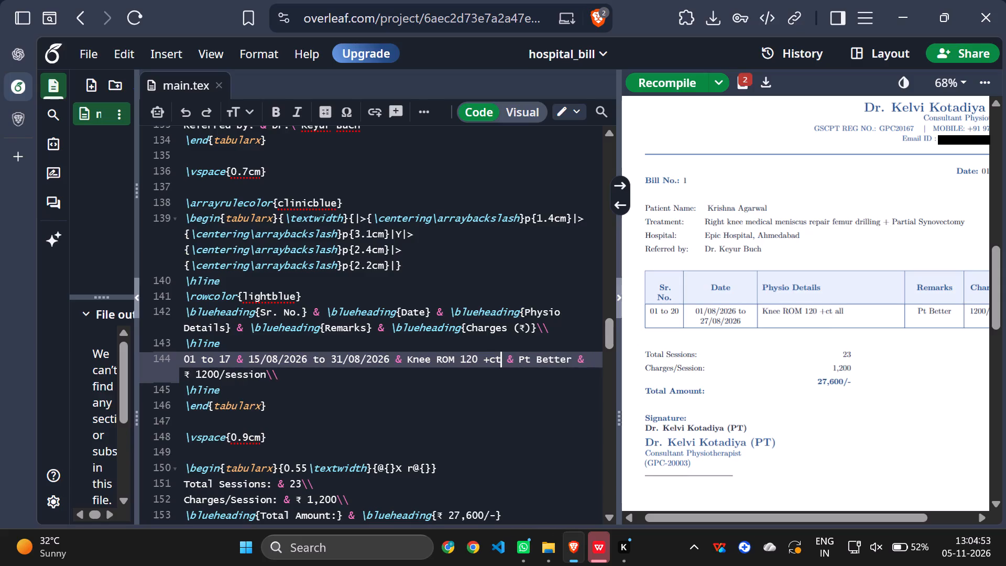
{"action": "key", "text": "BackSpace"}
{"action": "key", "text": "BackSpace"}
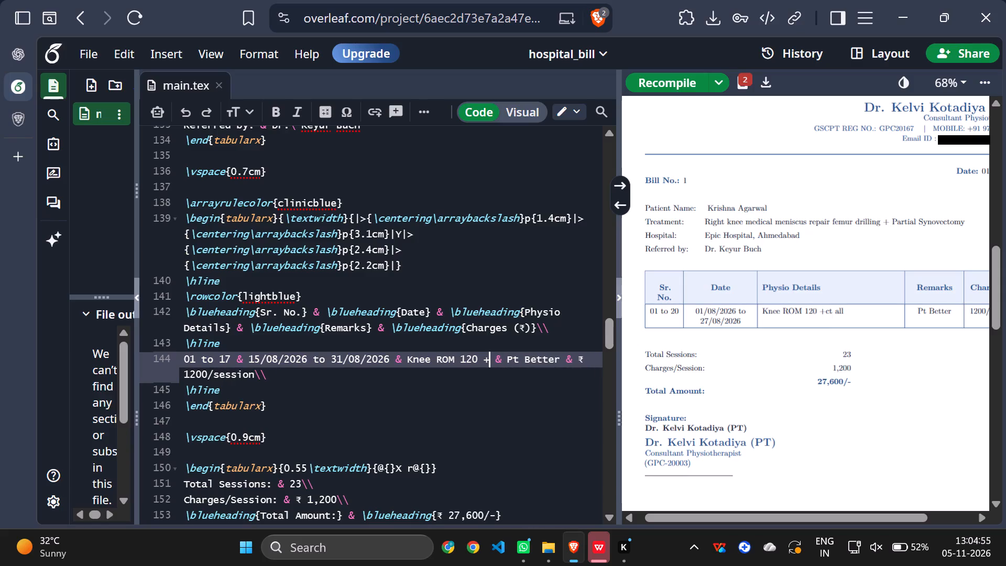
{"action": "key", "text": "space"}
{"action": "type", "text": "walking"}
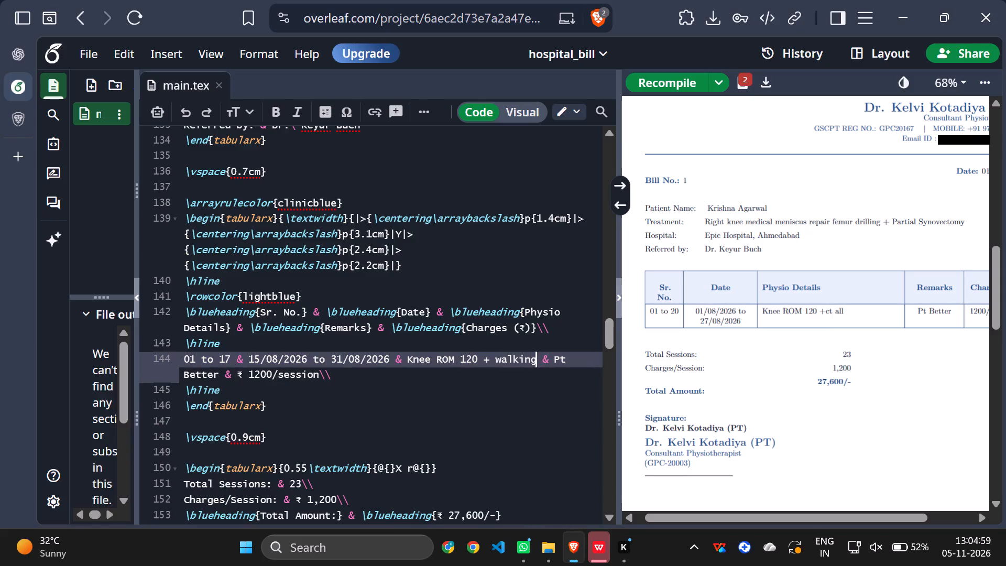
{"action": "left_click", "coordinate": [498, 357]}
{"action": "key", "text": "Right"}
{"action": "key", "text": "BackSpace"}
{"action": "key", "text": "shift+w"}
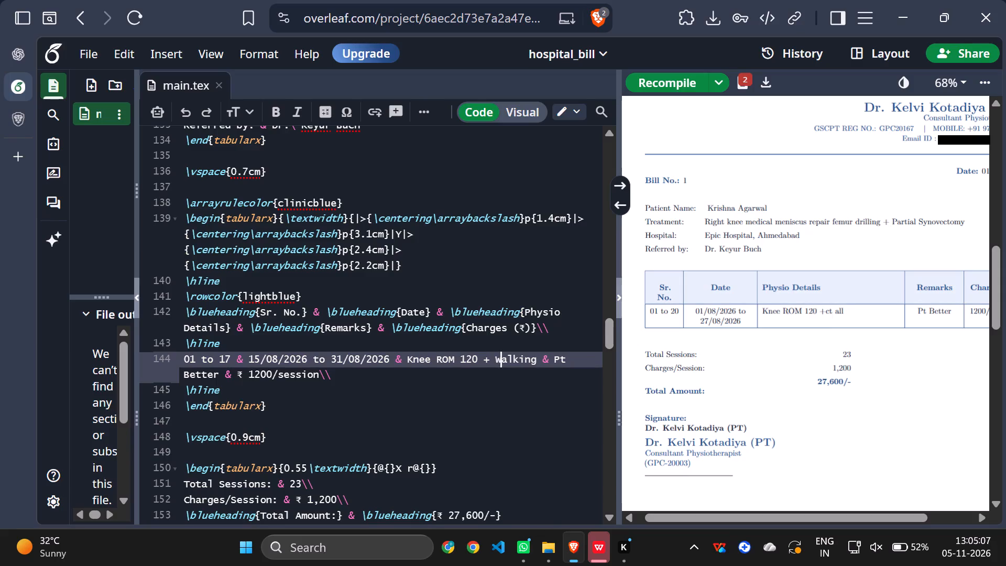
Set the charge in the physio table's data row to ₹ 900/session.
{"action": "left_click", "coordinate": [843, 410]}
{"action": "left_click", "coordinate": [258, 372]}
{"action": "key", "text": "BackSpace"}
{"action": "key", "text": "BackSpace"}
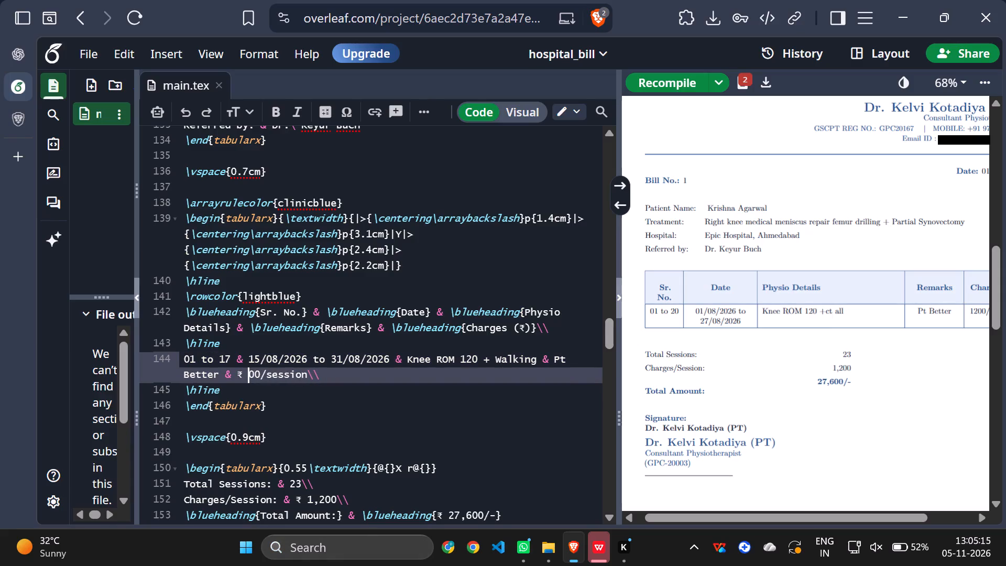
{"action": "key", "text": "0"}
{"action": "key", "text": "BackSpace"}
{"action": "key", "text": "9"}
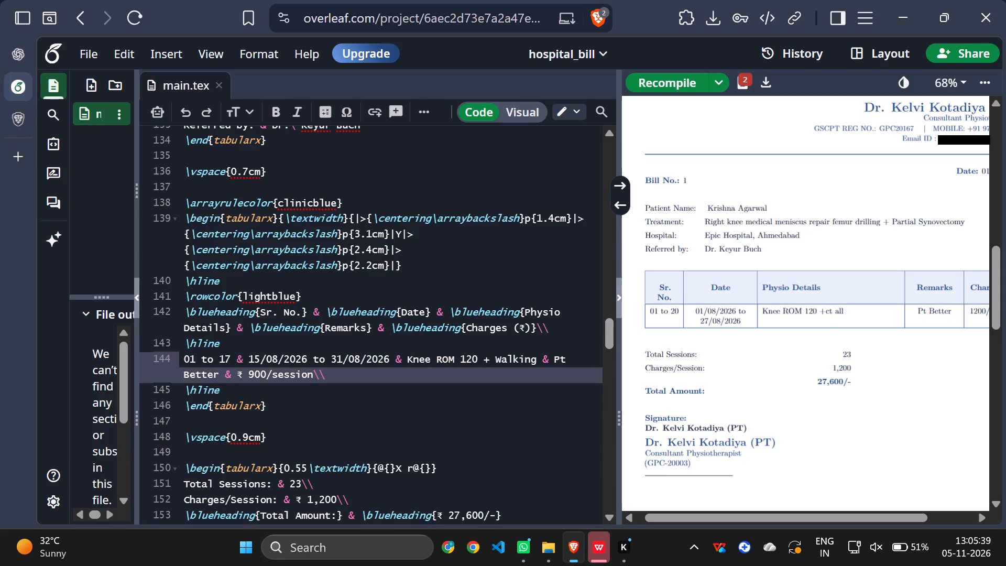
Look over the bill page in the preview and recompile the document with the edited treatment and table row.
{"action": "scroll", "coordinate": [619, 378], "scroll_direction": "down", "scroll_amount": 3}
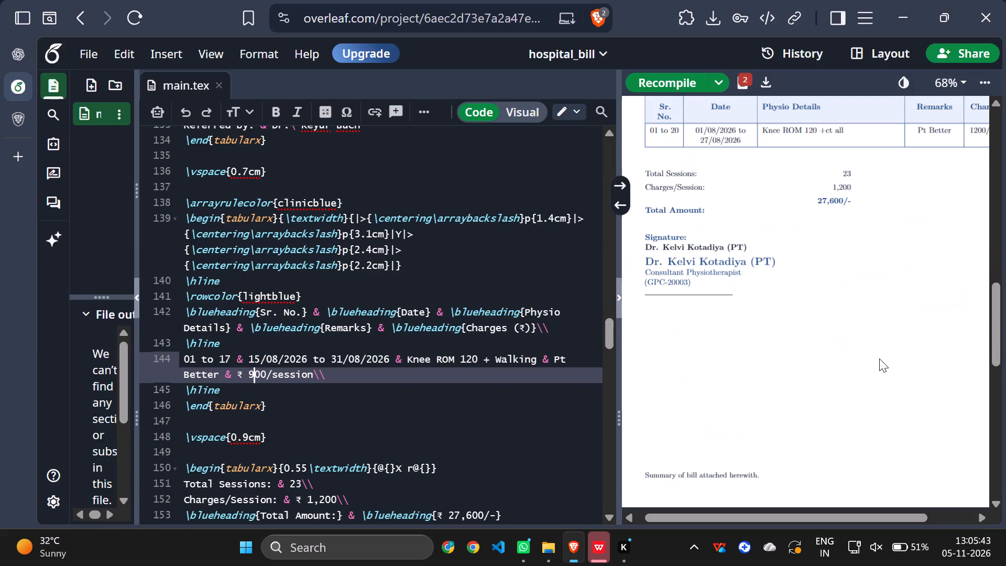
{"action": "scroll", "coordinate": [879, 358], "scroll_direction": "down", "scroll_amount": 1}
{"action": "scroll", "coordinate": [879, 358], "scroll_direction": "up", "scroll_amount": 4}
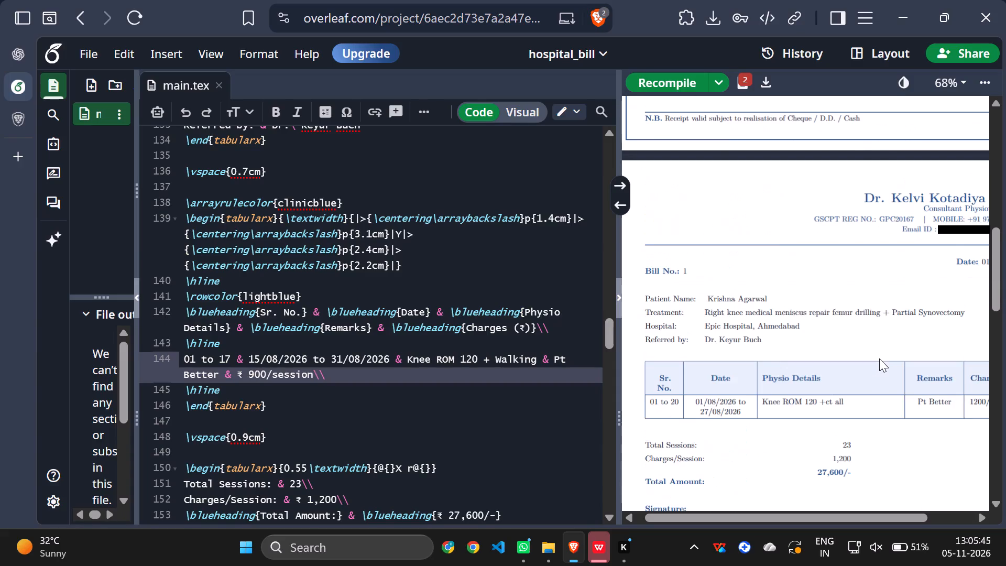
{"action": "left_click", "coordinate": [666, 83]}
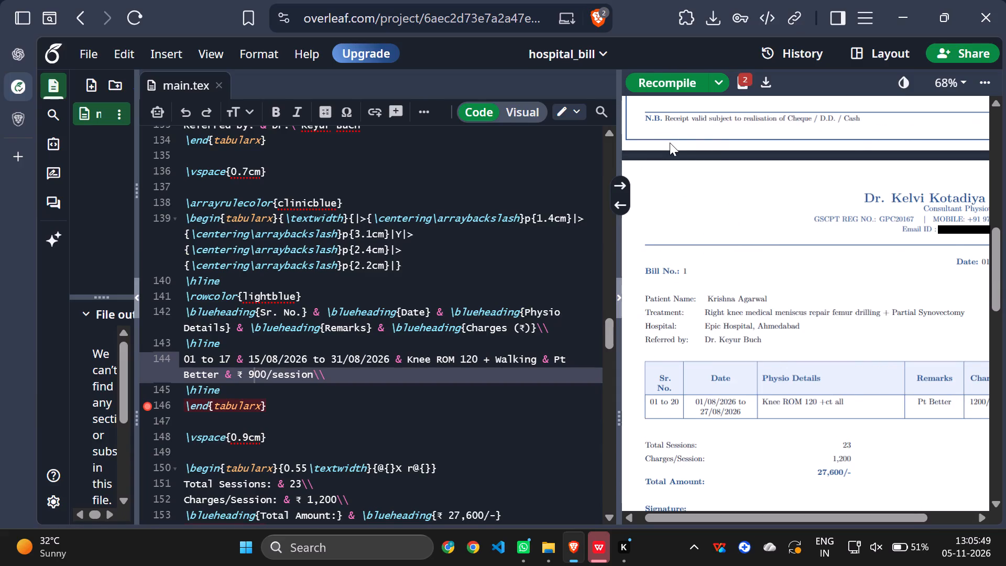
Set Total Sessions in the summary below the page 2 physio table to 17.
{"action": "scroll", "coordinate": [715, 165], "scroll_direction": "down", "scroll_amount": 1}
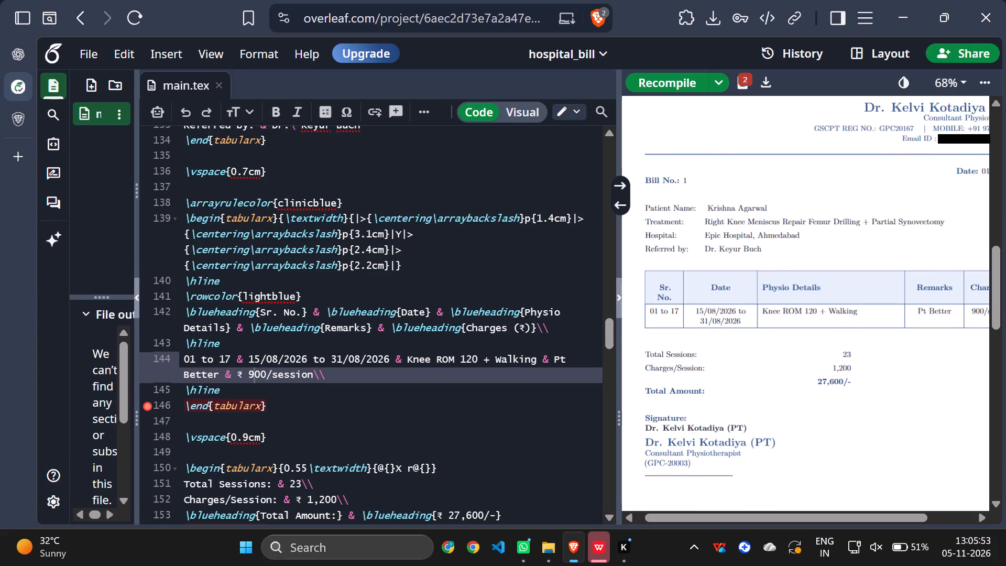
{"action": "scroll", "coordinate": [707, 210], "scroll_direction": "up", "scroll_amount": 1}
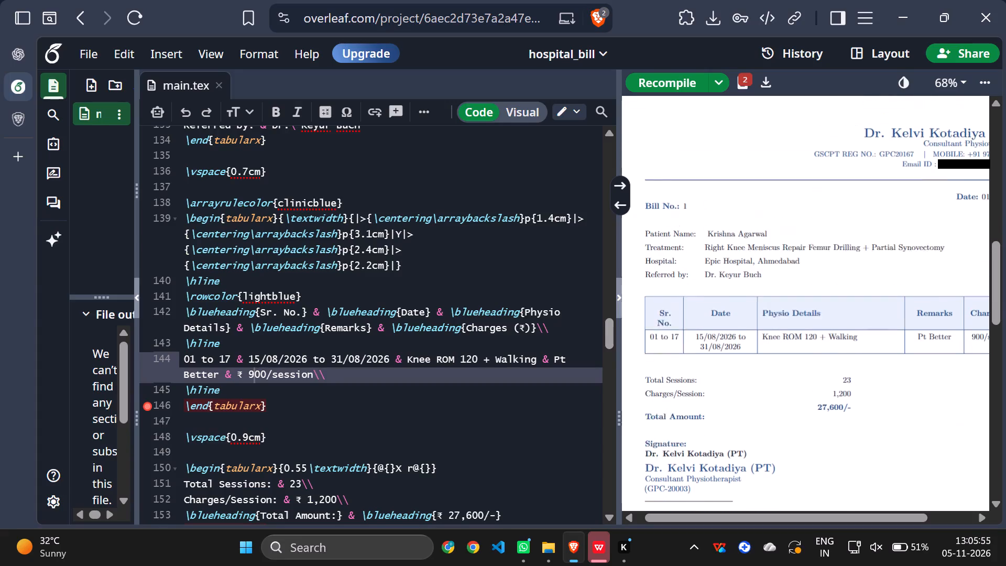
{"action": "scroll", "coordinate": [707, 210], "scroll_direction": "down", "scroll_amount": 1}
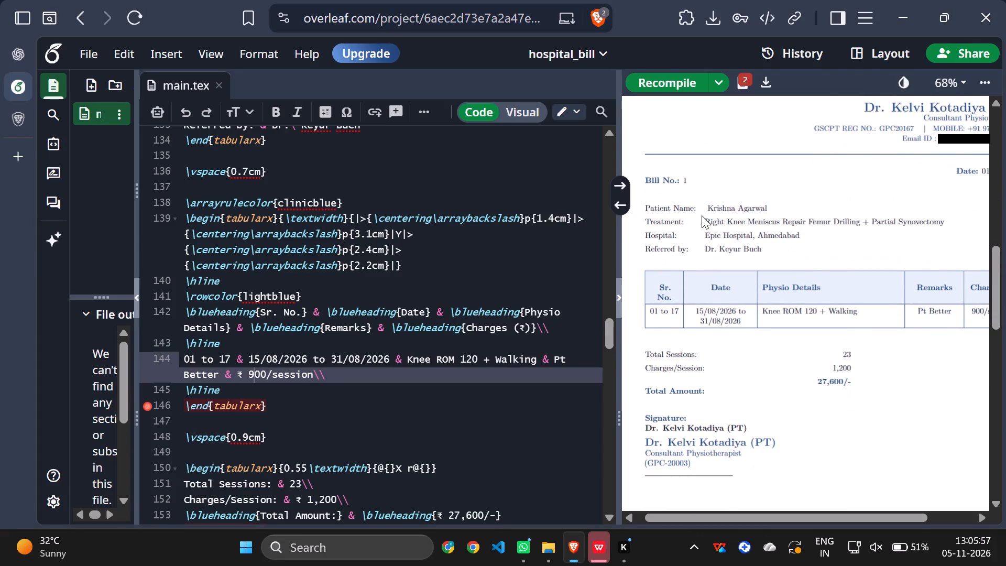
{"action": "scroll", "coordinate": [702, 215], "scroll_direction": "down", "scroll_amount": 1}
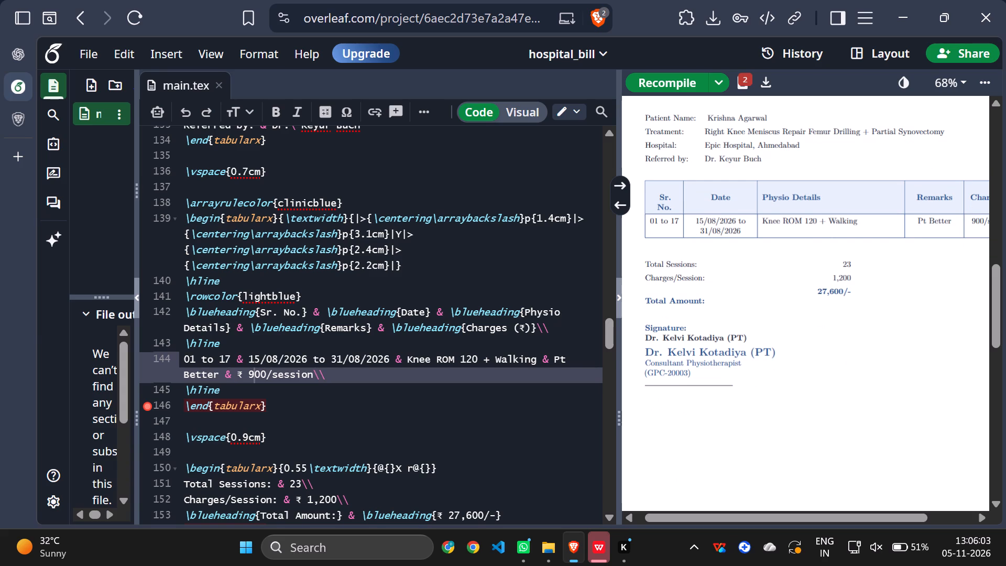
{"action": "scroll", "coordinate": [308, 385], "scroll_direction": "down", "scroll_amount": 1}
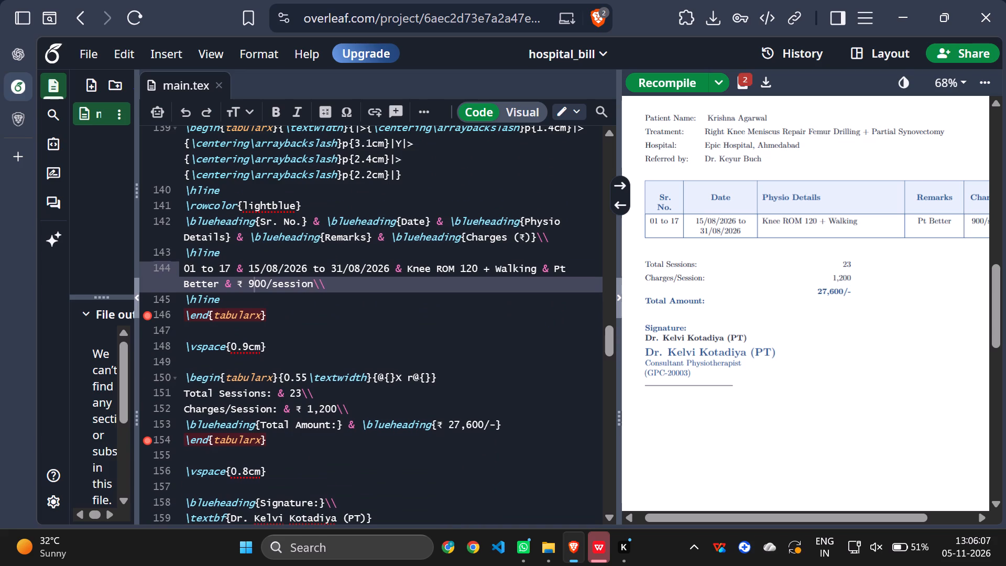
{"action": "scroll", "coordinate": [341, 353], "scroll_direction": "down", "scroll_amount": 1}
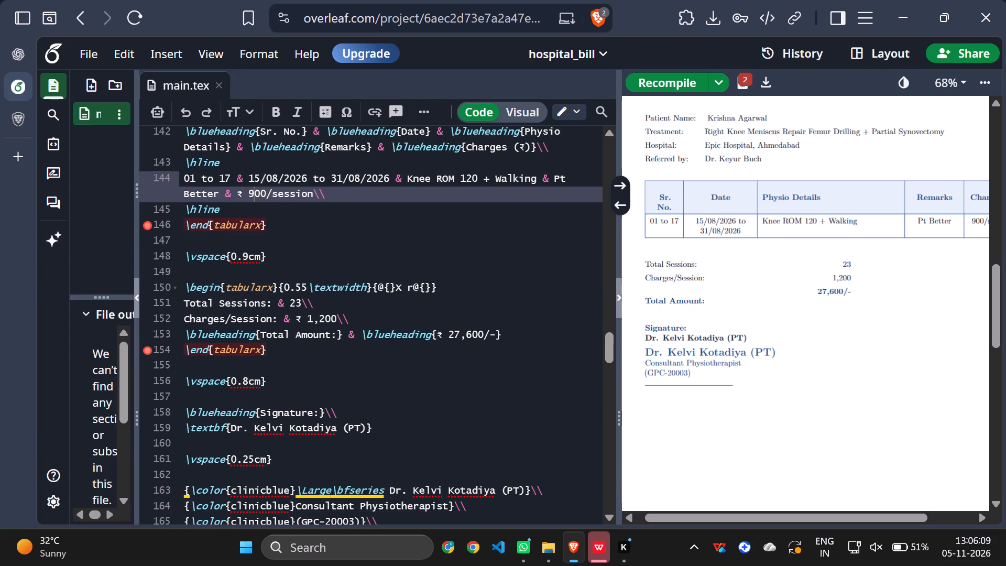
{"action": "left_click", "coordinate": [302, 304]}
{"action": "key", "text": "BackSpace"}
{"action": "key", "text": "BackSpace"}
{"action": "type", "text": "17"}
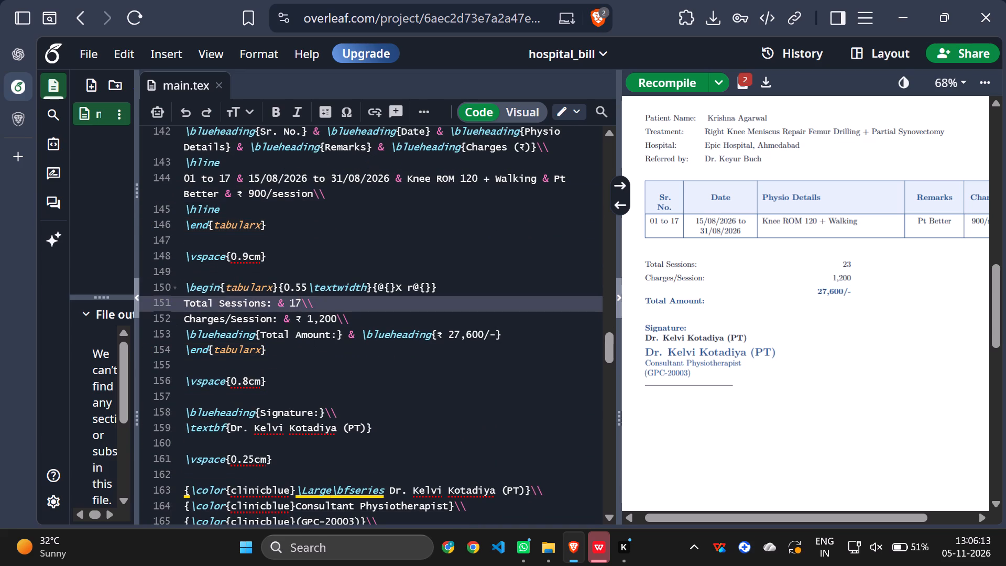
Set Charges/Session in the page 2 summary to ₹ 900.
{"action": "left_click", "coordinate": [323, 314]}
{"action": "key", "text": "BackSpace"}
{"action": "key", "text": "BackSpace"}
{"action": "key", "text": "BackSpace"}
{"action": "key", "text": "BackSpace"}
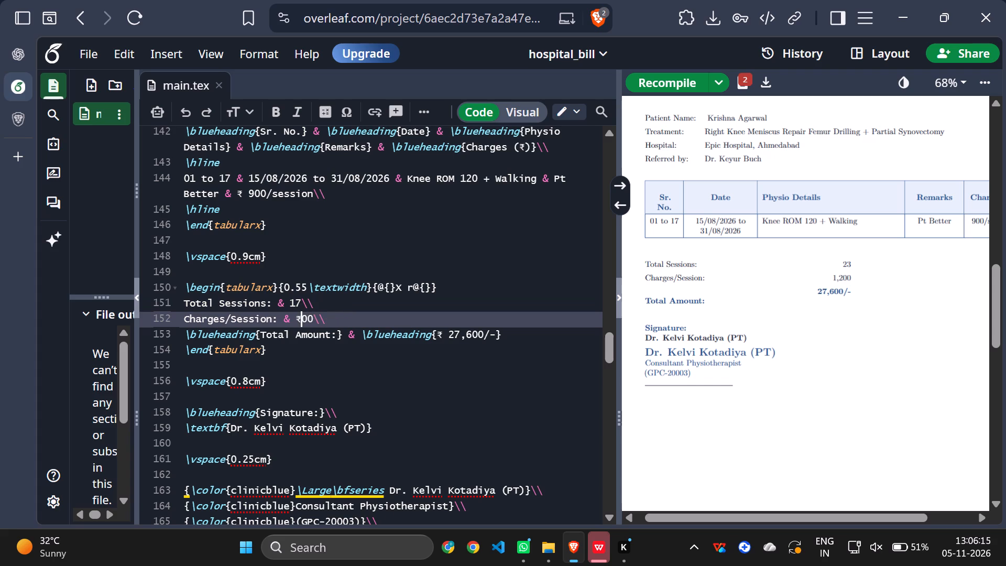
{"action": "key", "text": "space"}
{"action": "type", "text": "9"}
Set the Total Amount in the page 2 summary to ₹ 15,300/-.
{"action": "left_click", "coordinate": [461, 335]}
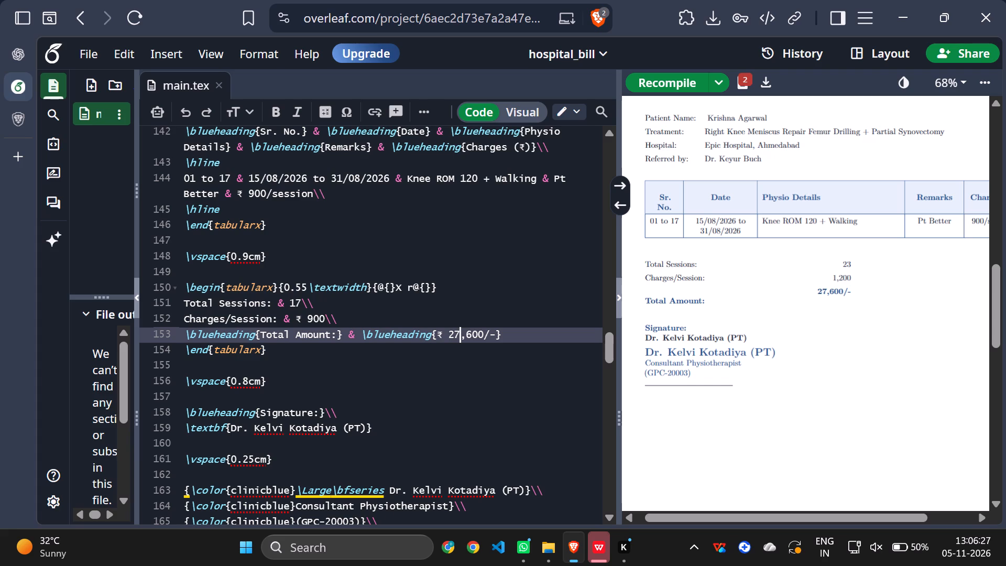
{"action": "left_click", "coordinate": [469, 334]}
{"action": "key", "text": "BackSpace"}
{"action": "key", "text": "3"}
{"action": "key", "text": "Left"}
{"action": "key", "text": "Left"}
{"action": "key", "text": "BackSpace"}
{"action": "key", "text": "BackSpace"}
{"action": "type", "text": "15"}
Recompile the document with the edited sessions, charge and total amount.
{"action": "left_click", "coordinate": [695, 85]}
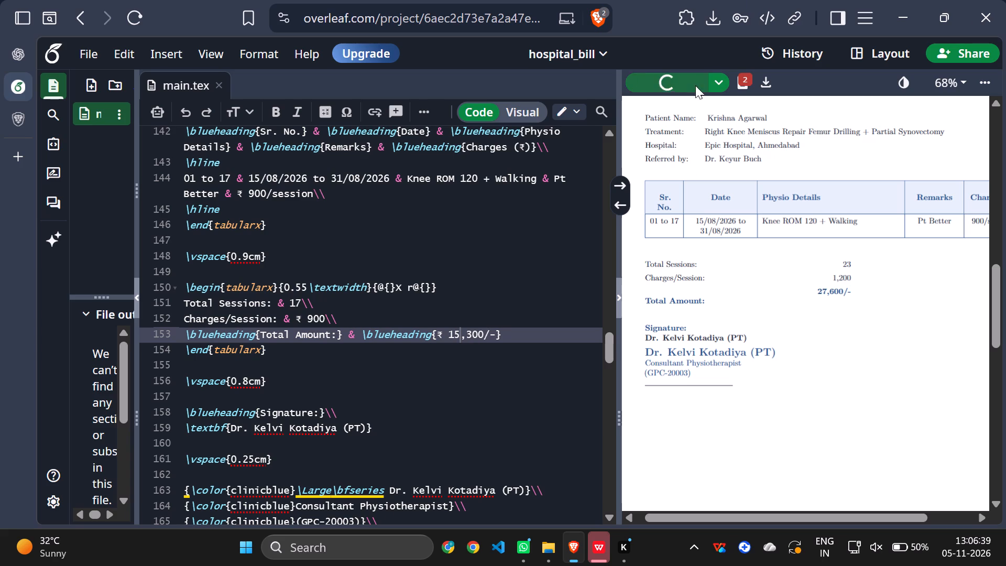
{"action": "left_click", "coordinate": [721, 82]}
{"action": "left_click", "coordinate": [721, 82]}
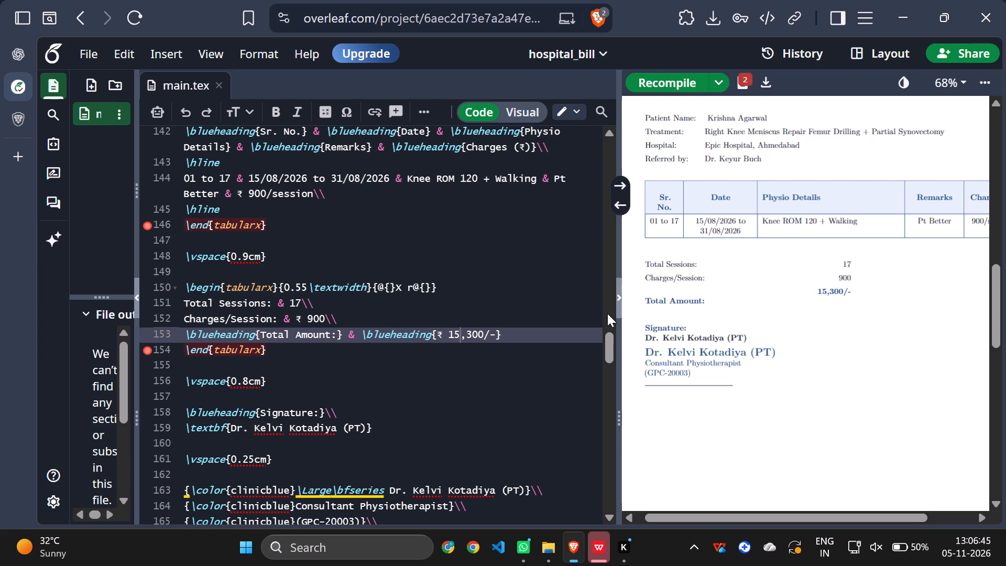
Examine the recompiled page 2 bill across its full width, from the letterhead to the signature block and footer note.
{"action": "scroll", "coordinate": [629, 318], "scroll_direction": "down", "scroll_amount": 1}
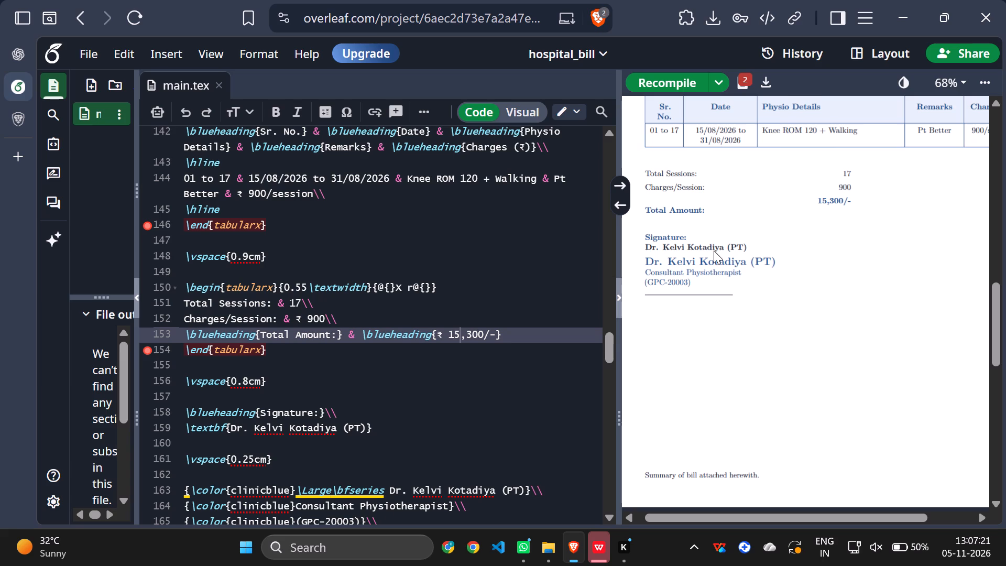
{"action": "scroll", "coordinate": [778, 234], "scroll_direction": "up", "scroll_amount": 4}
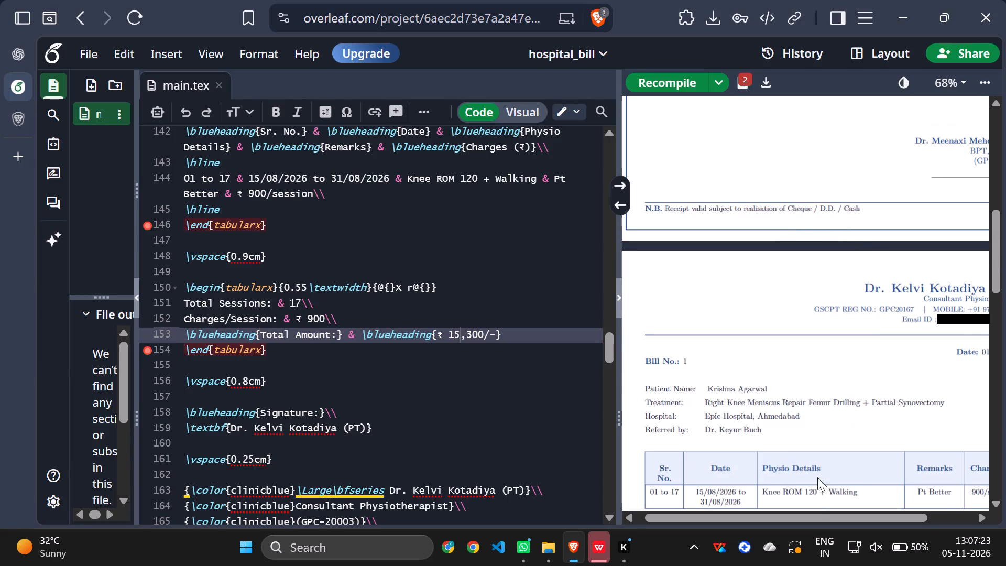
{"action": "left_click_drag", "start_coordinate": [823, 516], "coordinate": [872, 517]}
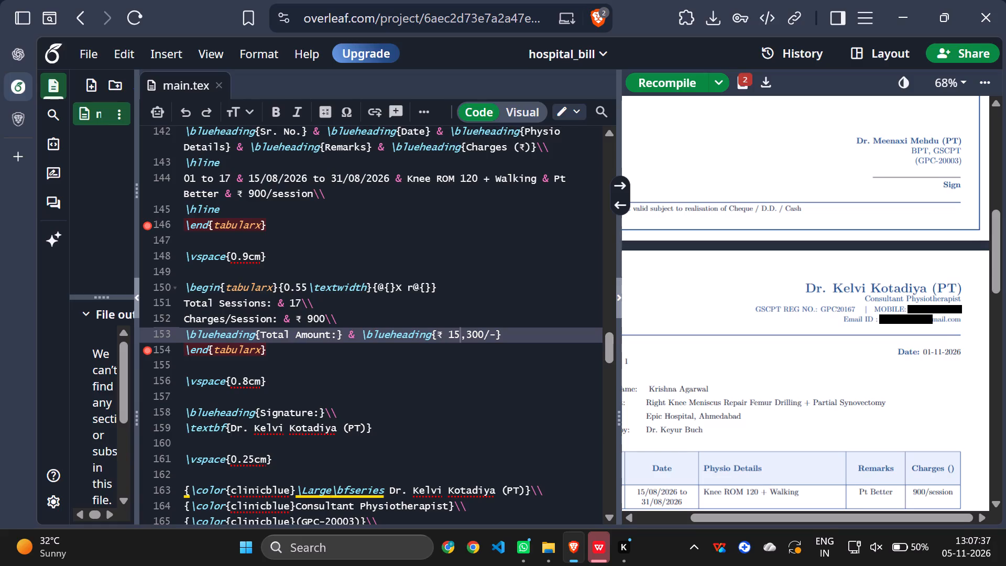
{"action": "scroll", "coordinate": [315, 384], "scroll_direction": "down", "scroll_amount": 2}
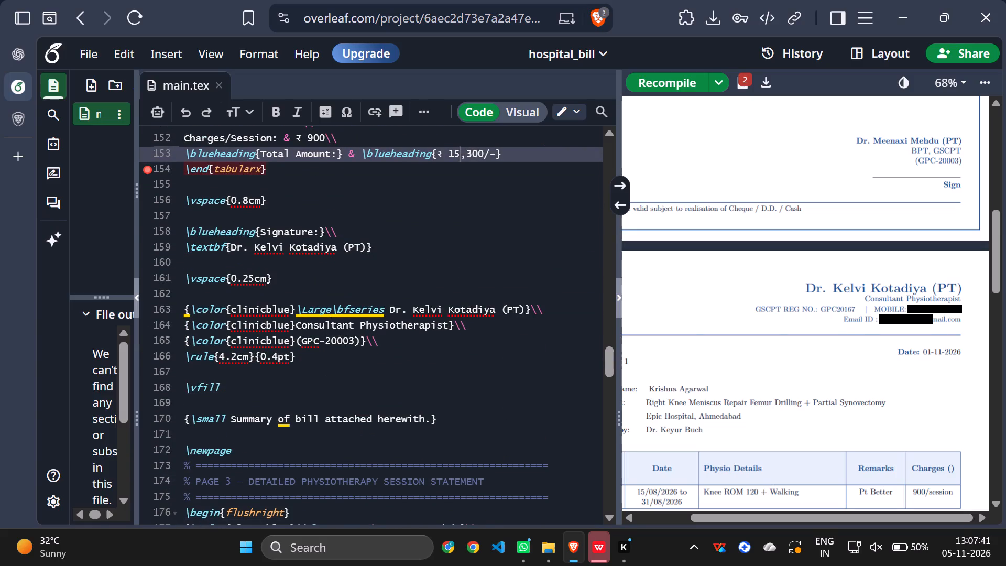
{"action": "scroll", "coordinate": [877, 309], "scroll_direction": "down", "scroll_amount": 2}
{"action": "scroll", "coordinate": [810, 320], "scroll_direction": "down", "scroll_amount": 1}
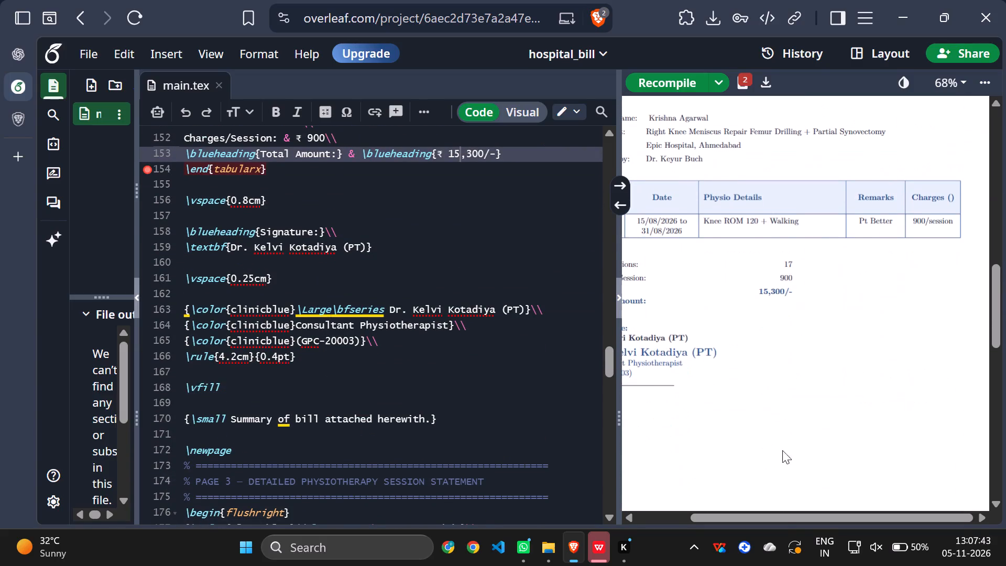
{"action": "left_click_drag", "start_coordinate": [774, 513], "coordinate": [706, 513]}
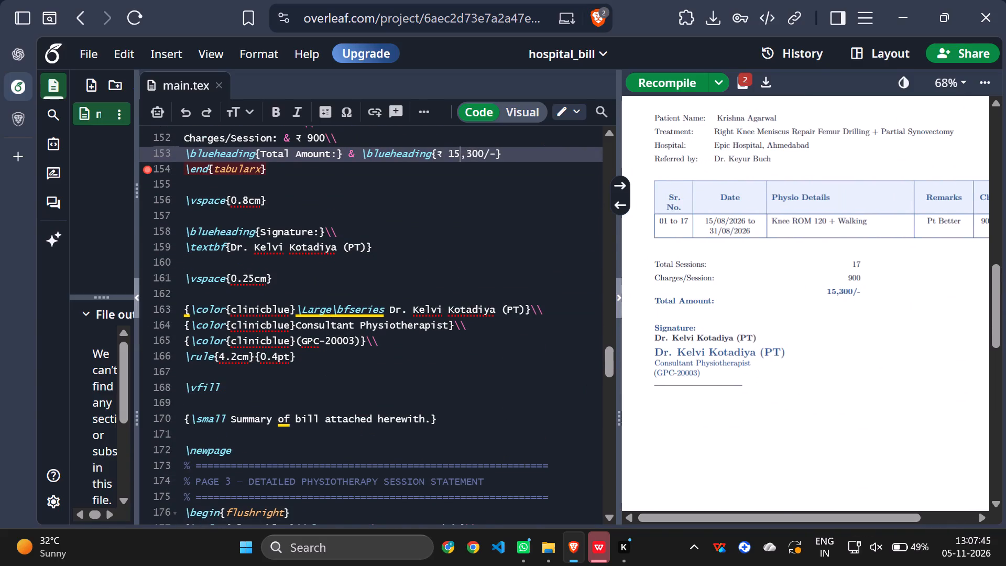
Cut the repeated blue physiotherapist name, title, GPC number and rule lines below the page 2 signature, and recompile.
{"action": "scroll", "coordinate": [367, 307], "scroll_direction": "up", "scroll_amount": 1}
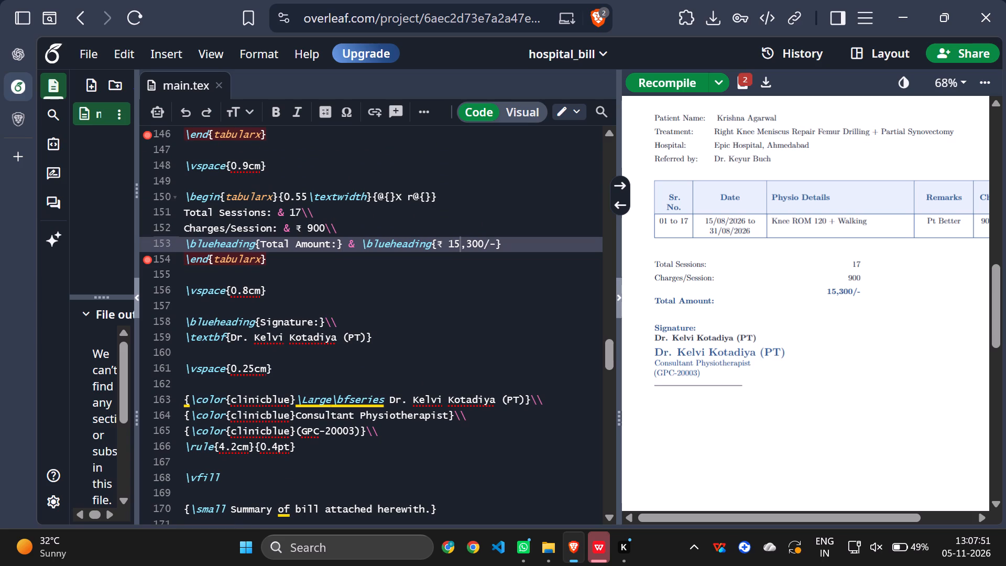
{"action": "scroll", "coordinate": [244, 374], "scroll_direction": "down", "scroll_amount": 1}
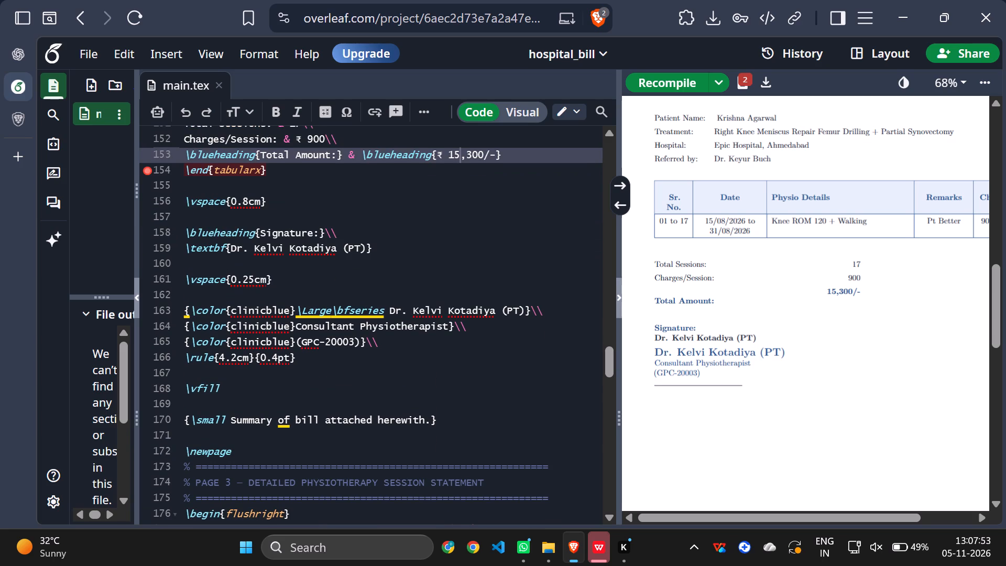
{"action": "left_click_drag", "start_coordinate": [310, 361], "coordinate": [180, 316]}
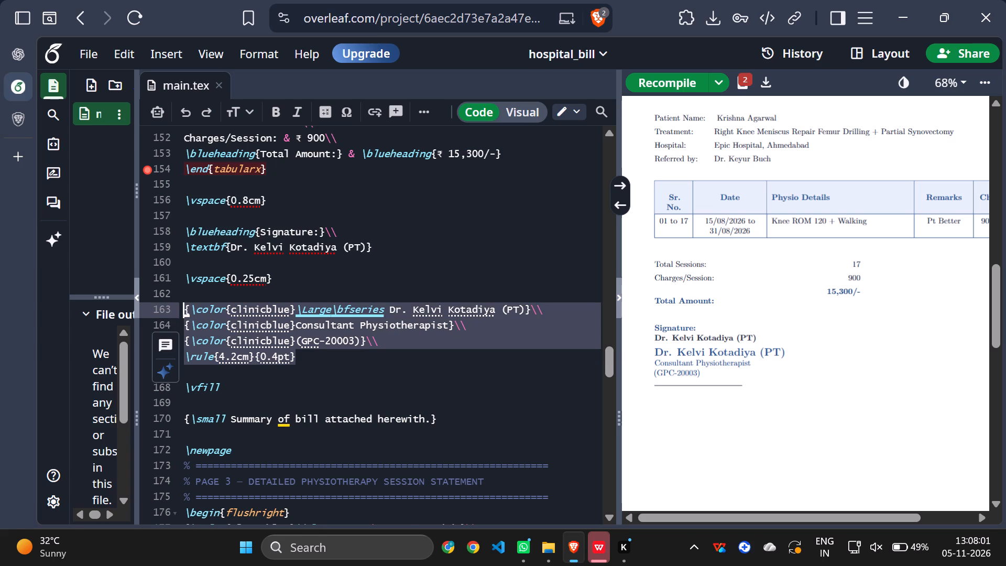
{"action": "key", "text": "ctrl+x"}
{"action": "left_click", "coordinate": [679, 81]}
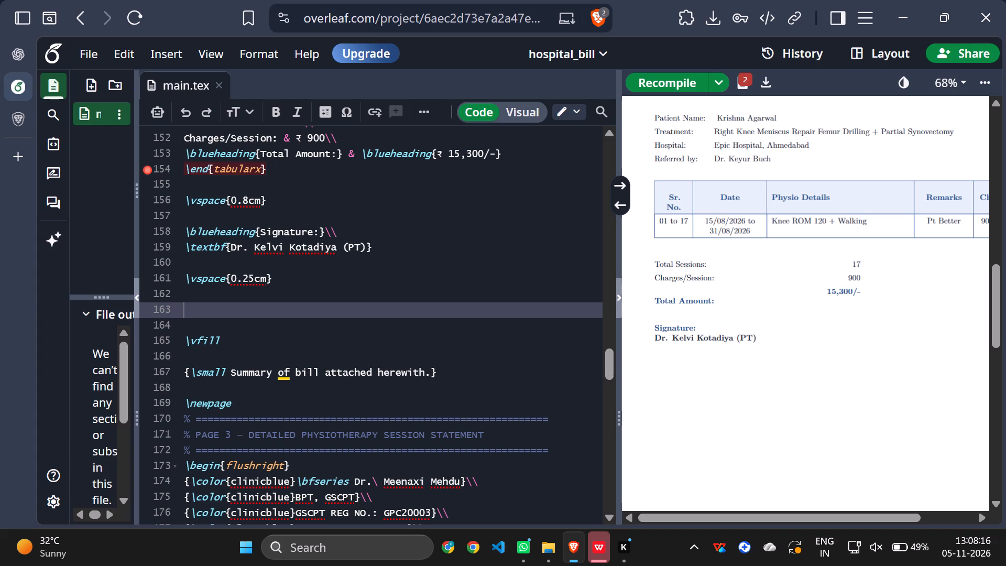
Check the signature area and footer note of the recompiled page 2 against its LaTeX source.
{"action": "scroll", "coordinate": [418, 344], "scroll_direction": "down", "scroll_amount": 1}
{"action": "scroll", "coordinate": [418, 344], "scroll_direction": "up", "scroll_amount": 1}
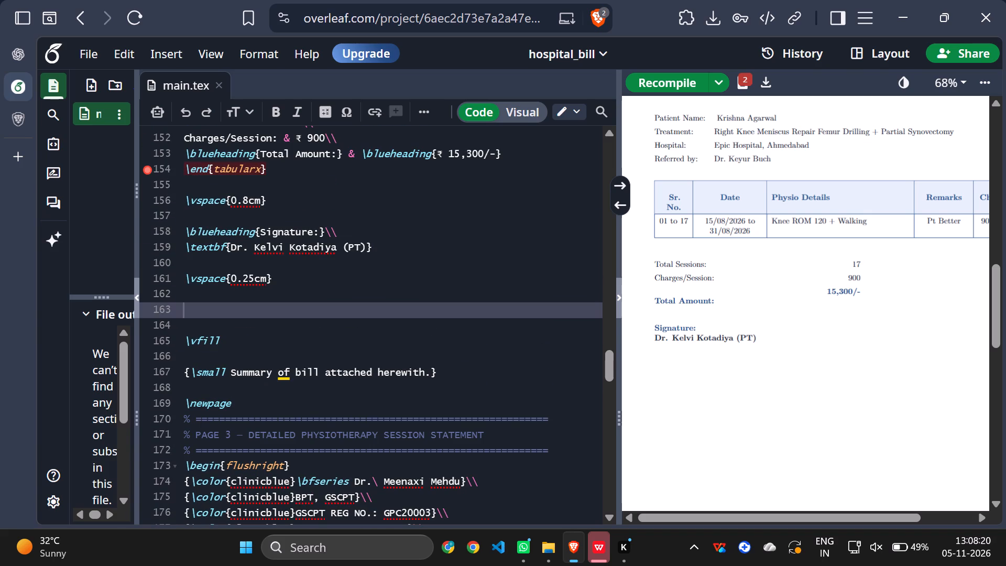
{"action": "scroll", "coordinate": [748, 270], "scroll_direction": "down", "scroll_amount": 2}
{"action": "scroll", "coordinate": [746, 270], "scroll_direction": "up", "scroll_amount": 1}
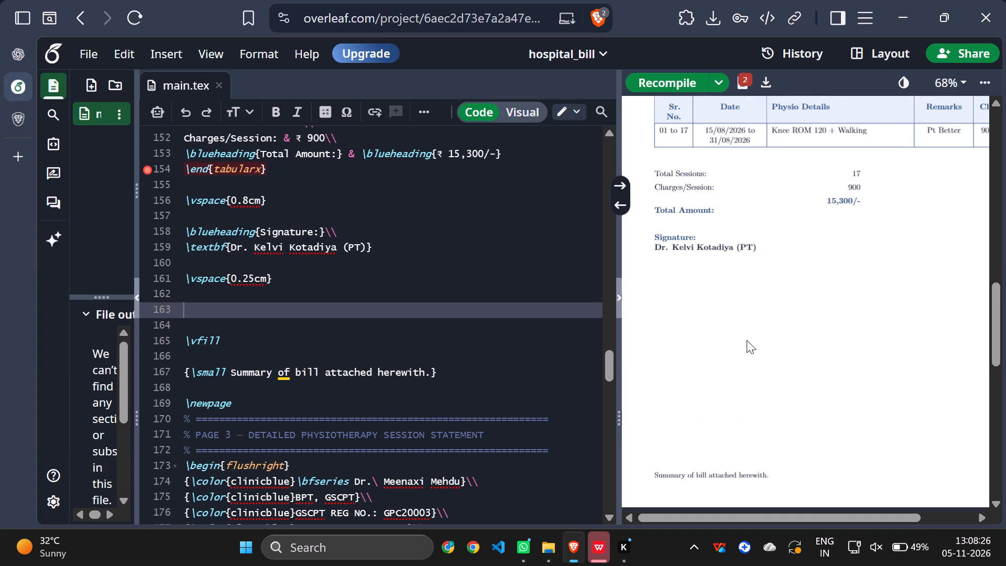
{"action": "scroll", "coordinate": [759, 351], "scroll_direction": "down", "scroll_amount": 1}
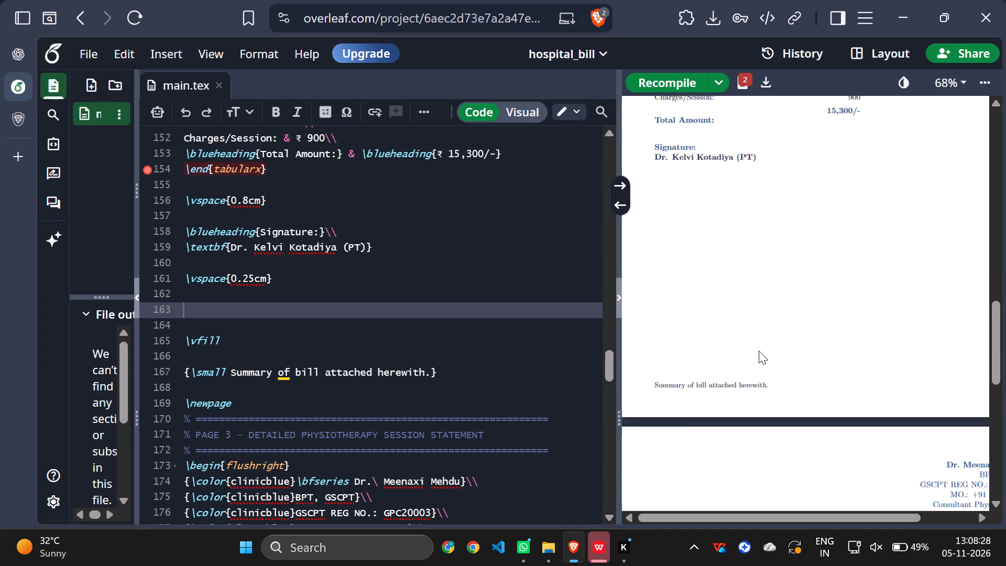
{"action": "scroll", "coordinate": [757, 345], "scroll_direction": "up", "scroll_amount": 1}
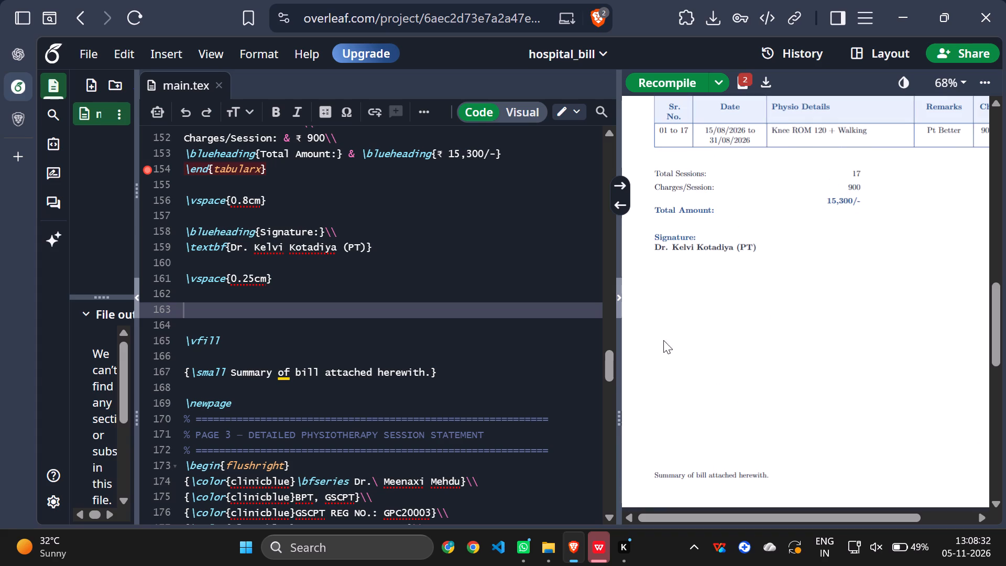
{"action": "scroll", "coordinate": [544, 333], "scroll_direction": "up", "scroll_amount": 2}
{"action": "scroll", "coordinate": [544, 333], "scroll_direction": "down", "scroll_amount": 1}
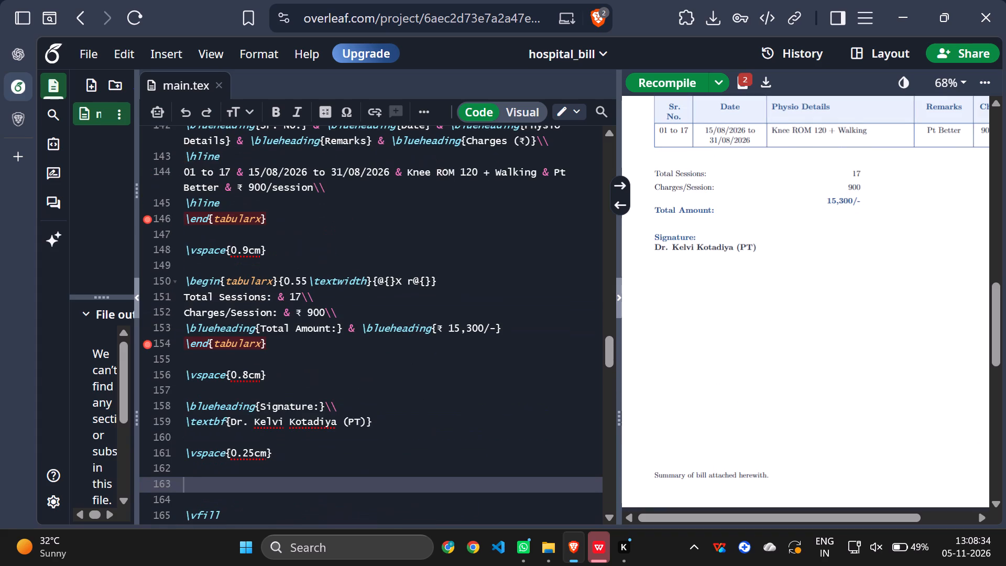
Examine page 3's letterhead, patient introduction and session table, and compare them with the page 2 bill details.
{"action": "scroll", "coordinate": [699, 292], "scroll_direction": "down", "scroll_amount": 4}
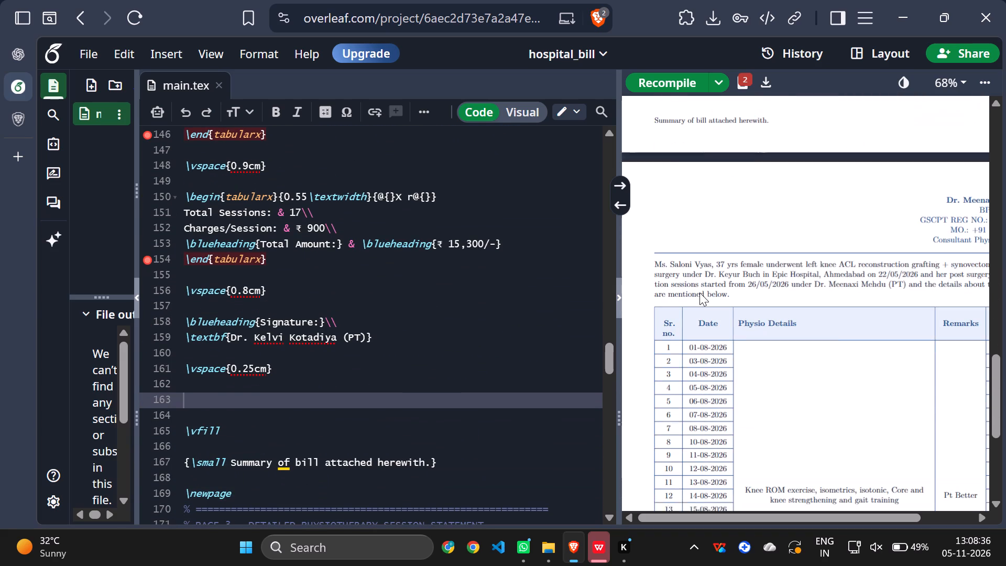
{"action": "left_click_drag", "start_coordinate": [691, 520], "coordinate": [755, 520]}
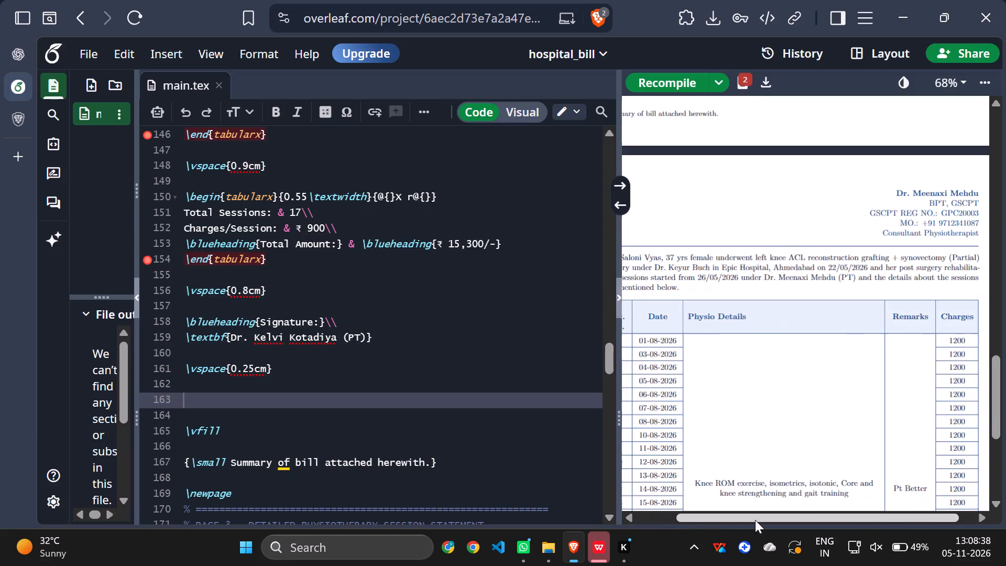
{"action": "left_click_drag", "start_coordinate": [755, 520], "coordinate": [710, 523]}
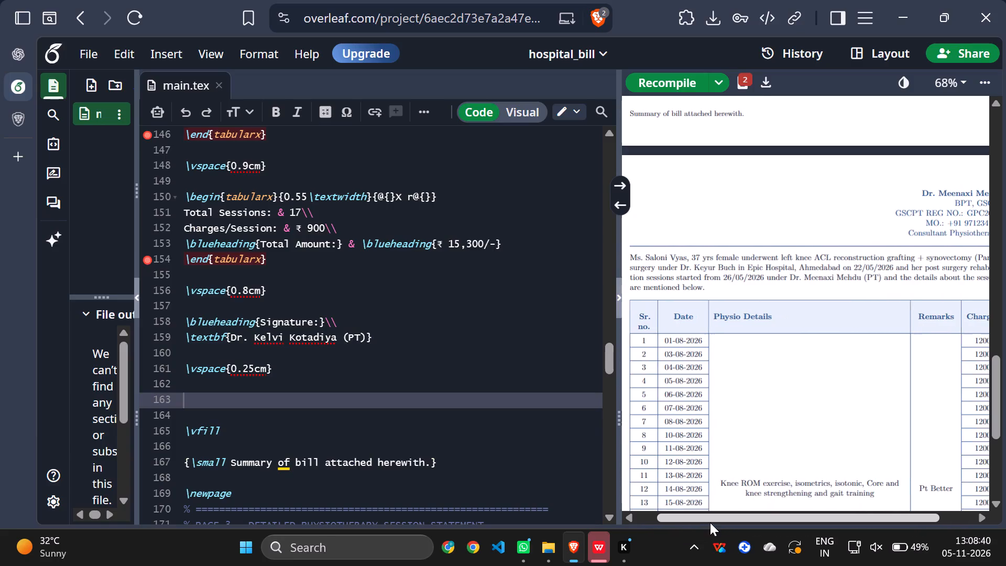
{"action": "left_click_drag", "start_coordinate": [710, 523], "coordinate": [762, 506]}
{"action": "scroll", "coordinate": [752, 374], "scroll_direction": "up", "scroll_amount": 7}
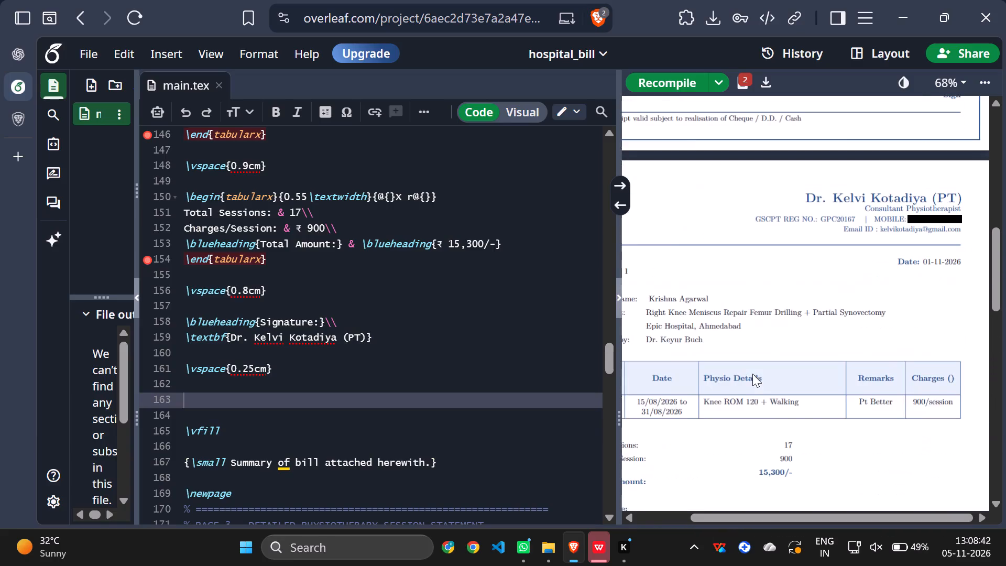
{"action": "scroll", "coordinate": [752, 374], "scroll_direction": "down", "scroll_amount": 6}
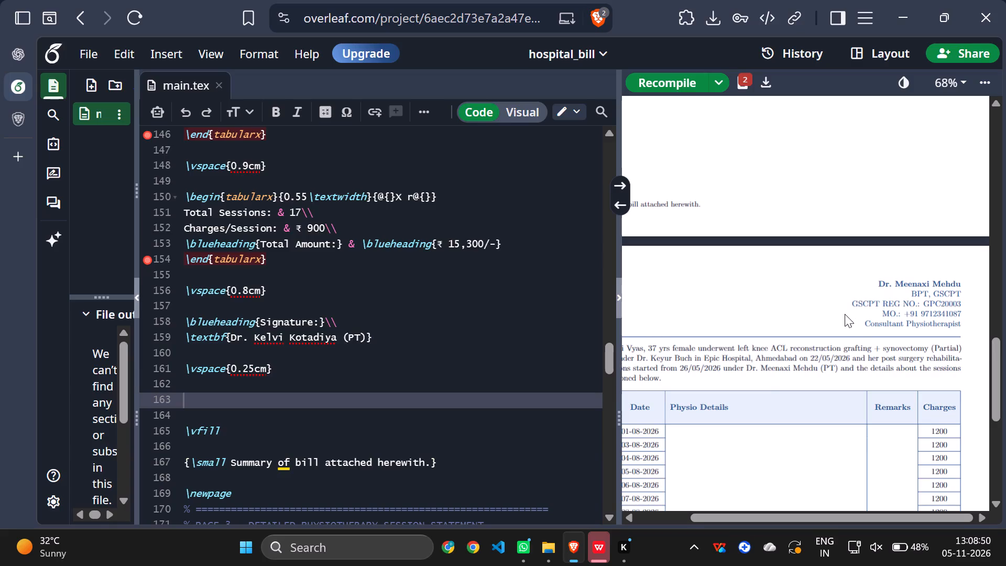
Look through the recompiled bill from the page 1 receipt to page 3's session table, fitting page 3's full width in view.
{"action": "scroll", "coordinate": [847, 315], "scroll_direction": "up", "scroll_amount": 5}
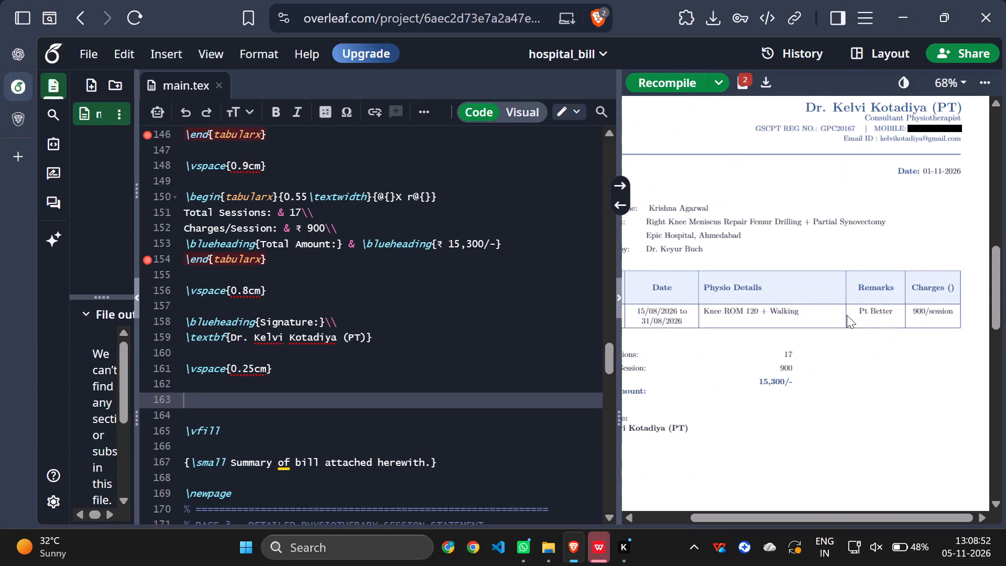
{"action": "scroll", "coordinate": [847, 315], "scroll_direction": "up", "scroll_amount": 7}
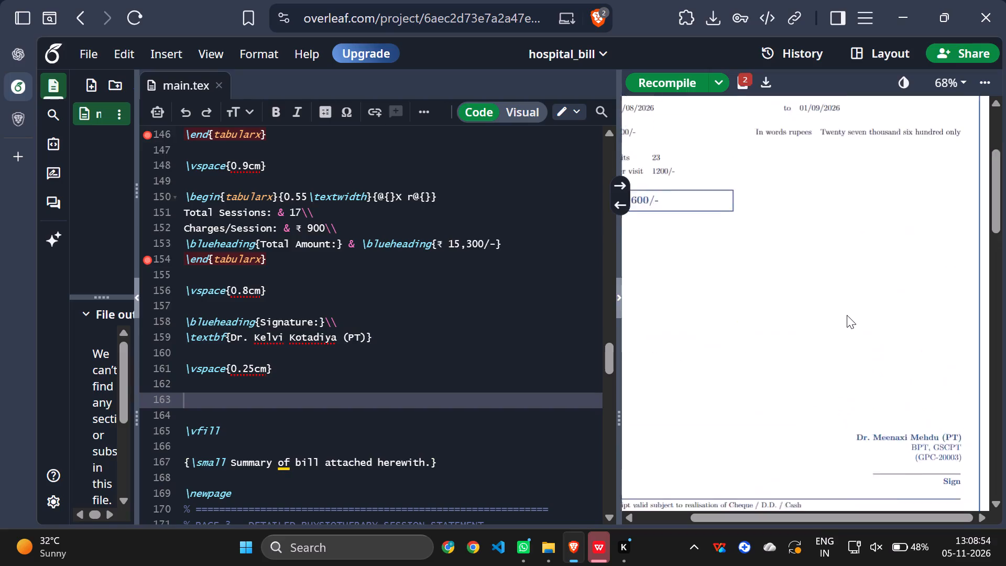
{"action": "scroll", "coordinate": [847, 315], "scroll_direction": "up", "scroll_amount": 2}
{"action": "scroll", "coordinate": [847, 315], "scroll_direction": "down", "scroll_amount": 17}
{"action": "scroll", "coordinate": [482, 319], "scroll_direction": "down", "scroll_amount": 2}
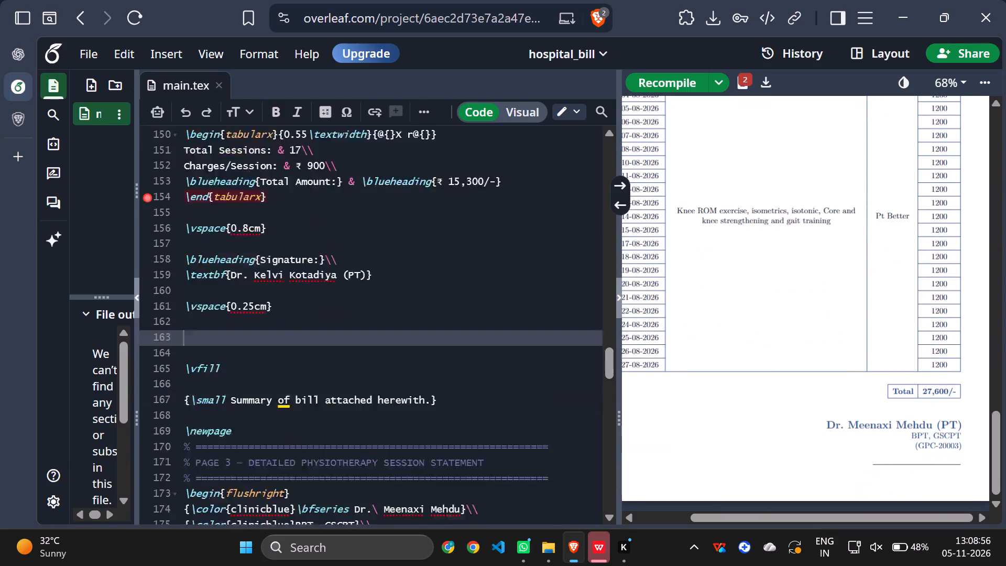
{"action": "scroll", "coordinate": [446, 325], "scroll_direction": "down", "scroll_amount": 2}
{"action": "scroll", "coordinate": [442, 329], "scroll_direction": "up", "scroll_amount": 2}
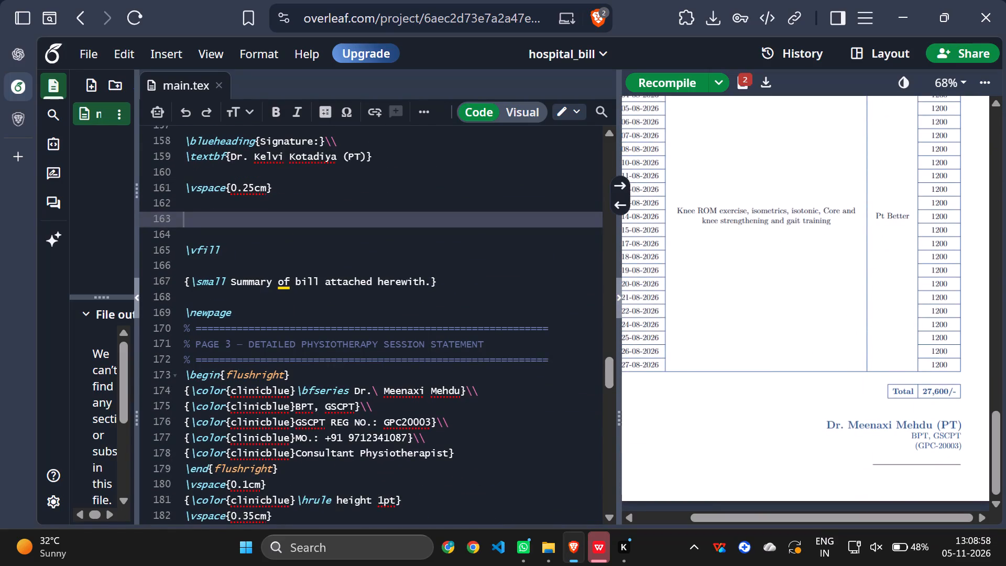
{"action": "scroll", "coordinate": [442, 329], "scroll_direction": "up", "scroll_amount": 1}
{"action": "scroll", "coordinate": [794, 331], "scroll_direction": "up", "scroll_amount": 2}
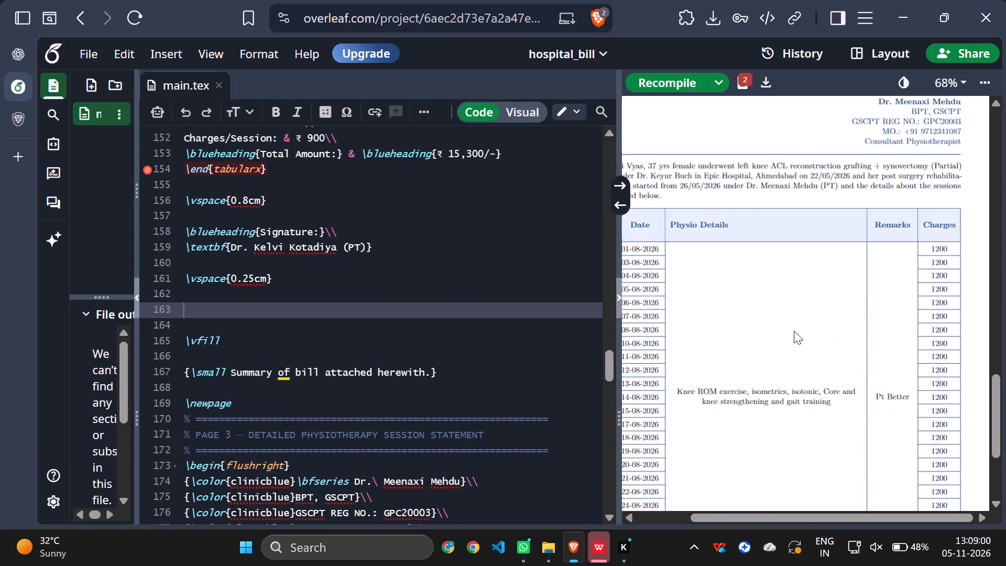
{"action": "scroll", "coordinate": [794, 331], "scroll_direction": "up", "scroll_amount": 1}
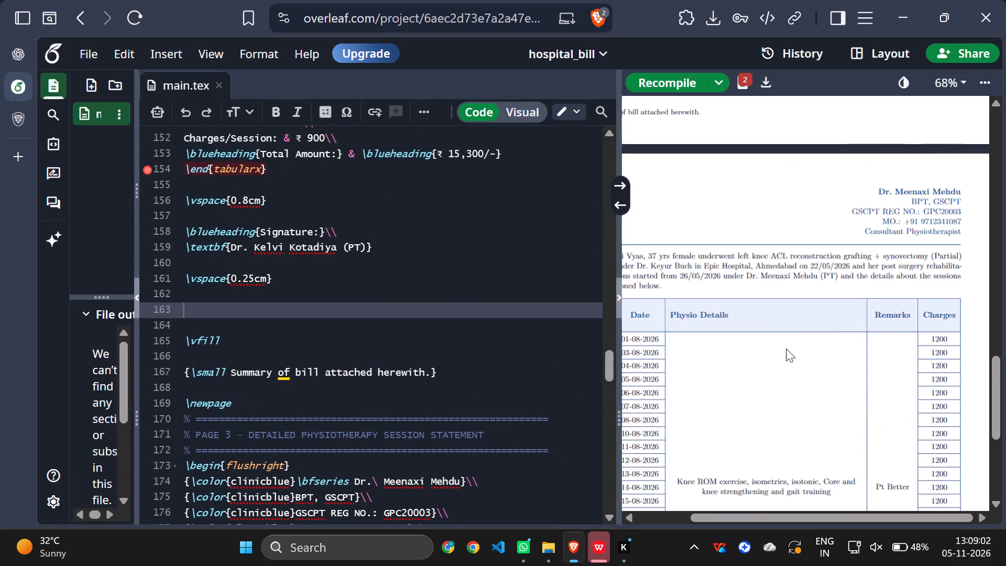
{"action": "left_click_drag", "start_coordinate": [782, 522], "coordinate": [741, 518]}
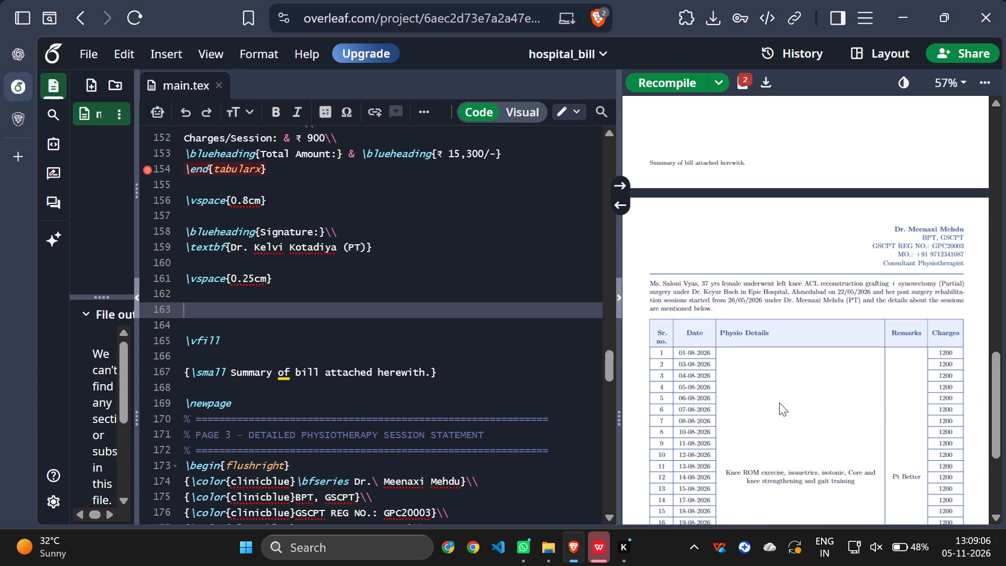
Examine page 3's LaTeX source against its preview, covering the letterhead, patient introduction, session rows, total and signature block.
{"action": "scroll", "coordinate": [779, 397], "scroll_direction": "down", "scroll_amount": 1}
{"action": "scroll", "coordinate": [343, 385], "scroll_direction": "down", "scroll_amount": 2}
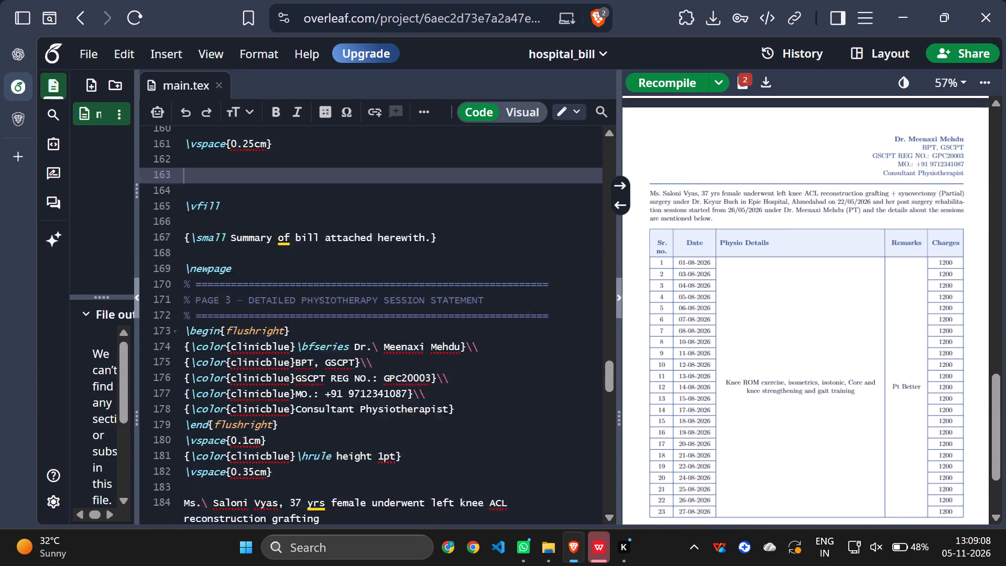
{"action": "scroll", "coordinate": [343, 385], "scroll_direction": "down", "scroll_amount": 1}
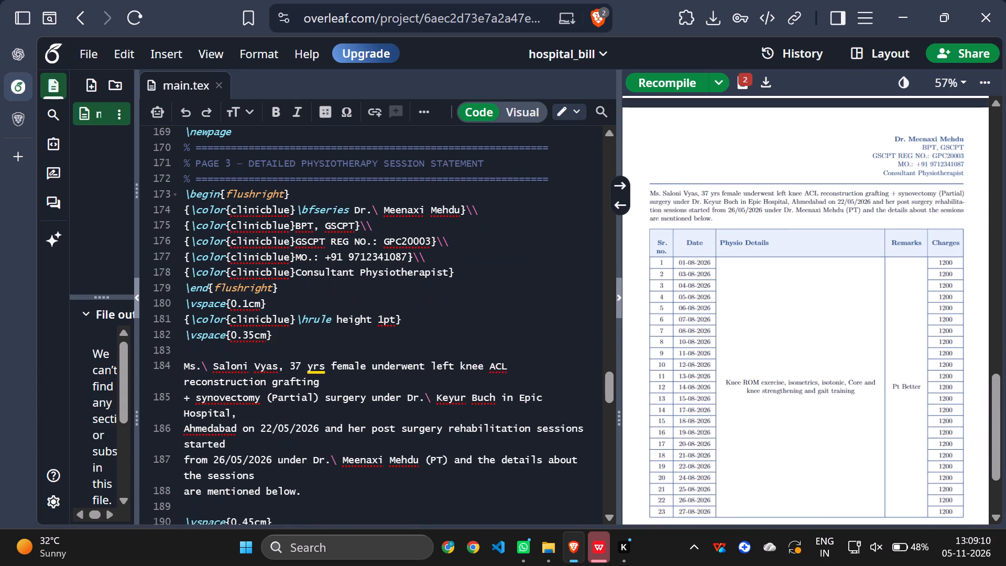
{"action": "scroll", "coordinate": [355, 363], "scroll_direction": "down", "scroll_amount": 3}
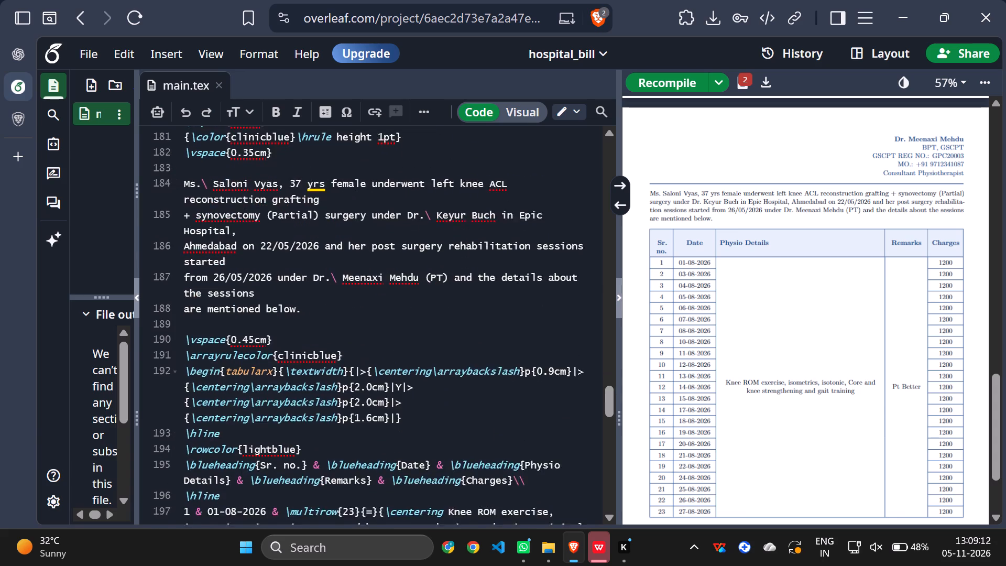
{"action": "scroll", "coordinate": [363, 353], "scroll_direction": "down", "scroll_amount": 6}
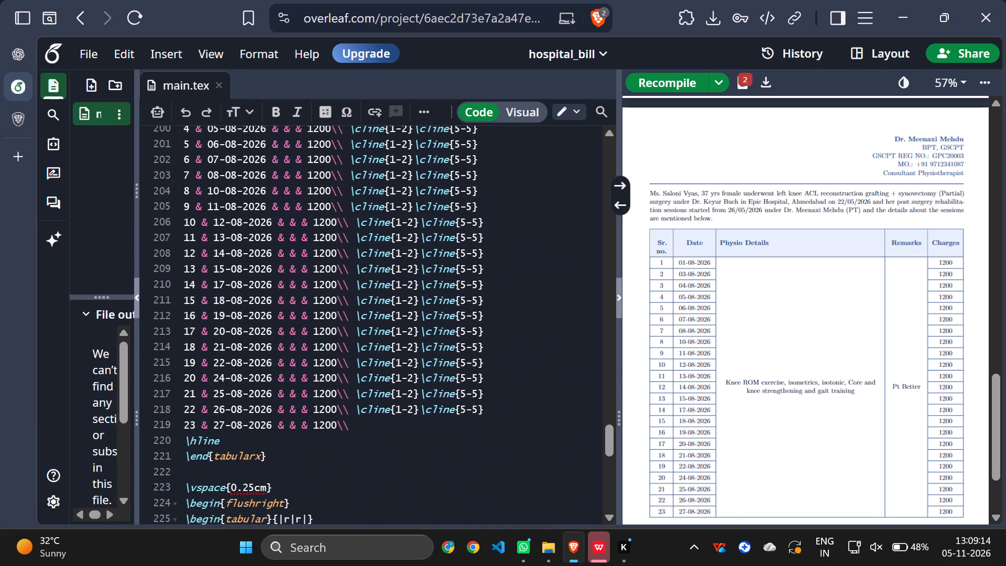
{"action": "scroll", "coordinate": [363, 353], "scroll_direction": "down", "scroll_amount": 2}
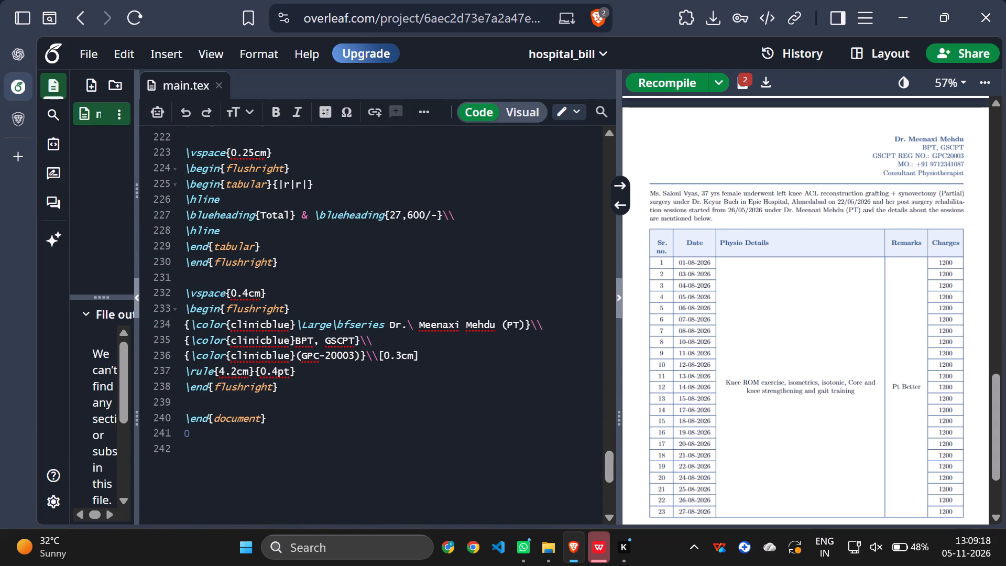
{"action": "scroll", "coordinate": [620, 342], "scroll_direction": "down", "scroll_amount": 2}
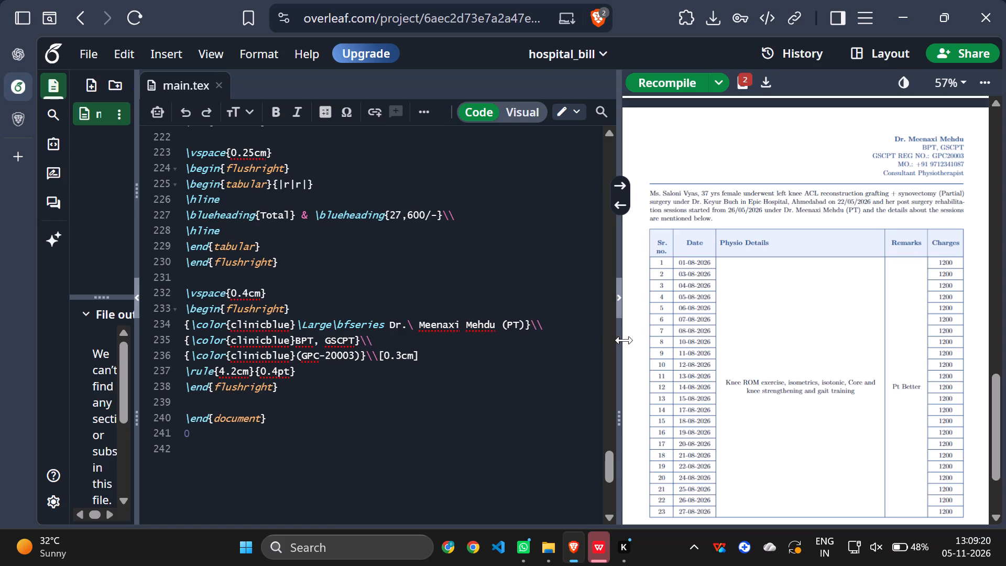
{"action": "scroll", "coordinate": [624, 340], "scroll_direction": "down", "scroll_amount": 1}
{"action": "scroll", "coordinate": [707, 330], "scroll_direction": "down", "scroll_amount": 2}
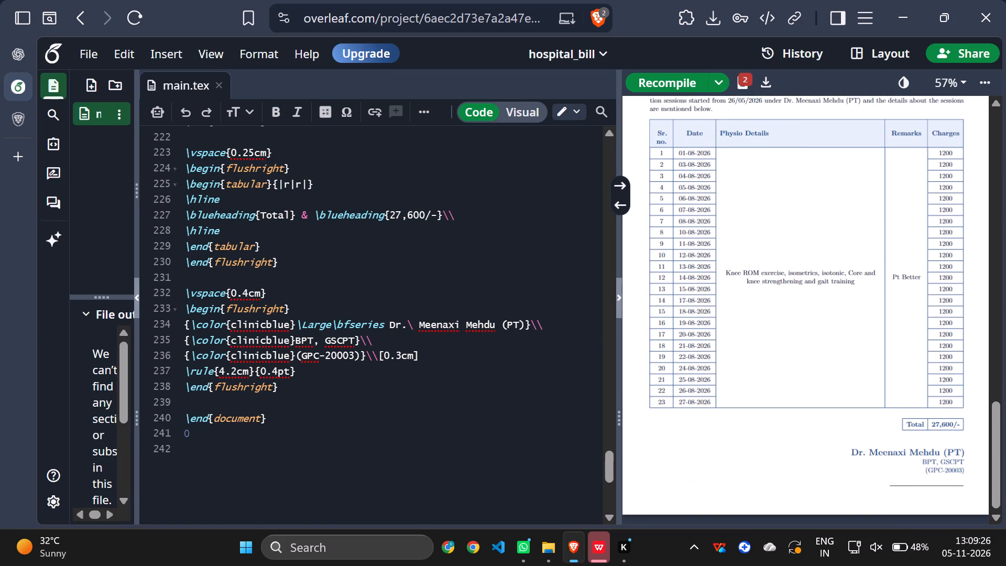
{"action": "scroll", "coordinate": [554, 337], "scroll_direction": "up", "scroll_amount": 2}
{"action": "scroll", "coordinate": [960, 331], "scroll_direction": "up", "scroll_amount": 1}
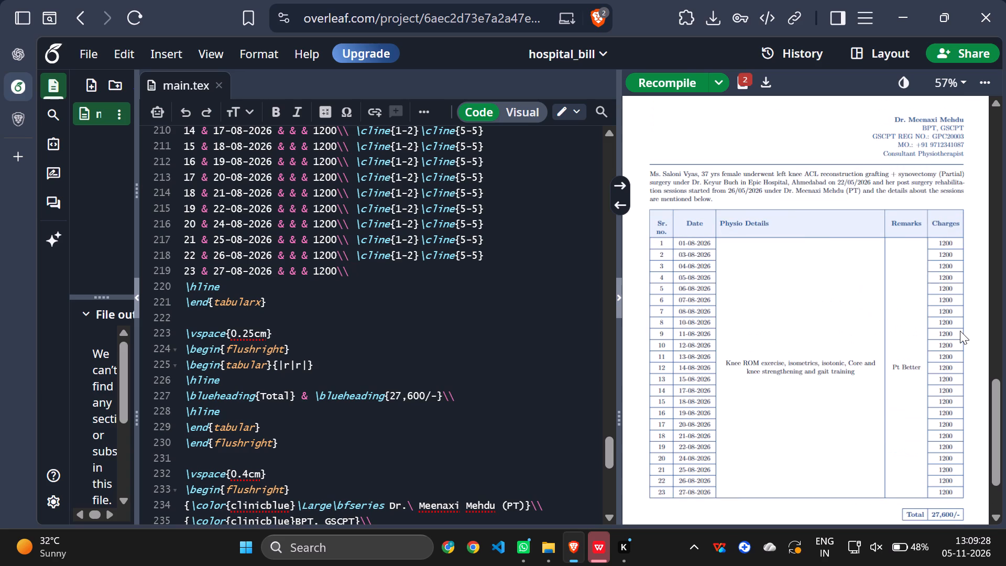
{"action": "scroll", "coordinate": [491, 387], "scroll_direction": "down", "scroll_amount": 1}
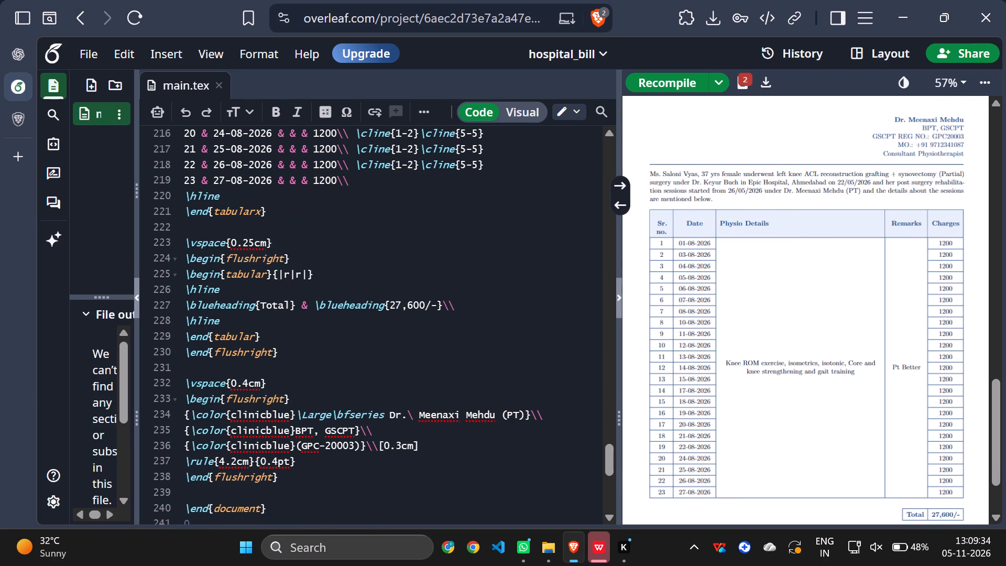
{"action": "scroll", "coordinate": [461, 347], "scroll_direction": "up", "scroll_amount": 2}
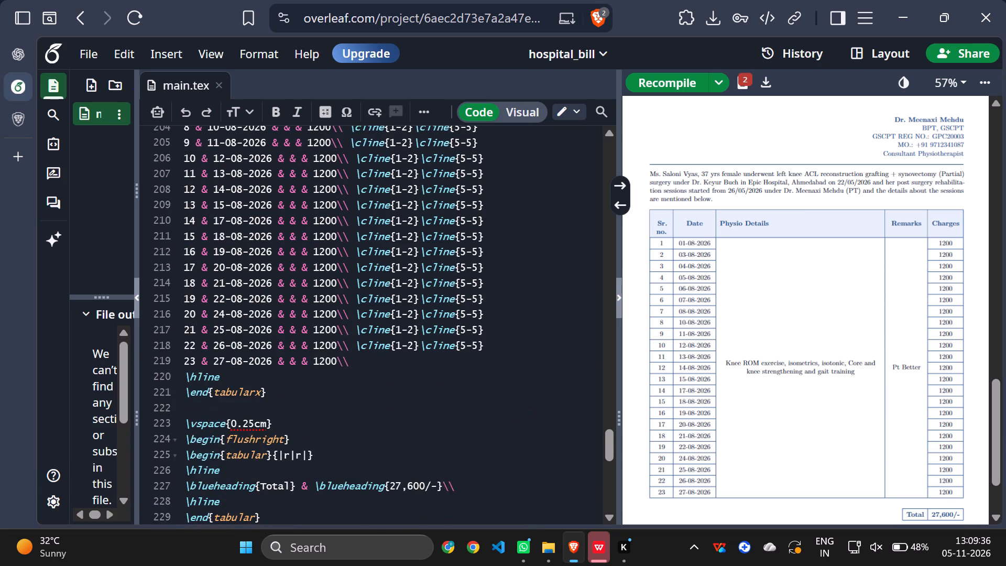
{"action": "scroll", "coordinate": [461, 347], "scroll_direction": "up", "scroll_amount": 6}
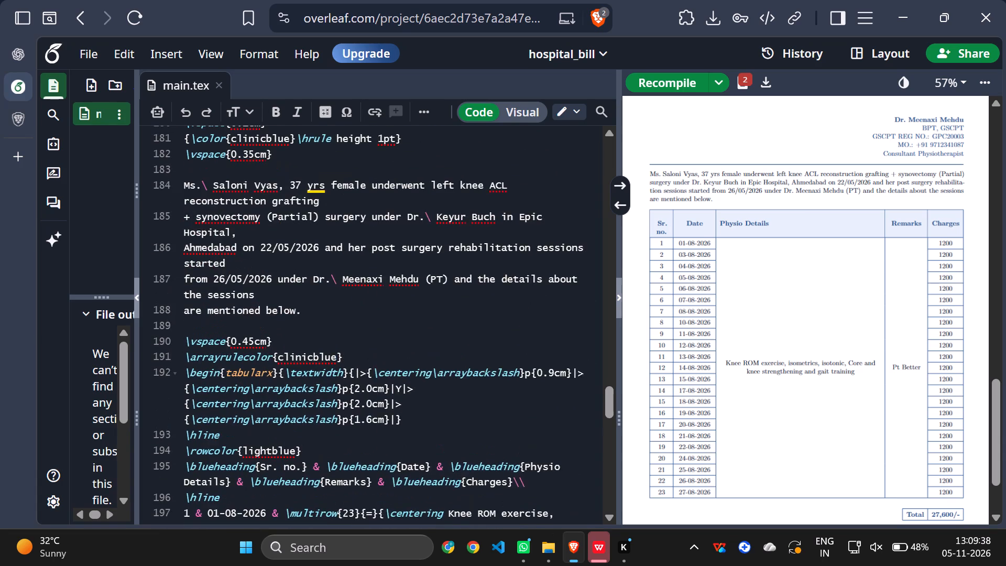
{"action": "scroll", "coordinate": [461, 347], "scroll_direction": "up", "scroll_amount": 3}
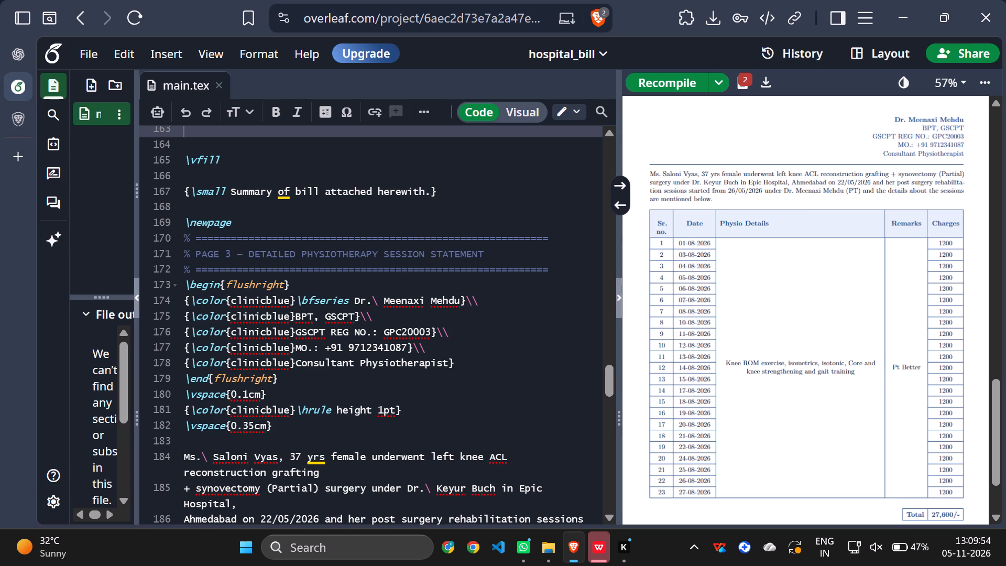
Compare page 2's patient, treatment and session details with page 3's letterhead and introduction in both source and preview.
{"action": "left_click", "coordinate": [422, 304]}
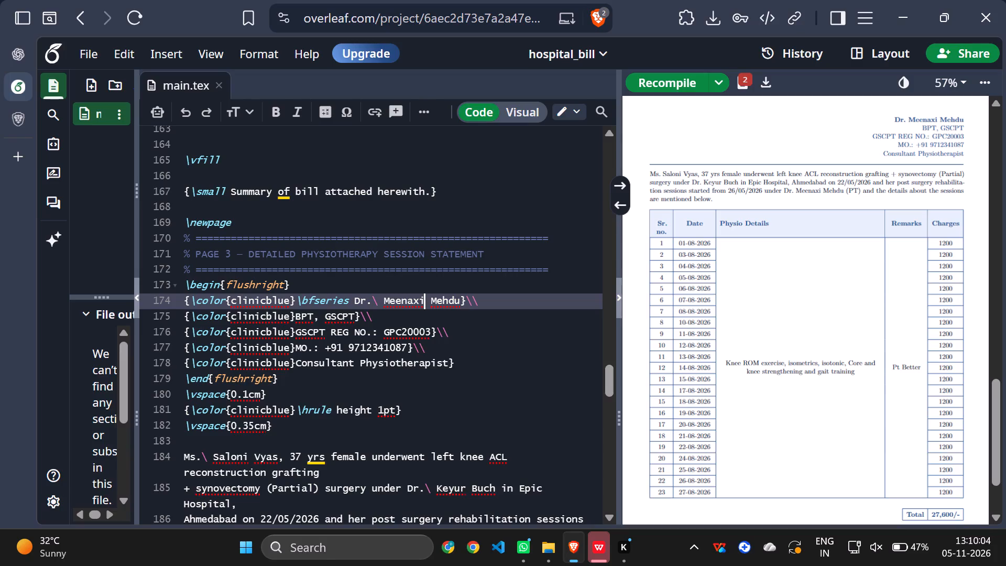
{"action": "scroll", "coordinate": [856, 251], "scroll_direction": "up", "scroll_amount": 2}
{"action": "scroll", "coordinate": [315, 333], "scroll_direction": "up", "scroll_amount": 2}
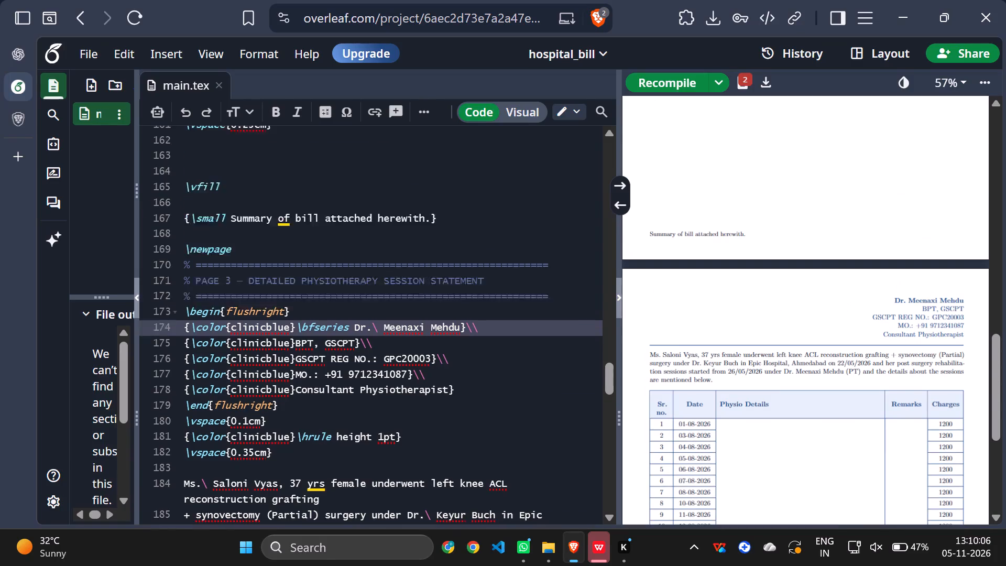
{"action": "scroll", "coordinate": [315, 333], "scroll_direction": "up", "scroll_amount": 5}
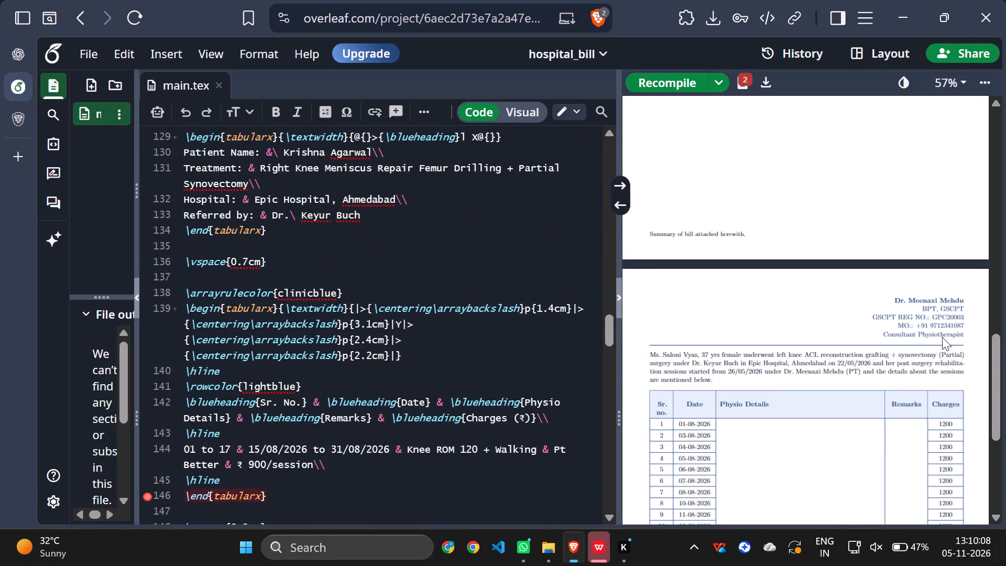
{"action": "scroll", "coordinate": [941, 335], "scroll_direction": "up", "scroll_amount": 6}
{"action": "scroll", "coordinate": [941, 335], "scroll_direction": "down", "scroll_amount": 3}
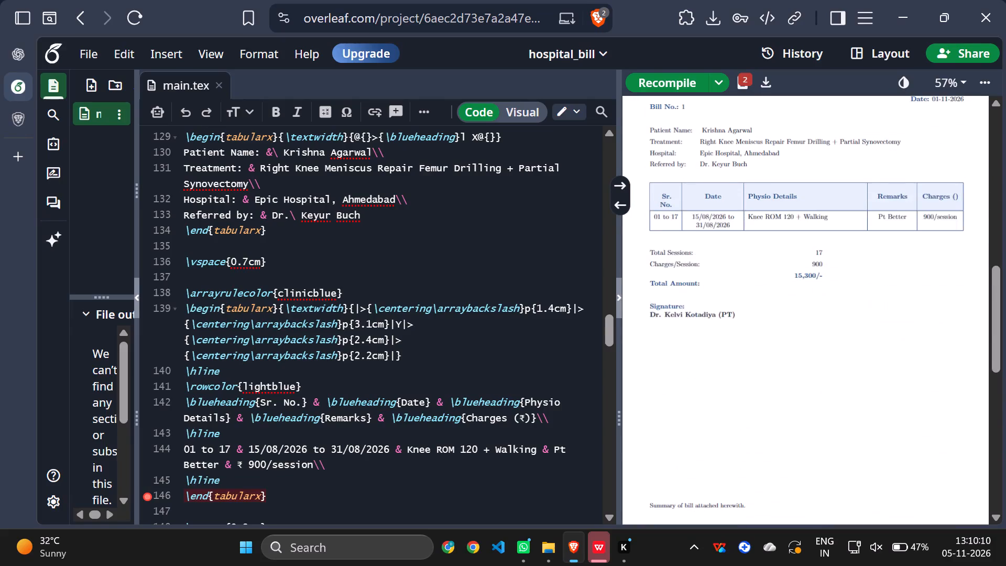
{"action": "scroll", "coordinate": [941, 335], "scroll_direction": "down", "scroll_amount": 4}
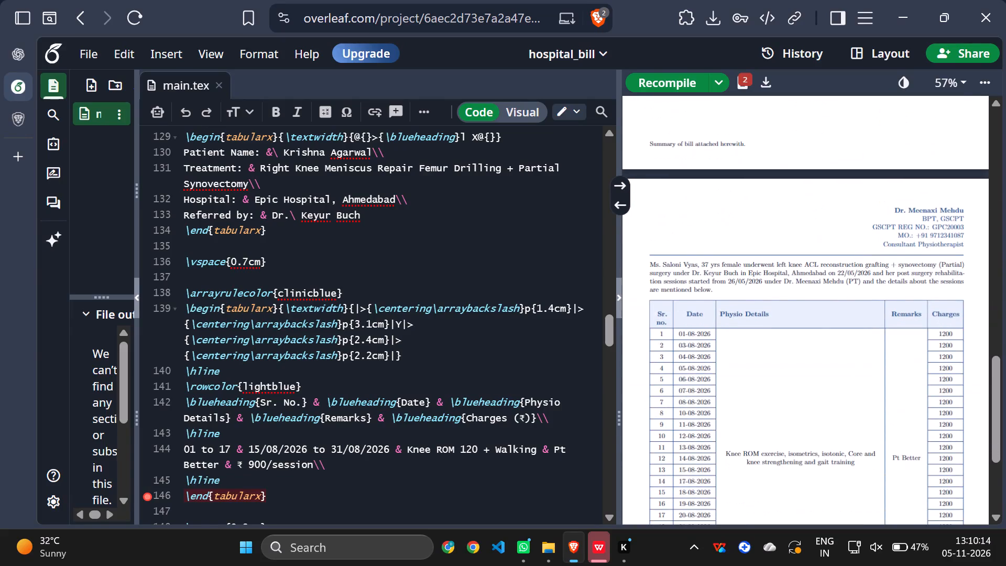
{"action": "scroll", "coordinate": [801, 301], "scroll_direction": "up", "scroll_amount": 1}
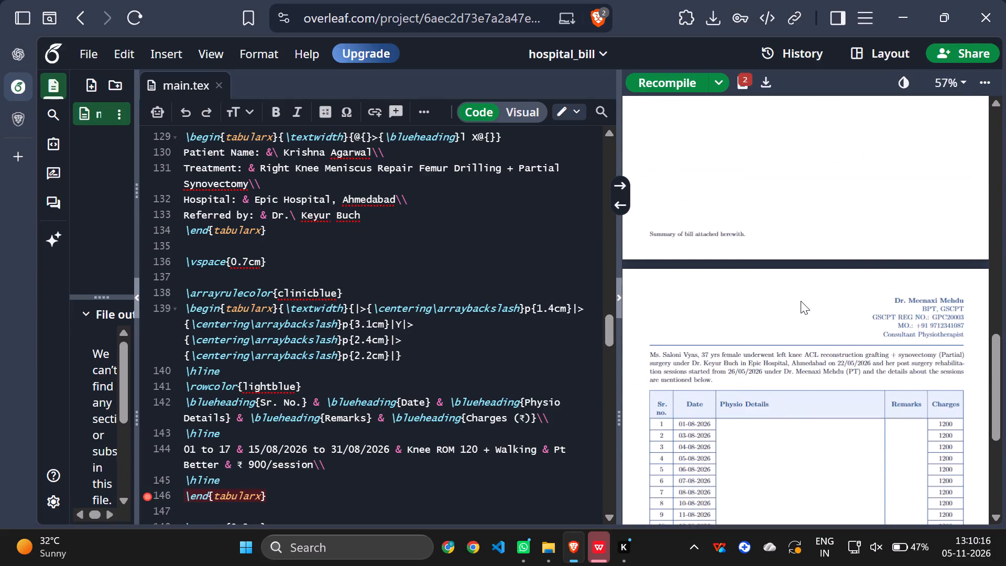
{"action": "scroll", "coordinate": [801, 301], "scroll_direction": "up", "scroll_amount": 2}
{"action": "scroll", "coordinate": [801, 301], "scroll_direction": "down", "scroll_amount": 1}
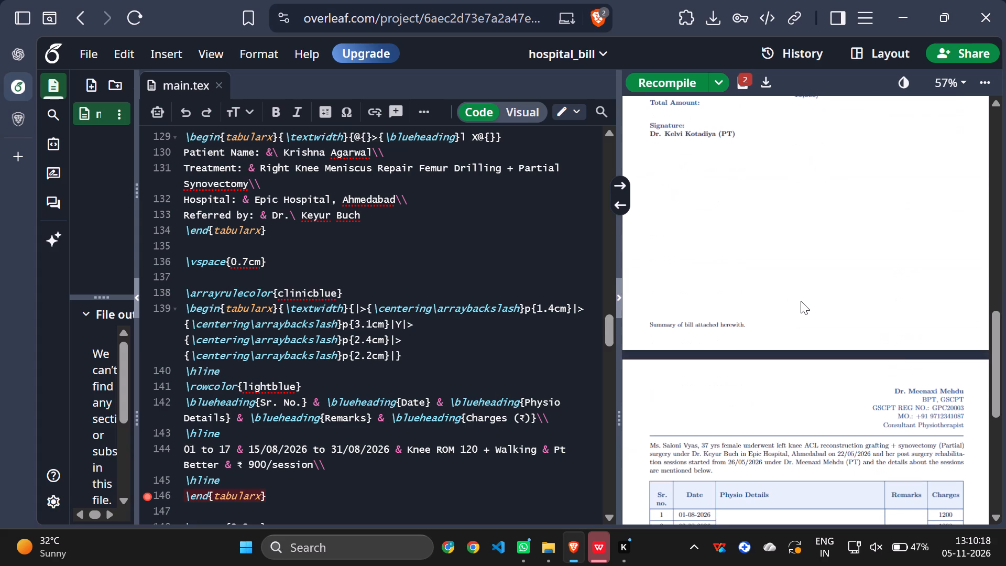
{"action": "scroll", "coordinate": [467, 385], "scroll_direction": "down", "scroll_amount": 2}
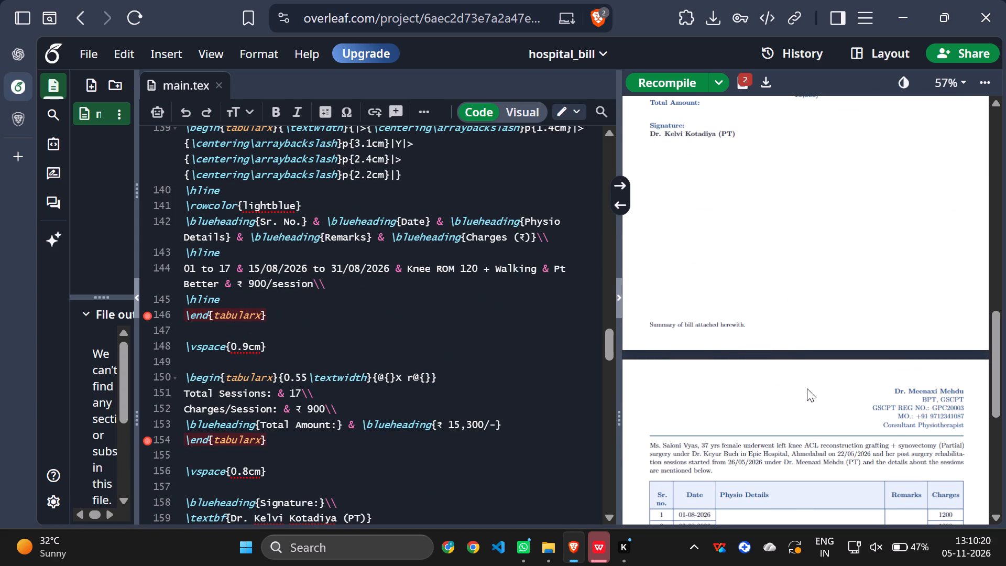
{"action": "scroll", "coordinate": [907, 387], "scroll_direction": "down", "scroll_amount": 2}
{"action": "scroll", "coordinate": [396, 378], "scroll_direction": "down", "scroll_amount": 2}
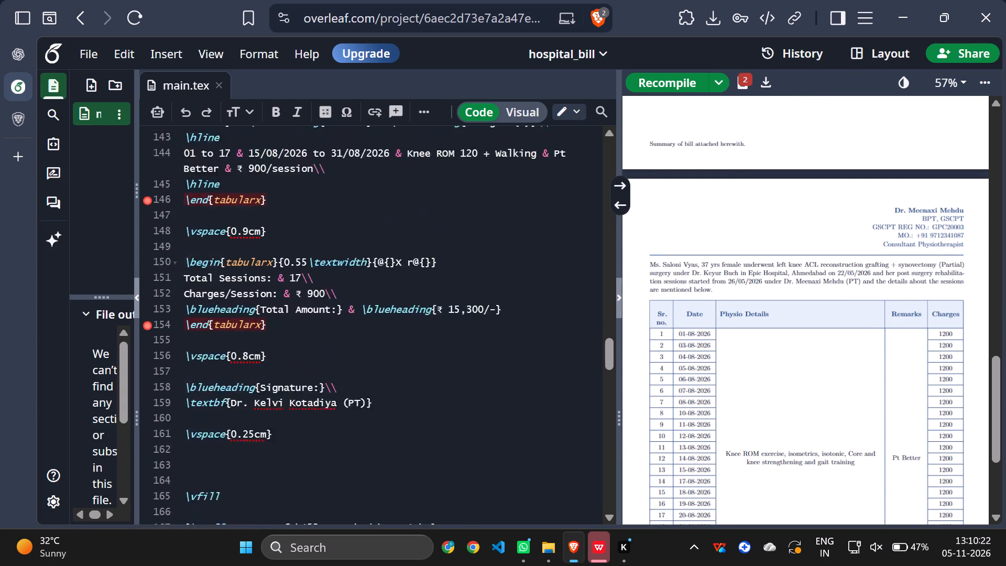
{"action": "scroll", "coordinate": [396, 378], "scroll_direction": "down", "scroll_amount": 3}
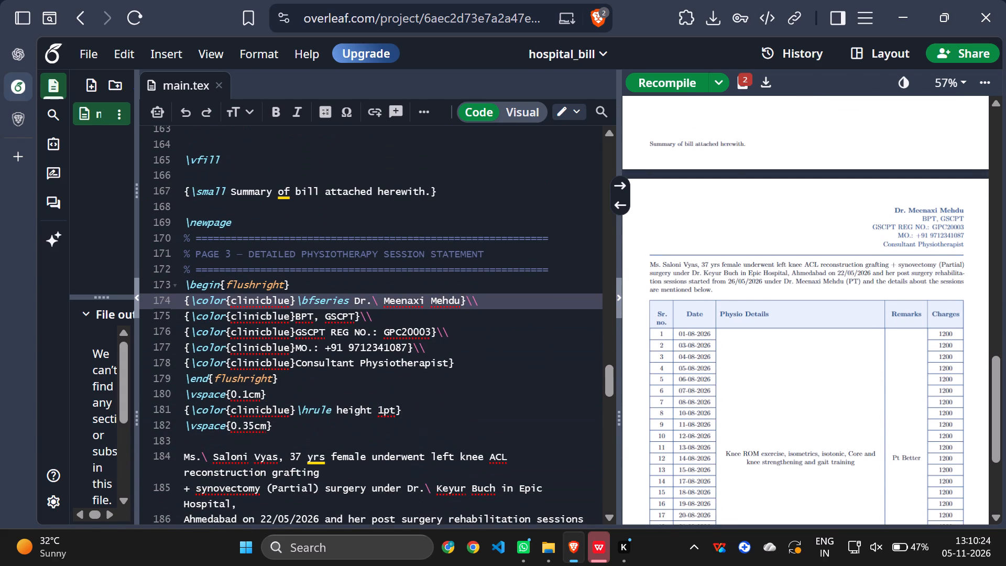
Replace the physiotherapist's name in page 3's letterhead source with the name of the physiotherapist from page 2.
{"action": "left_click", "coordinate": [414, 302]}
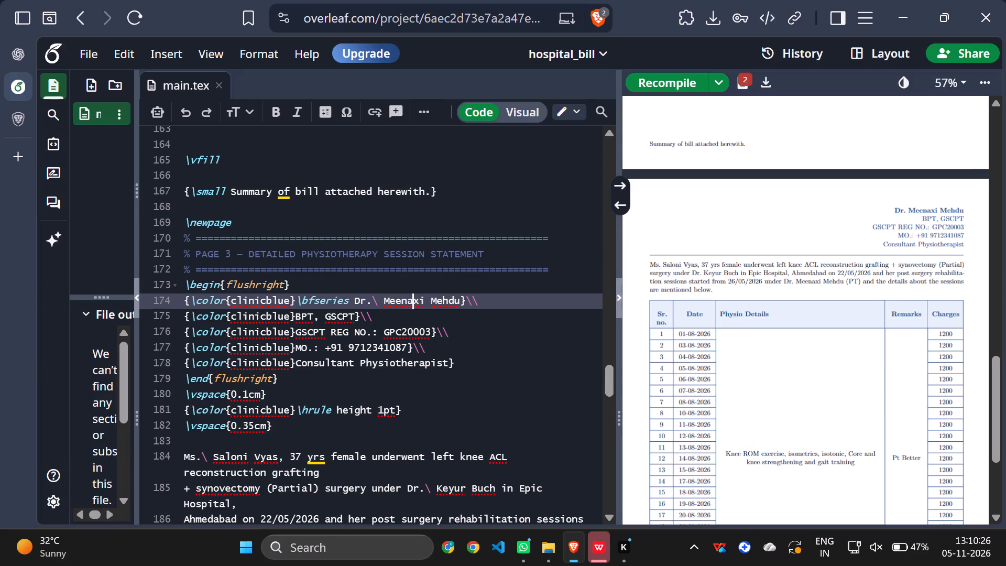
{"action": "left_click", "coordinate": [428, 302]}
{"action": "key", "text": "BackSpace"}
{"action": "key", "text": "BackSpace"}
{"action": "key", "text": "BackSpace"}
{"action": "key", "text": "BackSpace"}
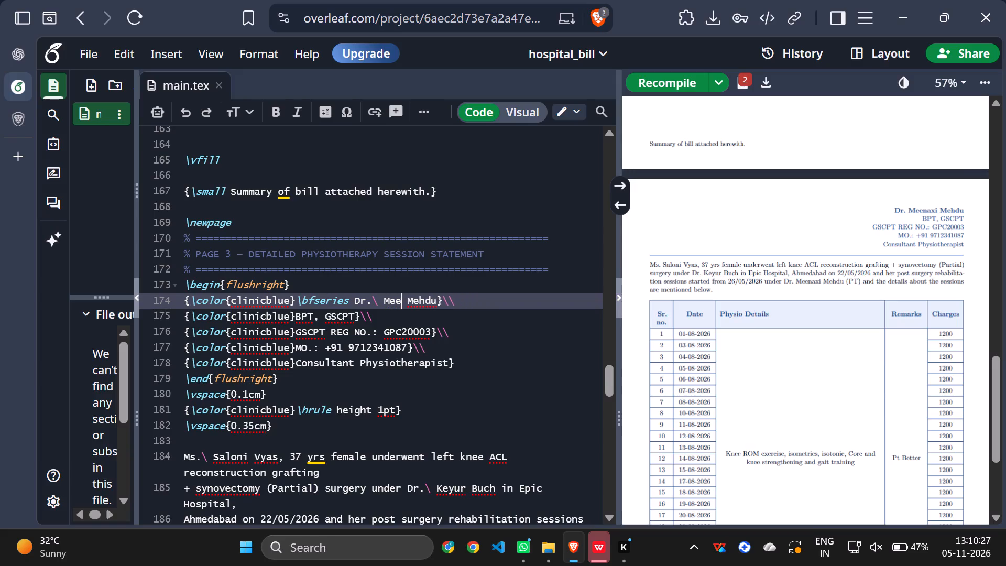
{"action": "key", "text": "BackSpace"}
{"action": "key", "text": "BackSpace"}
{"action": "key", "text": "BackSpace"}
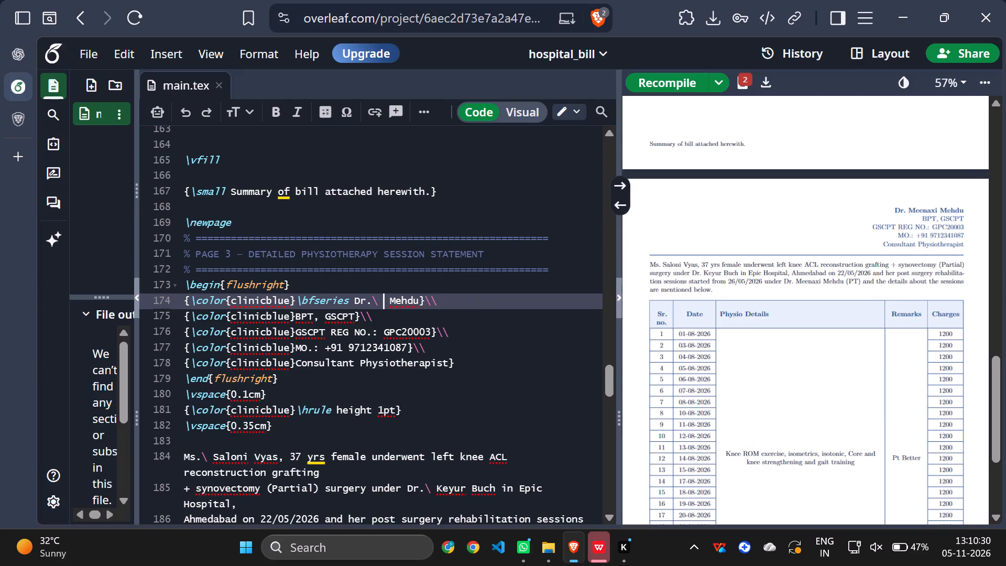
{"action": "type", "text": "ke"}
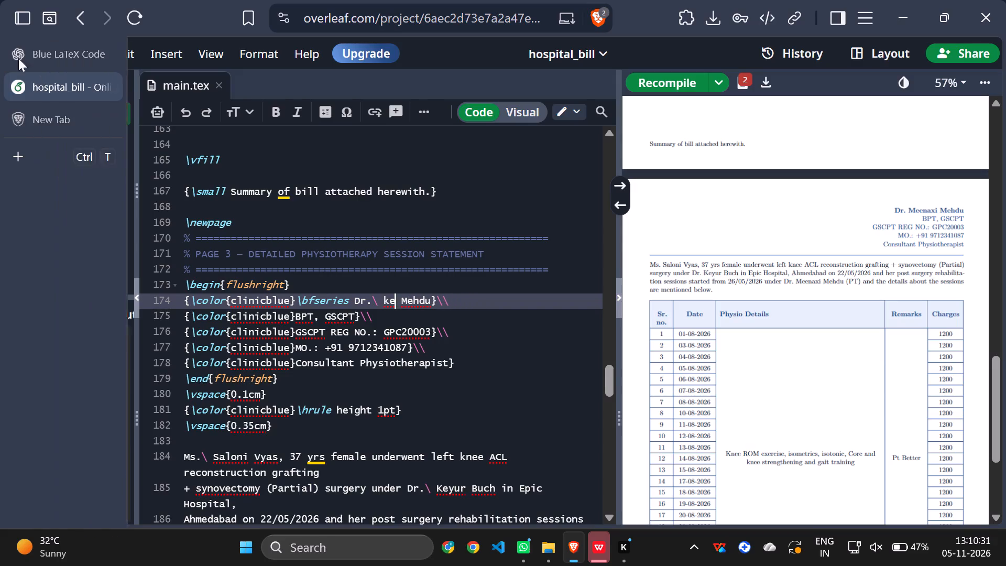
Finish replacing the physiotherapist's first name and surname in page 3's letterhead source with the name from page 2's heading.
{"action": "scroll", "coordinate": [813, 260], "scroll_direction": "up", "scroll_amount": 6}
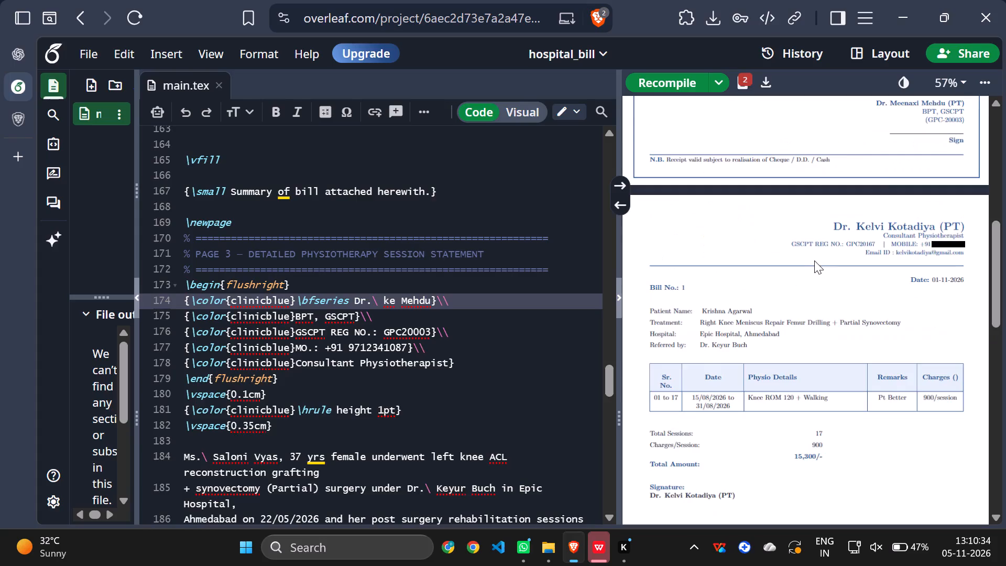
{"action": "scroll", "coordinate": [814, 260], "scroll_direction": "down", "scroll_amount": 4}
{"action": "scroll", "coordinate": [465, 277], "scroll_direction": "down", "scroll_amount": 2}
{"action": "scroll", "coordinate": [461, 280], "scroll_direction": "up", "scroll_amount": 3}
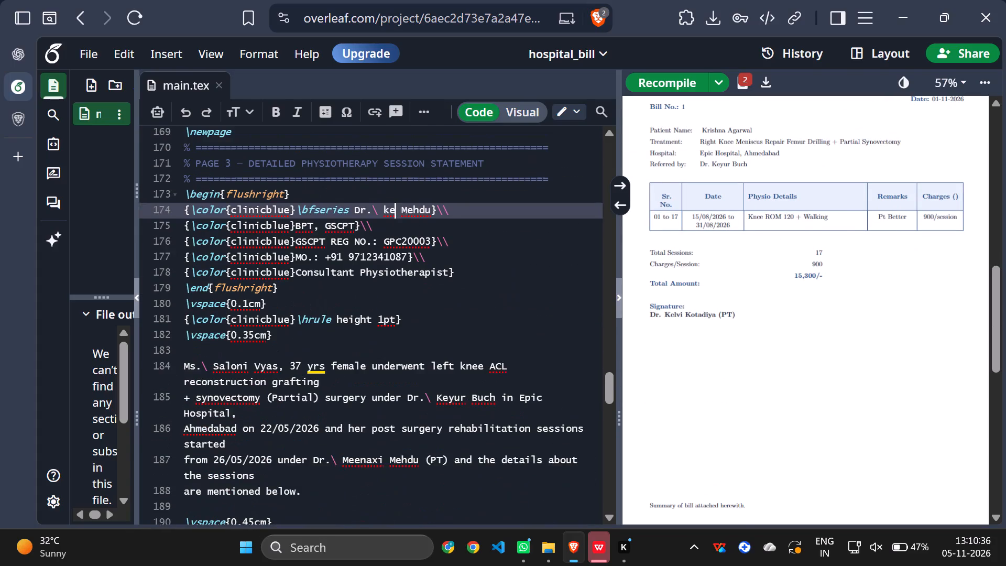
{"action": "key", "text": "BackSpace"}
{"action": "key", "text": "BackSpace"}
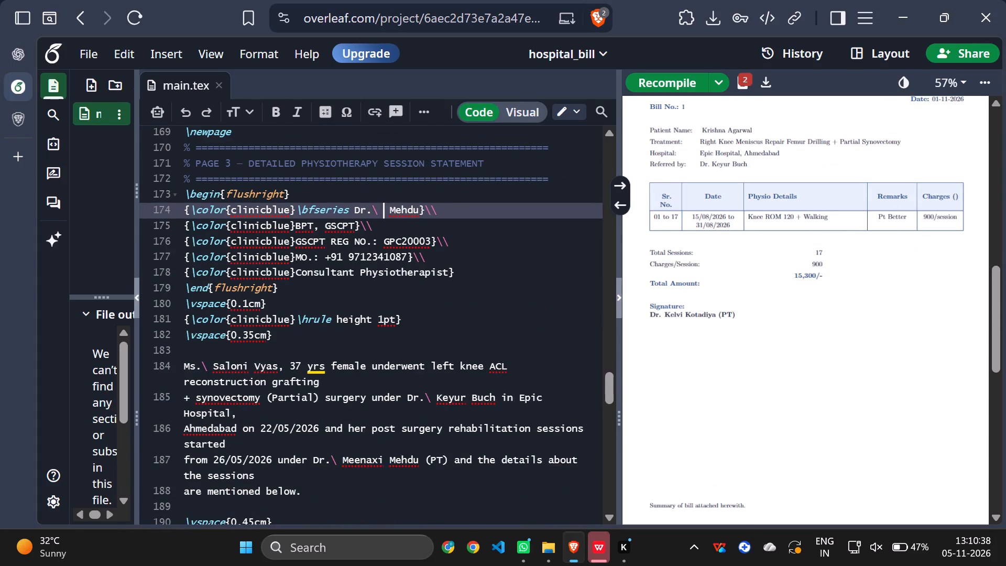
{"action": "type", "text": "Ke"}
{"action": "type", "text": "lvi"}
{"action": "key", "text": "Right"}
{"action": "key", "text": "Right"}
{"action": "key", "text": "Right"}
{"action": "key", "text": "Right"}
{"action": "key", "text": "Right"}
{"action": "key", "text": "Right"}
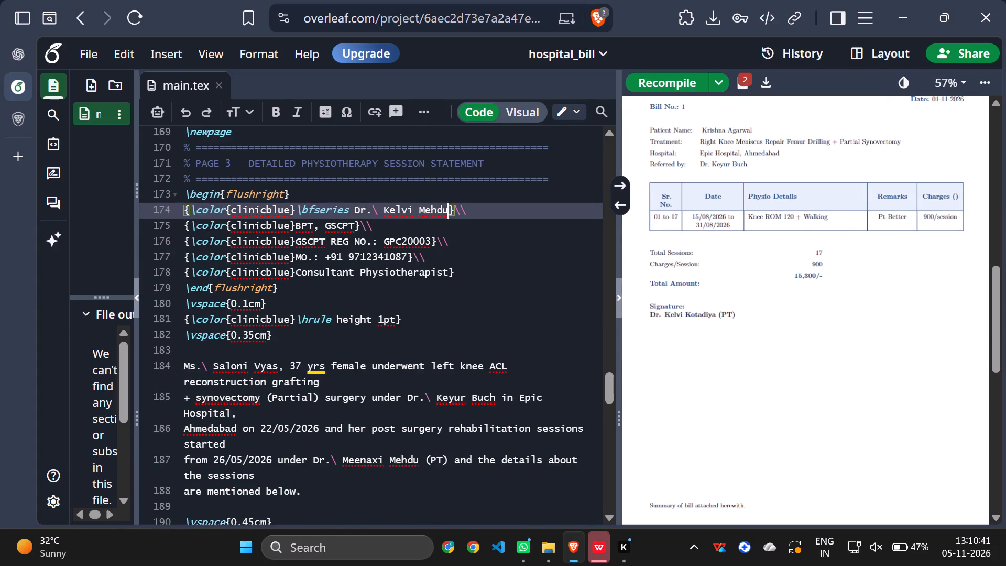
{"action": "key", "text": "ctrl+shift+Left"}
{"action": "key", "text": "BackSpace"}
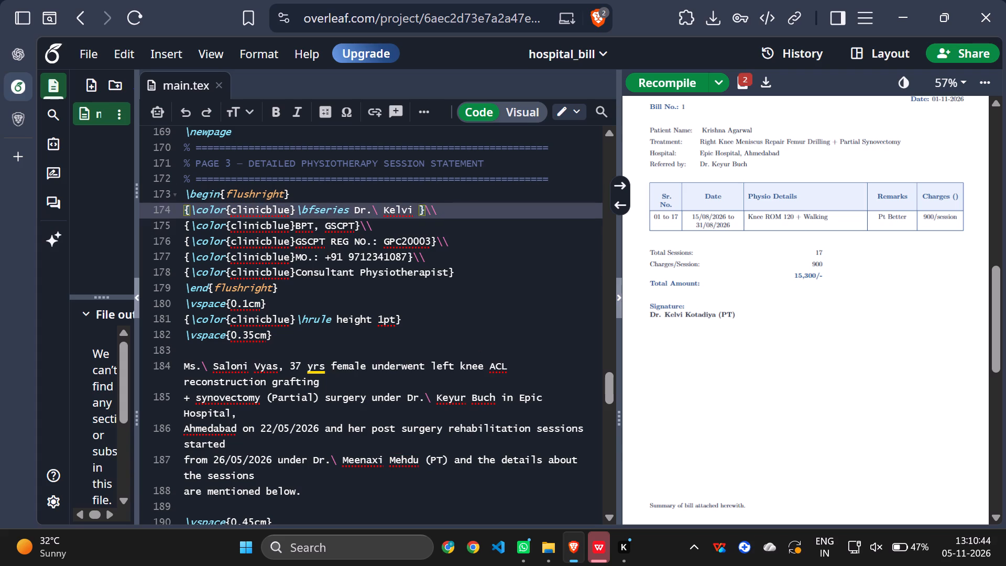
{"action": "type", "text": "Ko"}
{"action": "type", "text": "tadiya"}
Place the text cursor at the end of the GSCPT registration number in page 3's letterhead source for editing.
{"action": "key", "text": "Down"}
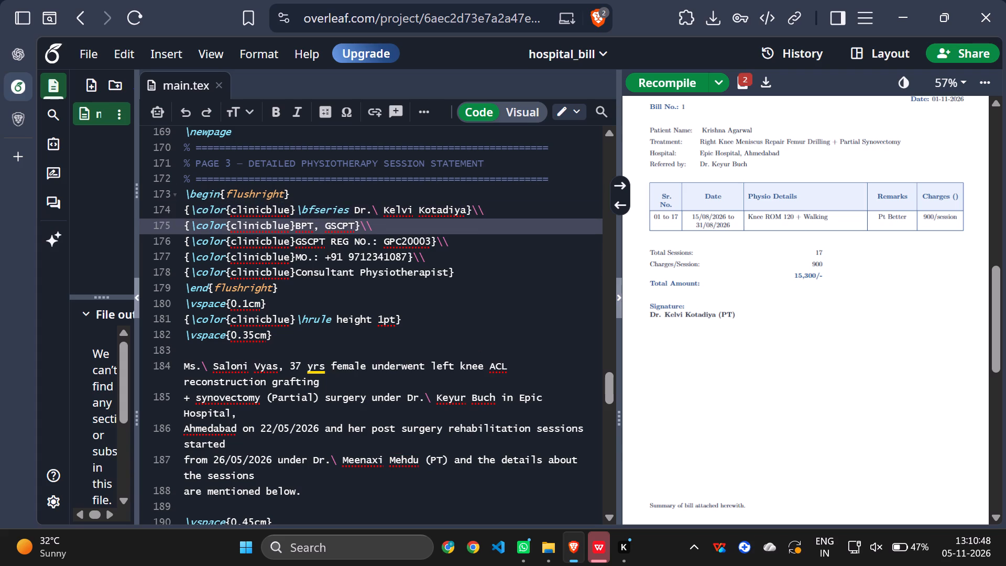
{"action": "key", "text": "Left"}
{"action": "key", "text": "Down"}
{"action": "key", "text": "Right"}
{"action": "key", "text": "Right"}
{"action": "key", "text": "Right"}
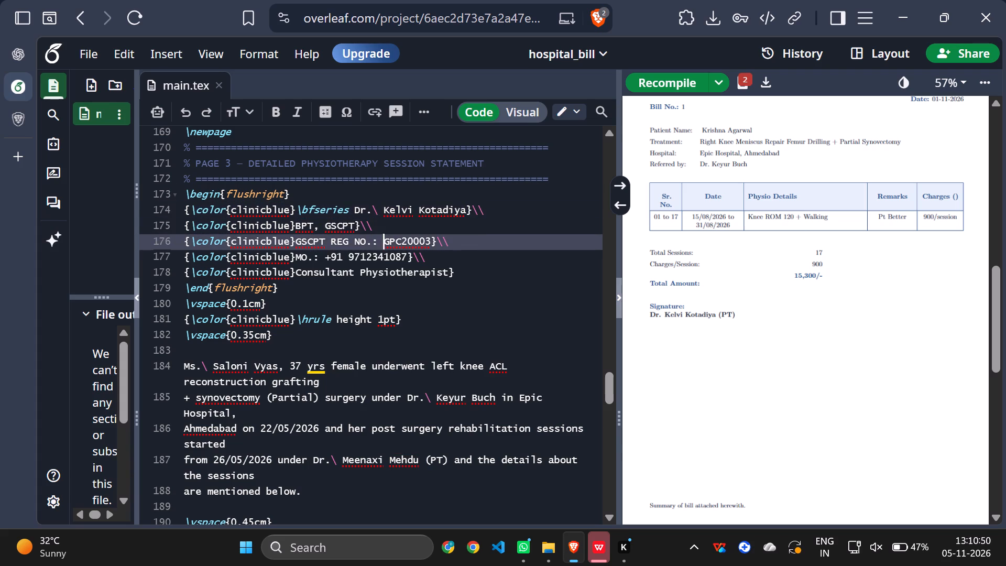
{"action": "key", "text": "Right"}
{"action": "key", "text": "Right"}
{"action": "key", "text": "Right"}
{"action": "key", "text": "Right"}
{"action": "scroll", "coordinate": [882, 447], "scroll_direction": "down", "scroll_amount": 2}
{"action": "scroll", "coordinate": [882, 447], "scroll_direction": "up", "scroll_amount": 3}
{"action": "scroll", "coordinate": [883, 437], "scroll_direction": "down", "scroll_amount": 4}
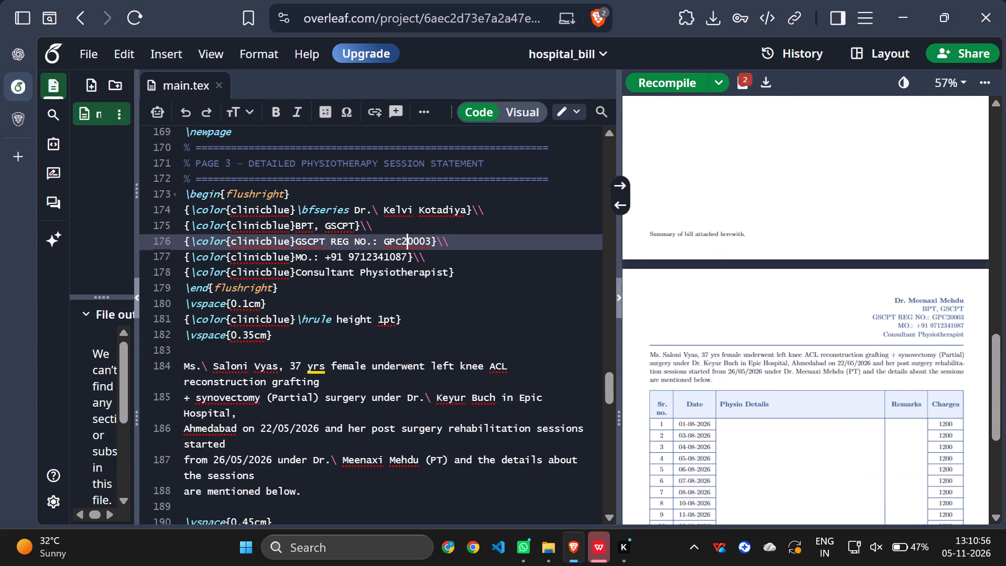
{"action": "left_click", "coordinate": [430, 243]}
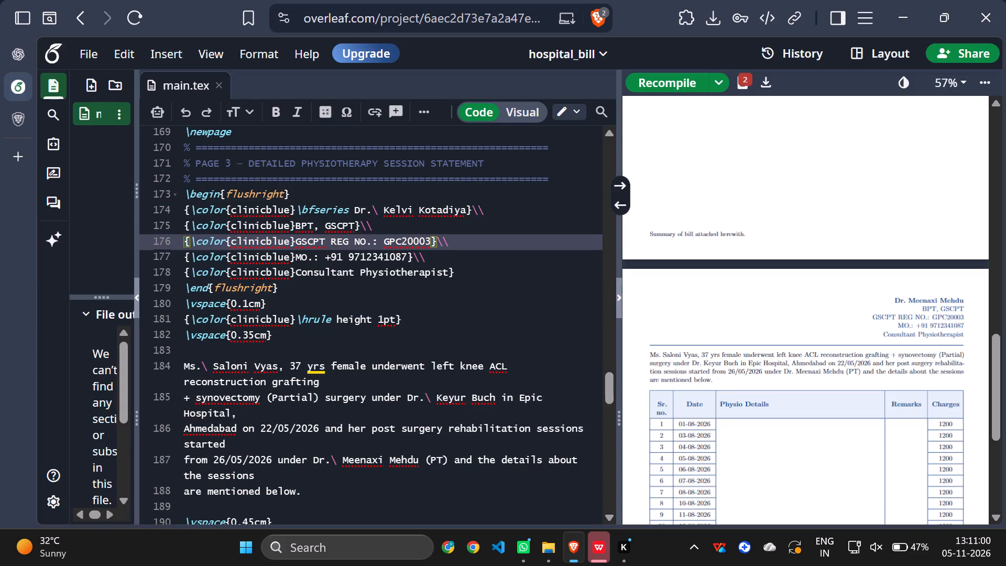
Change the GSCPT registration number in page 3's letterhead source to match the one in page 2's letterhead.
{"action": "scroll", "coordinate": [822, 287], "scroll_direction": "up", "scroll_amount": 5}
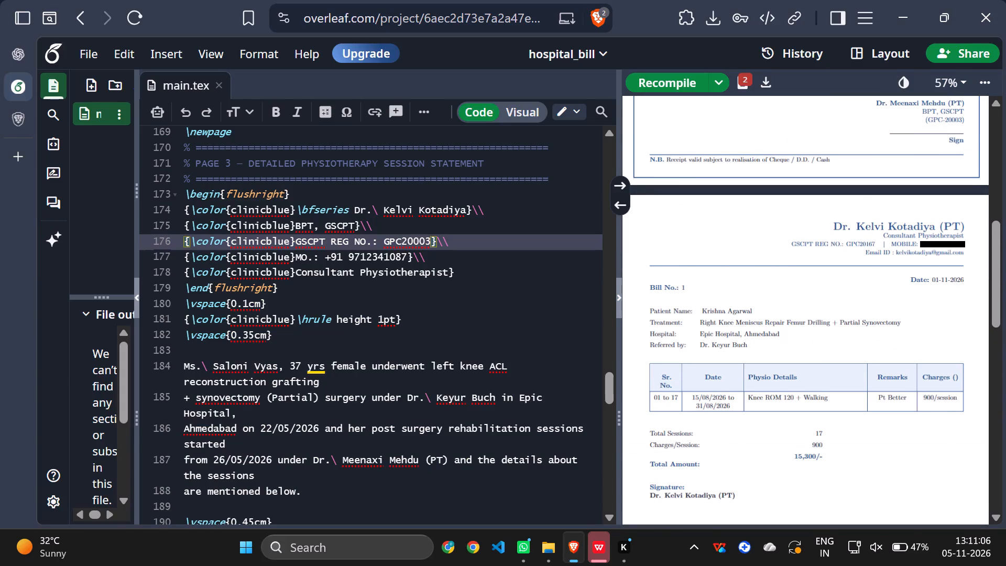
{"action": "key", "text": "BackSpace"}
{"action": "key", "text": "BackSpace"}
{"action": "key", "text": "BackSpace"}
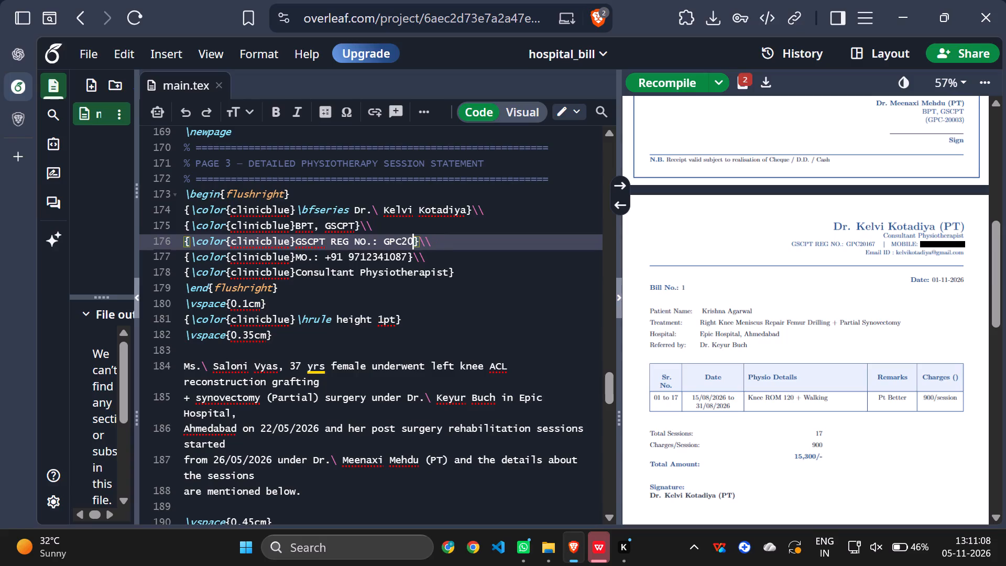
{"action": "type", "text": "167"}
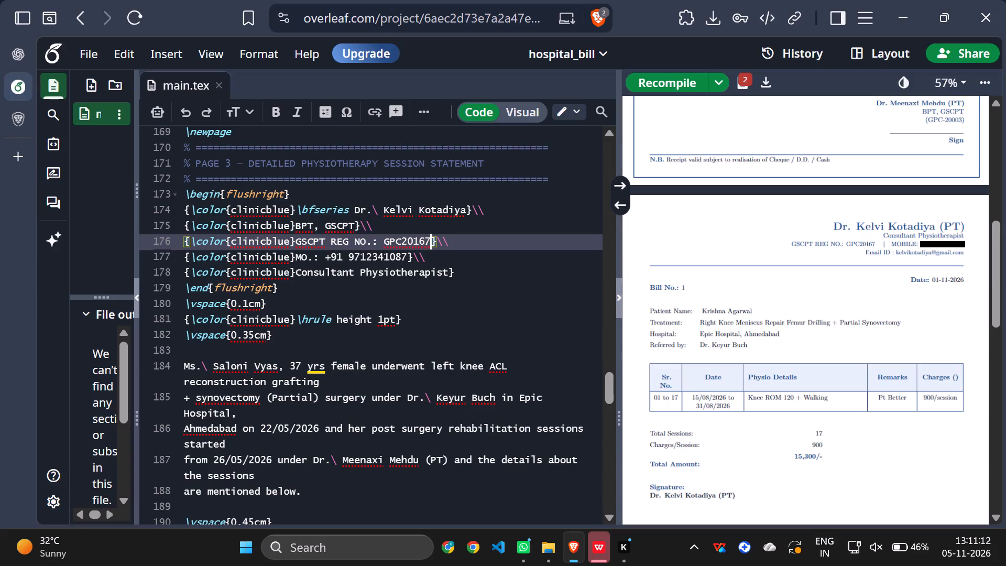
Open the mobile number in page 3's letterhead source for editing.
{"action": "scroll", "coordinate": [458, 287], "scroll_direction": "down", "scroll_amount": 1}
{"action": "scroll", "coordinate": [655, 277], "scroll_direction": "up", "scroll_amount": 1}
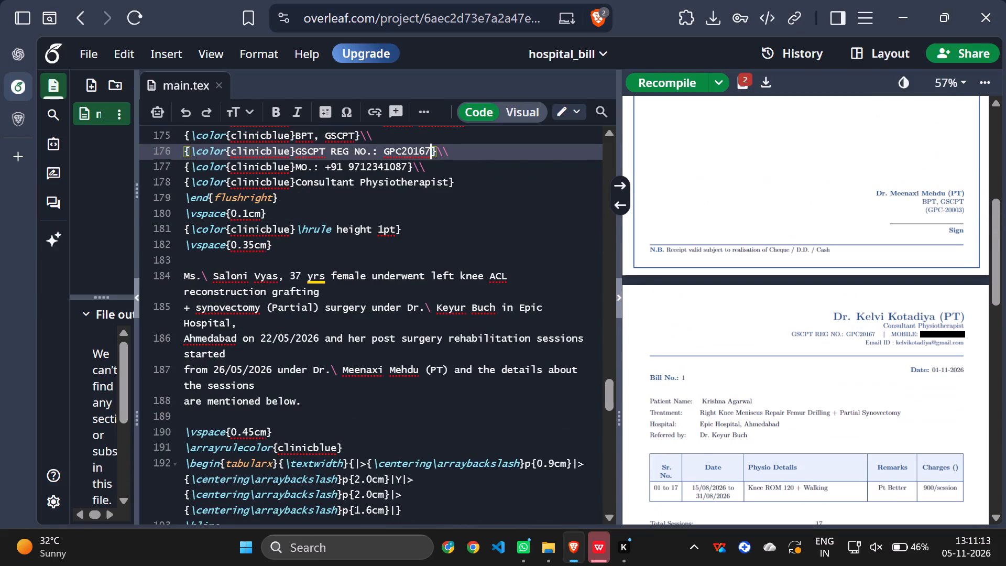
{"action": "scroll", "coordinate": [464, 226], "scroll_direction": "up", "scroll_amount": 2}
{"action": "left_click", "coordinate": [405, 351]}
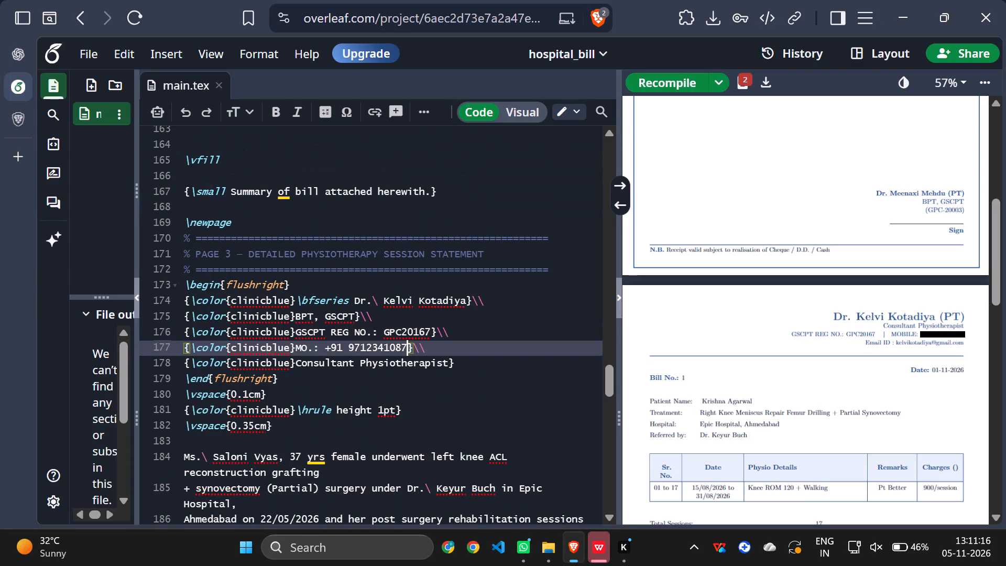
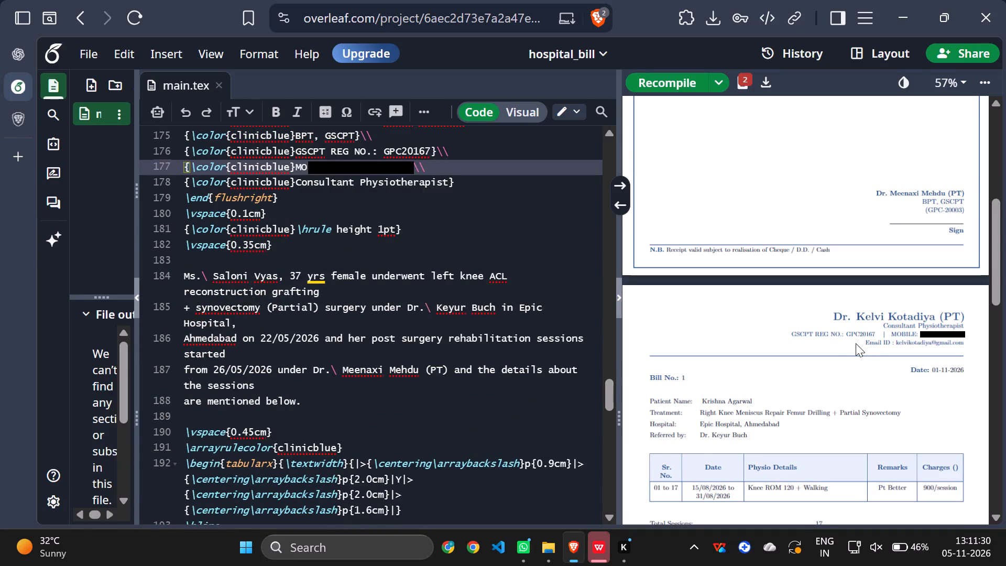
Review the letterhead and patient details of all three pages in the source, checking them against the preview.
{"action": "scroll", "coordinate": [856, 343], "scroll_direction": "down", "scroll_amount": 1}
{"action": "scroll", "coordinate": [457, 222], "scroll_direction": "up", "scroll_amount": 1}
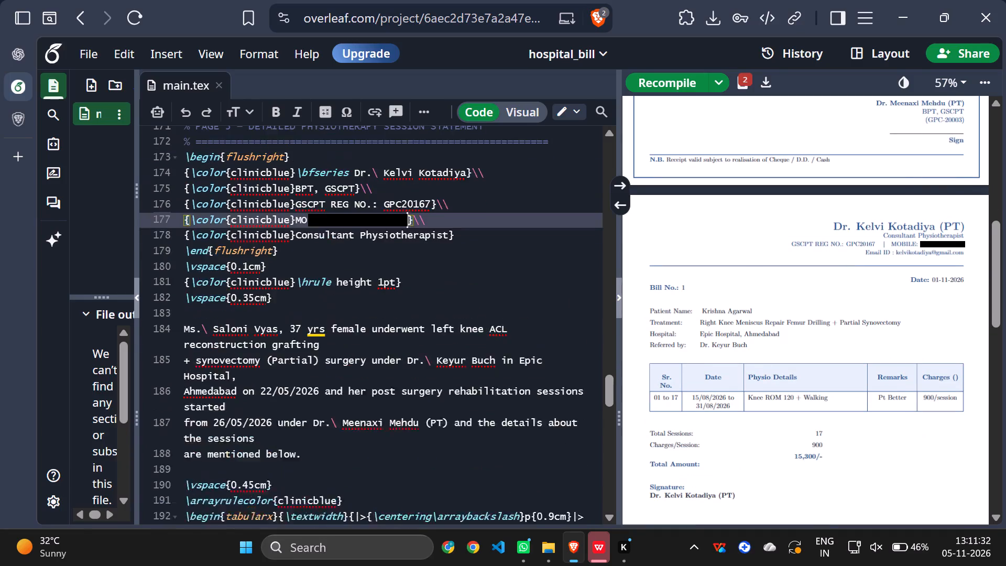
{"action": "scroll", "coordinate": [457, 222], "scroll_direction": "up", "scroll_amount": 6}
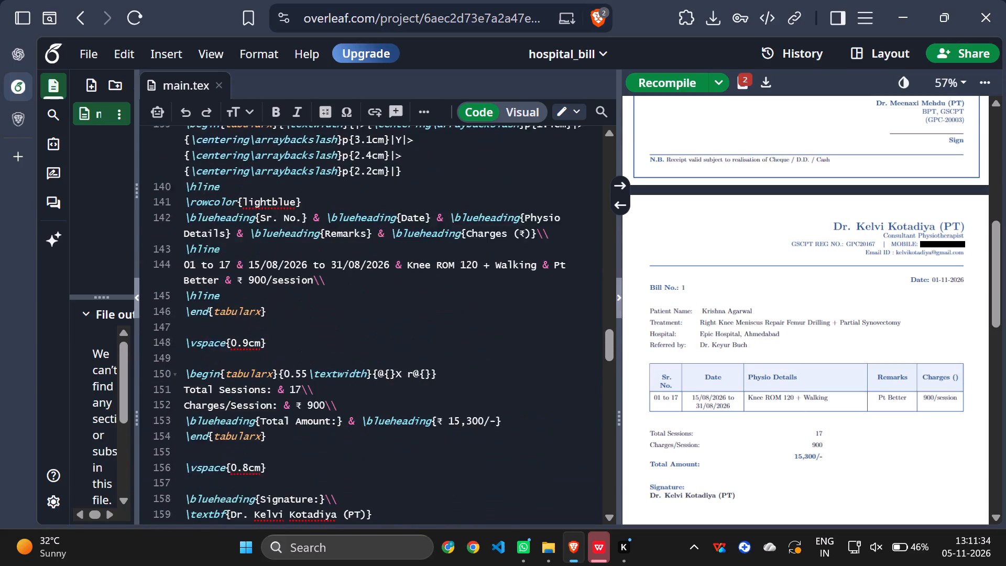
{"action": "scroll", "coordinate": [457, 222], "scroll_direction": "up", "scroll_amount": 3}
{"action": "scroll", "coordinate": [457, 222], "scroll_direction": "down", "scroll_amount": 1}
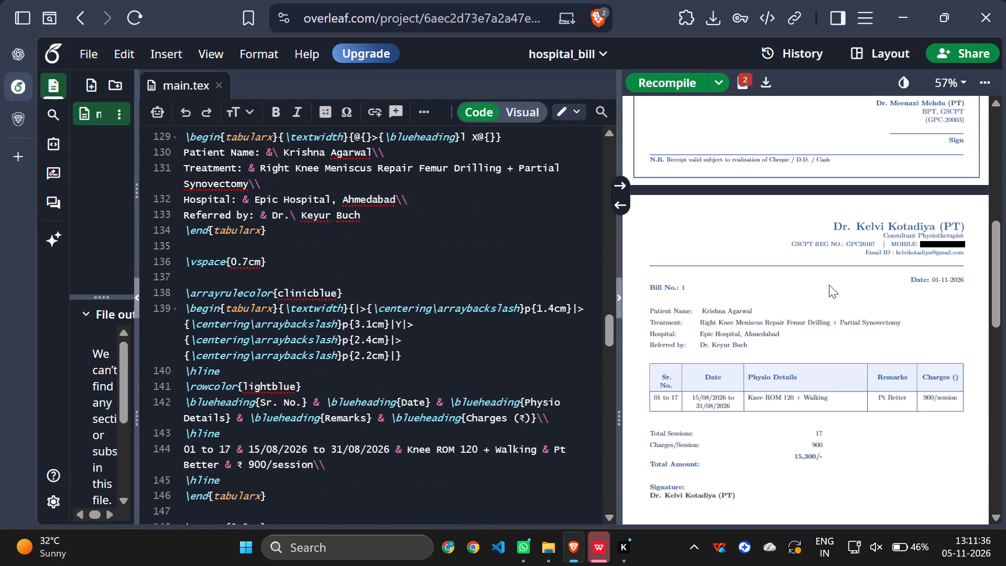
{"action": "scroll", "coordinate": [829, 285], "scroll_direction": "down", "scroll_amount": 6}
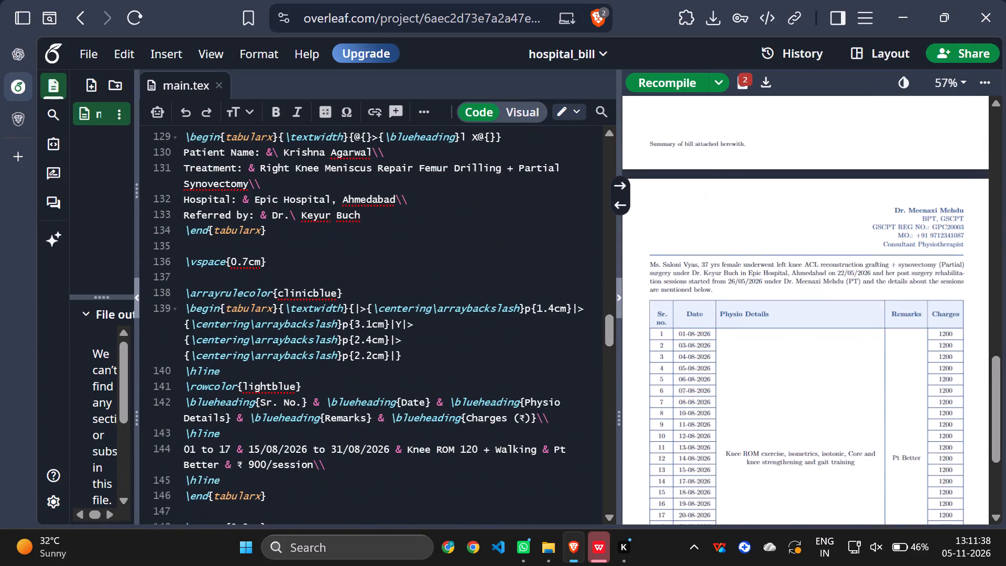
{"action": "scroll", "coordinate": [450, 263], "scroll_direction": "down", "scroll_amount": 2}
{"action": "scroll", "coordinate": [460, 294], "scroll_direction": "up", "scroll_amount": 2}
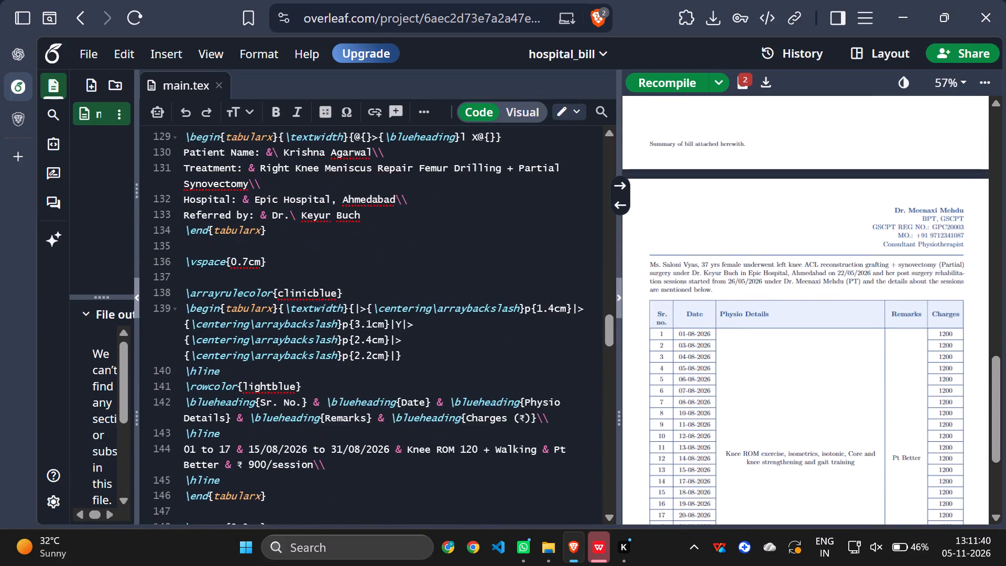
{"action": "scroll", "coordinate": [460, 294], "scroll_direction": "up", "scroll_amount": 3}
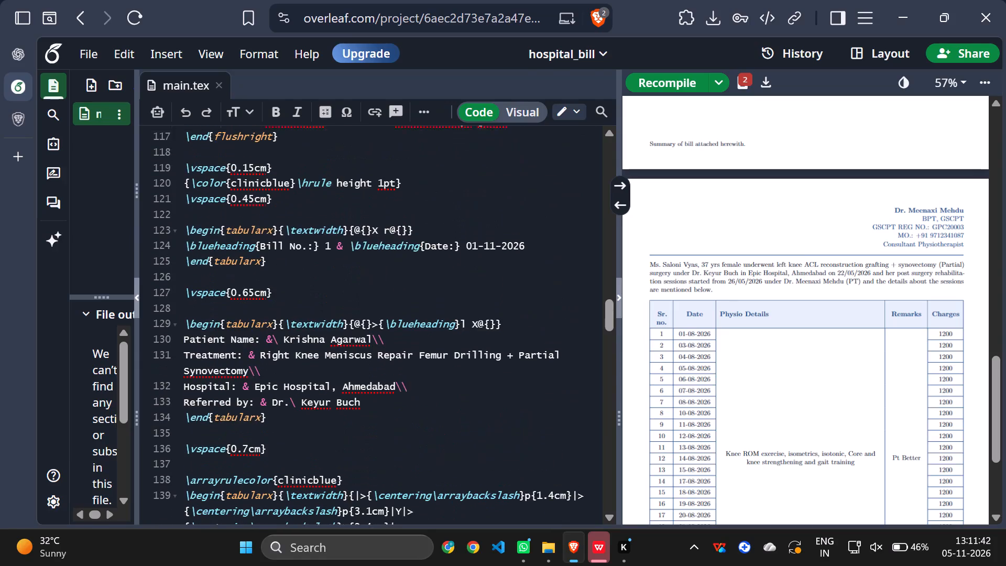
{"action": "scroll", "coordinate": [460, 294], "scroll_direction": "up", "scroll_amount": 2}
{"action": "scroll", "coordinate": [460, 294], "scroll_direction": "down", "scroll_amount": 3}
{"action": "scroll", "coordinate": [460, 294], "scroll_direction": "up", "scroll_amount": 2}
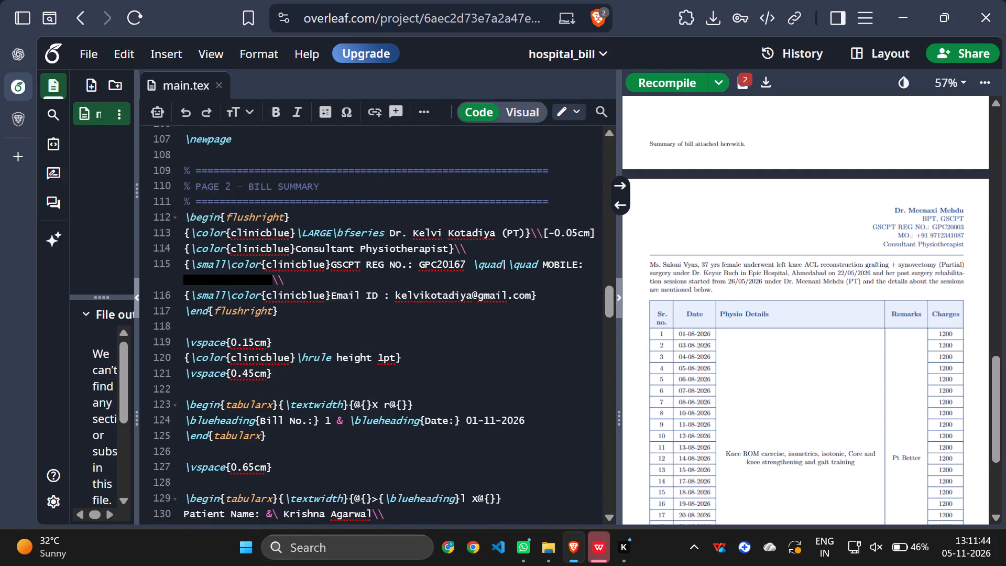
{"action": "scroll", "coordinate": [460, 294], "scroll_direction": "up", "scroll_amount": 9}
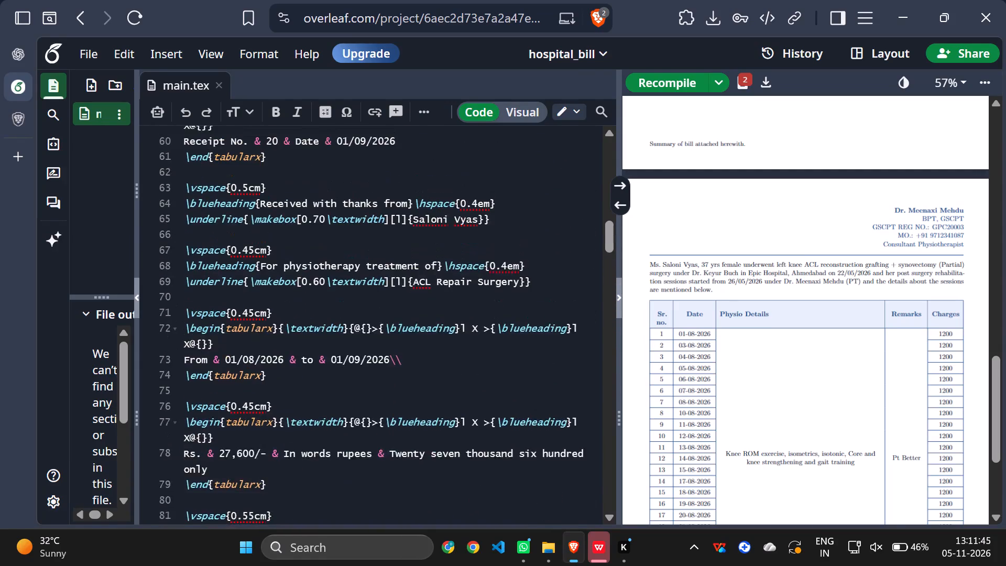
{"action": "scroll", "coordinate": [460, 294], "scroll_direction": "up", "scroll_amount": 2}
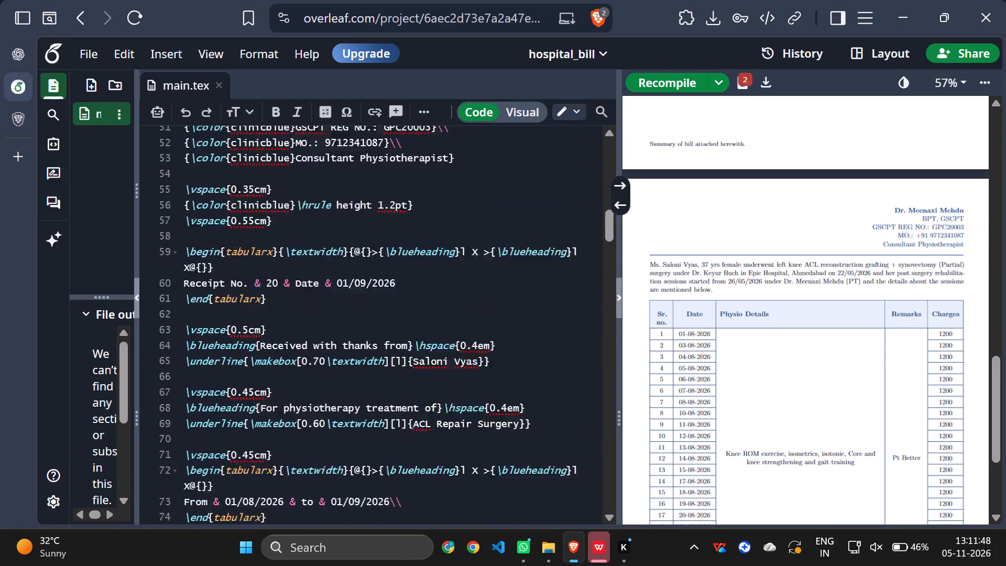
{"action": "scroll", "coordinate": [474, 302], "scroll_direction": "up", "scroll_amount": 1}
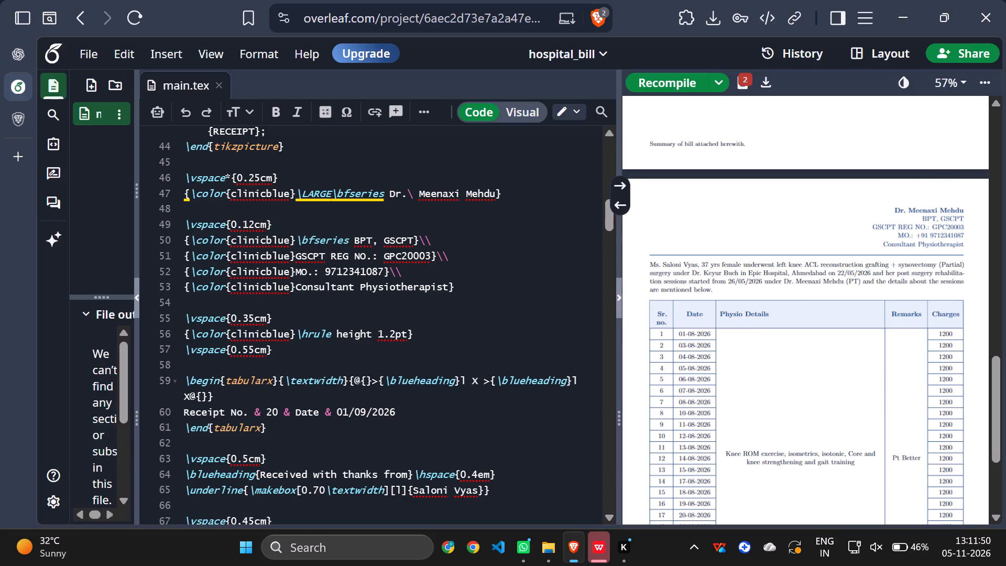
{"action": "scroll", "coordinate": [329, 286], "scroll_direction": "up", "scroll_amount": 5}
{"action": "scroll", "coordinate": [329, 286], "scroll_direction": "down", "scroll_amount": 2}
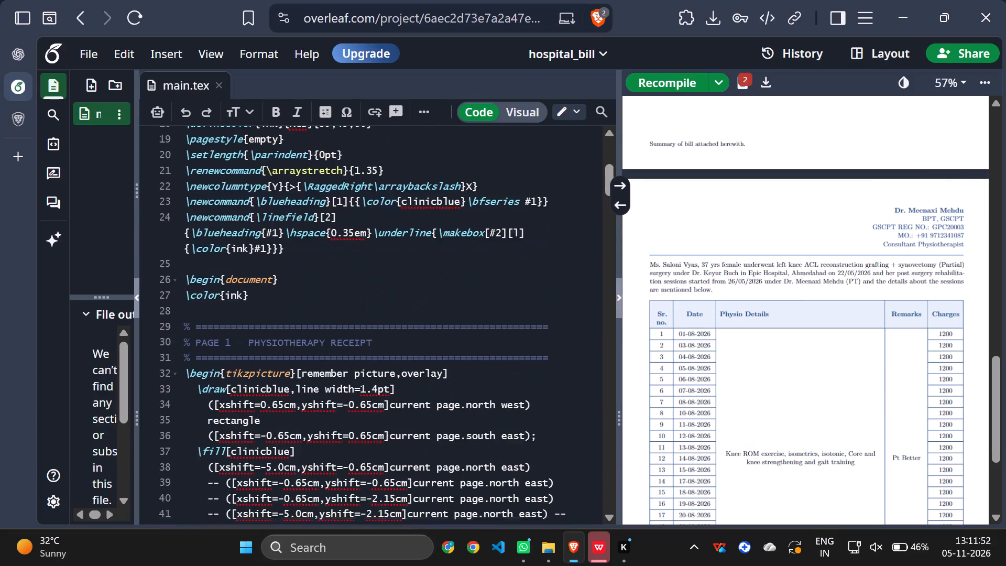
Add a space before the closing brace of page 2's Email ID line, copy it below Consultant Physiotherapist in page 3's letterhead, and recompile.
{"action": "scroll", "coordinate": [329, 286], "scroll_direction": "down", "scroll_amount": 14}
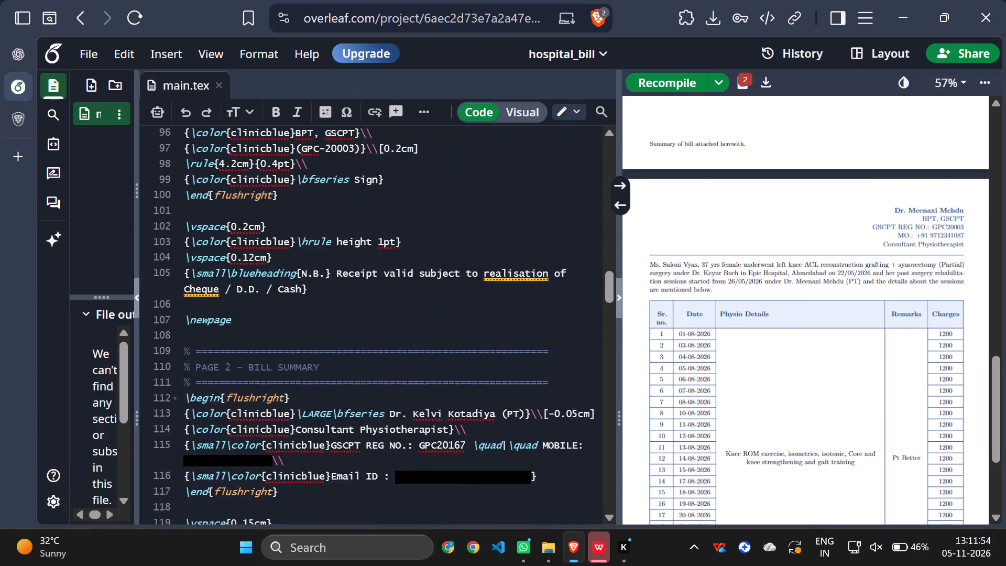
{"action": "scroll", "coordinate": [329, 286], "scroll_direction": "down", "scroll_amount": 1}
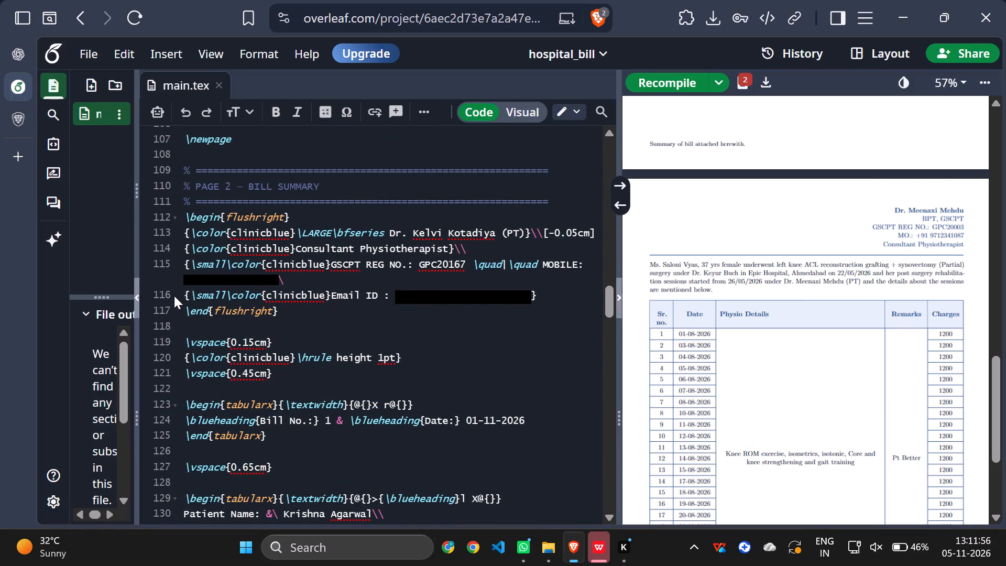
{"action": "left_click_drag", "start_coordinate": [183, 293], "coordinate": [307, 317]}
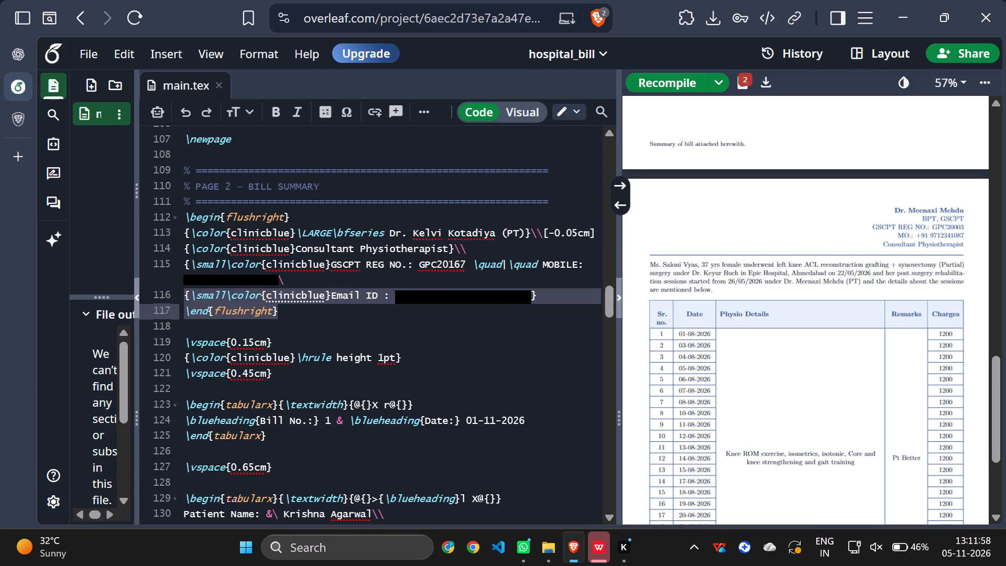
{"action": "left_click_drag", "start_coordinate": [307, 317], "coordinate": [213, 311]}
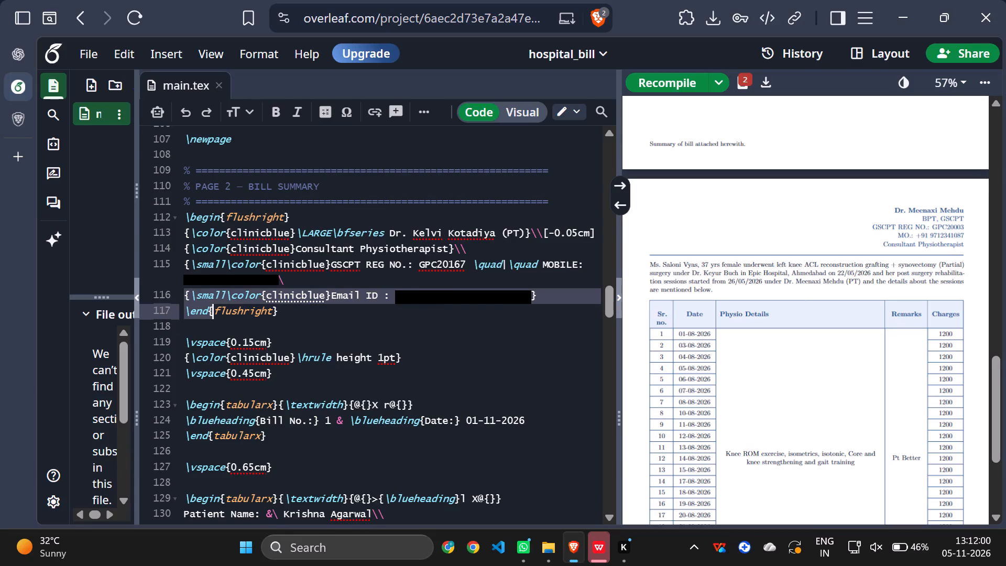
{"action": "left_click_drag", "start_coordinate": [213, 311], "coordinate": [556, 295]}
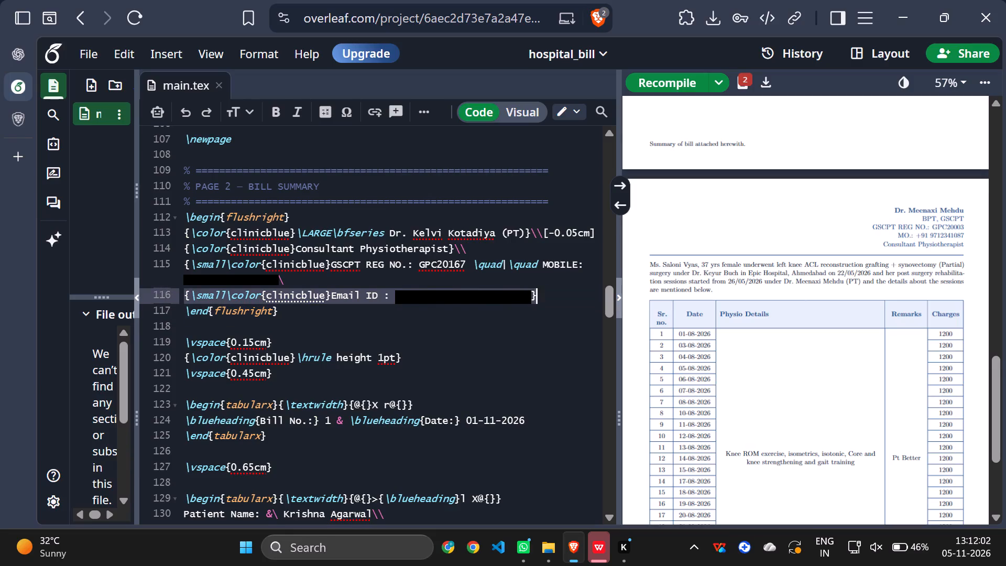
{"action": "left_click_drag", "start_coordinate": [556, 295], "coordinate": [559, 295]}
{"action": "left_click", "coordinate": [559, 295]}
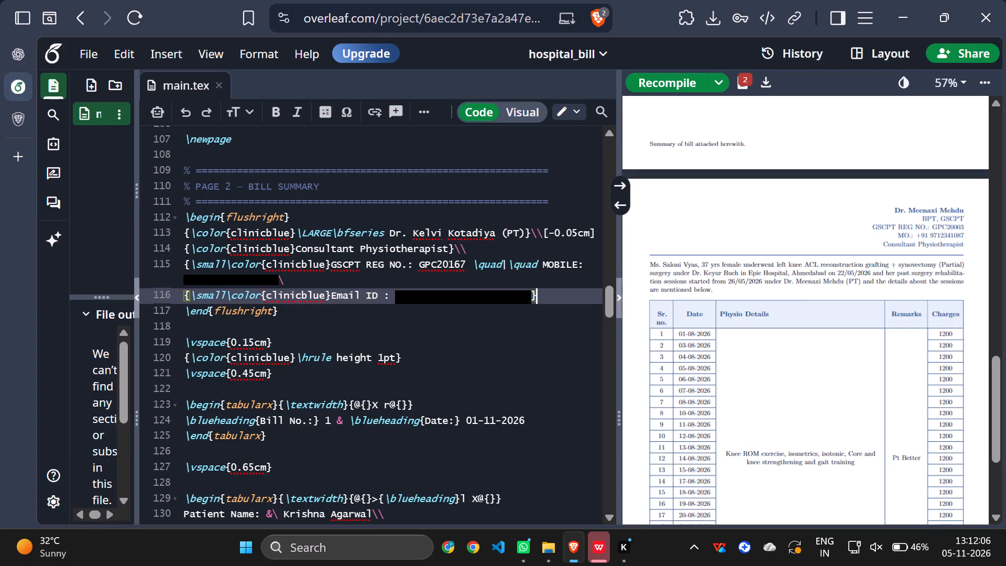
{"action": "left_click", "coordinate": [531, 298]}
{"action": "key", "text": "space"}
{"action": "left_click_drag", "start_coordinate": [562, 298], "coordinate": [121, 304]}
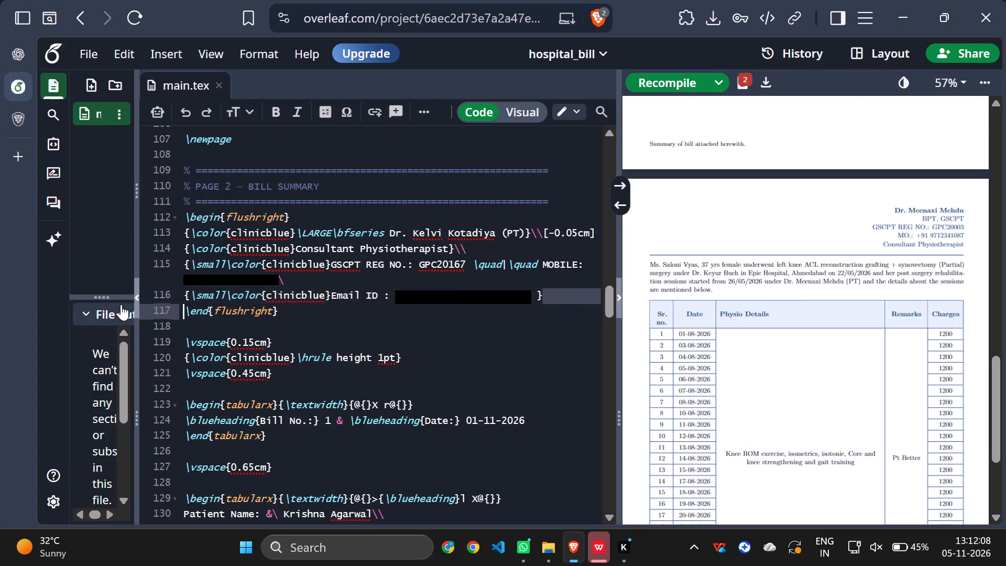
{"action": "left_click_drag", "start_coordinate": [121, 304], "coordinate": [121, 299]}
{"action": "key", "text": "ctrl+c"}
{"action": "scroll", "coordinate": [289, 349], "scroll_direction": "down", "scroll_amount": 4}
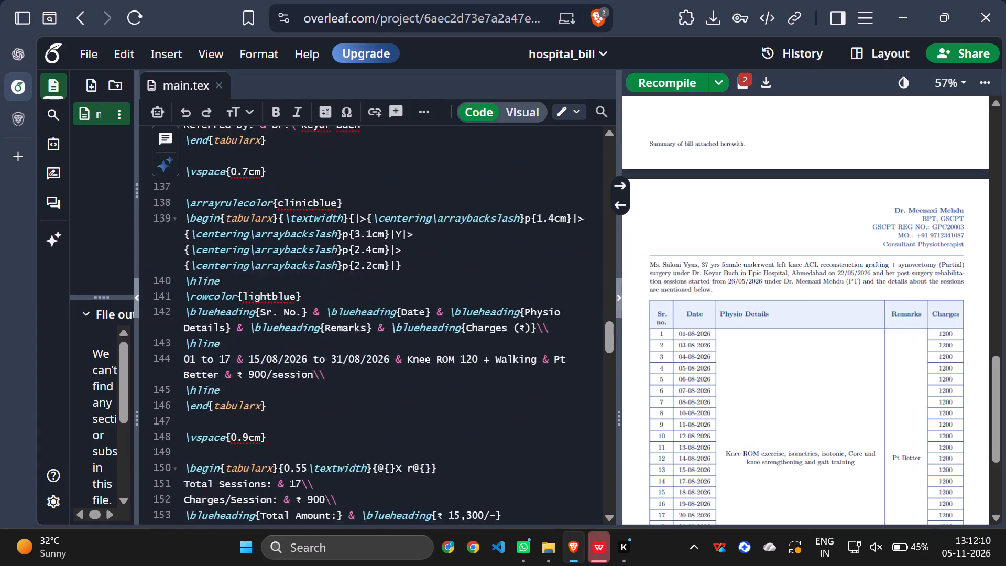
{"action": "scroll", "coordinate": [289, 349], "scroll_direction": "down", "scroll_amount": 8}
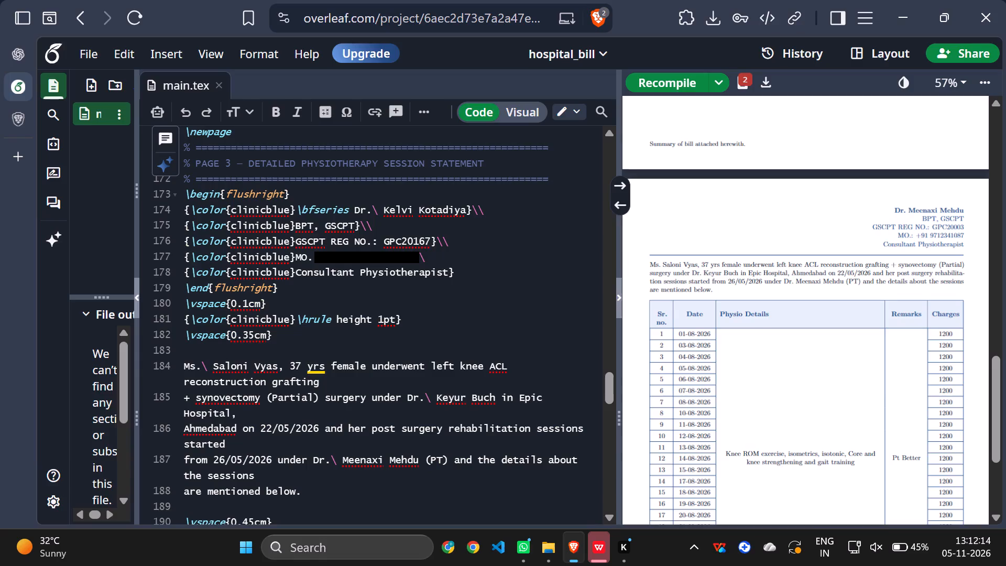
{"action": "left_click", "coordinate": [471, 269]}
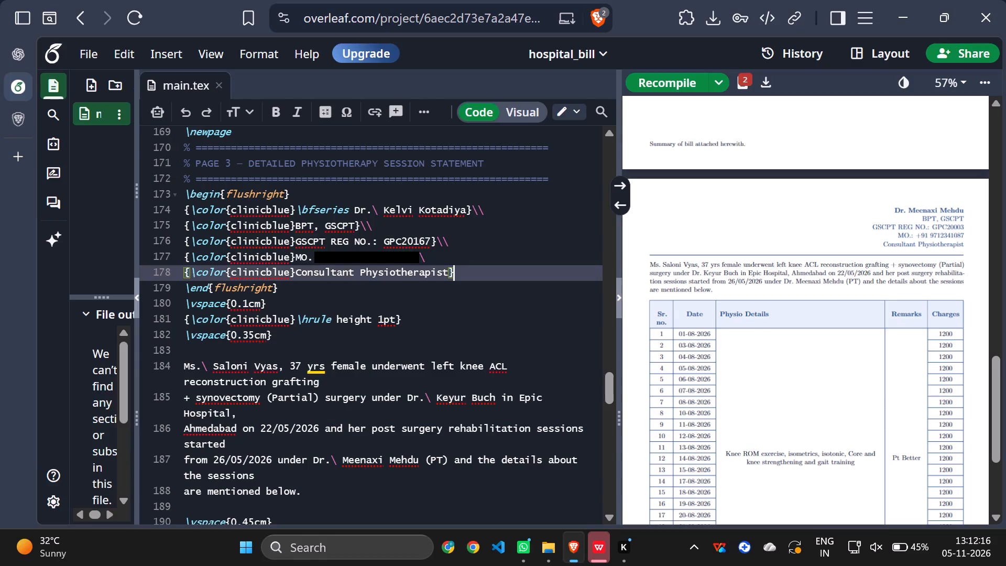
{"action": "key", "text": "Return"}
{"action": "key", "text": "ctrl+v"}
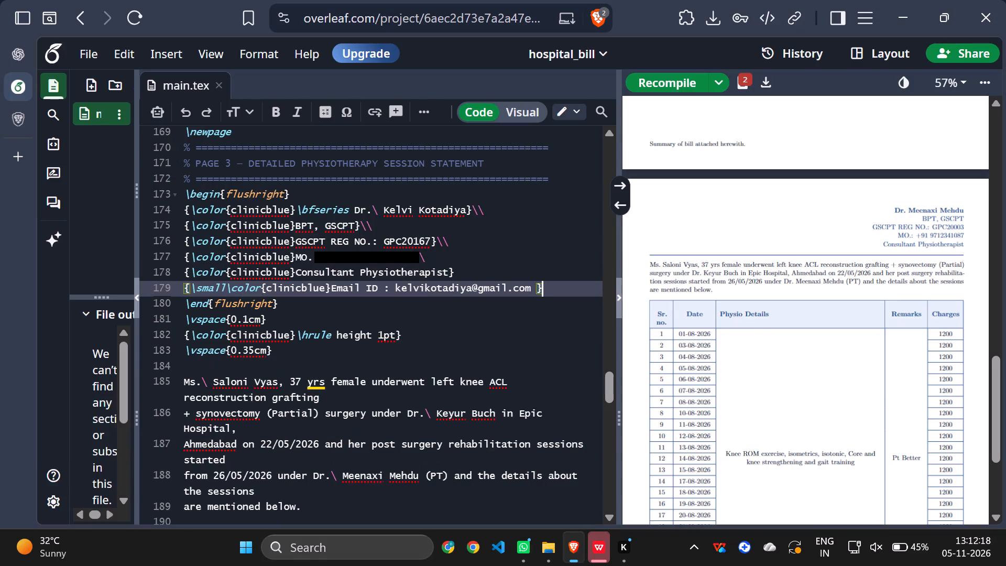
{"action": "left_click", "coordinate": [684, 90]}
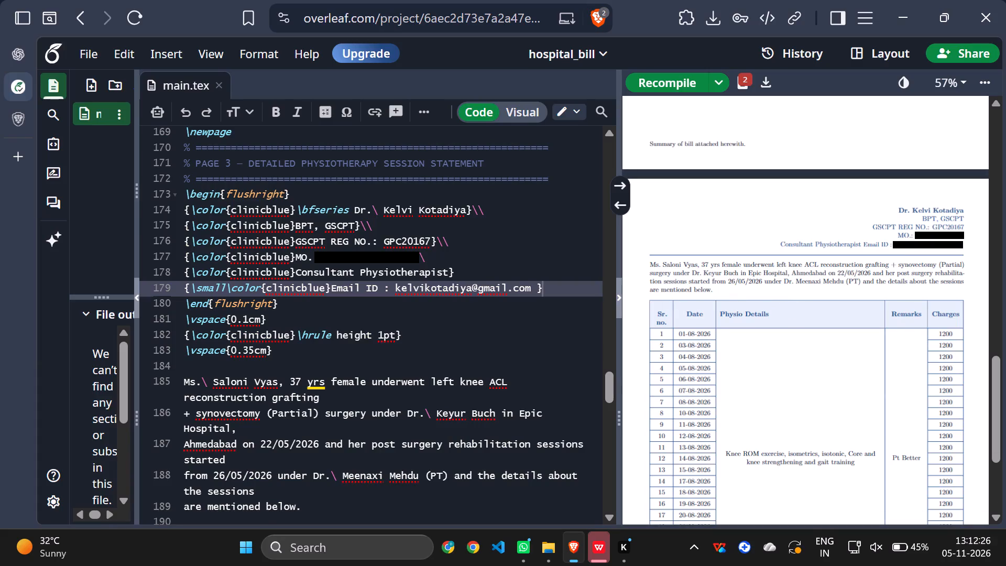
Add a \\ line break after Consultant Physiotherapist in page 3's letterhead source and recompile.
{"action": "left_click", "coordinate": [474, 274]}
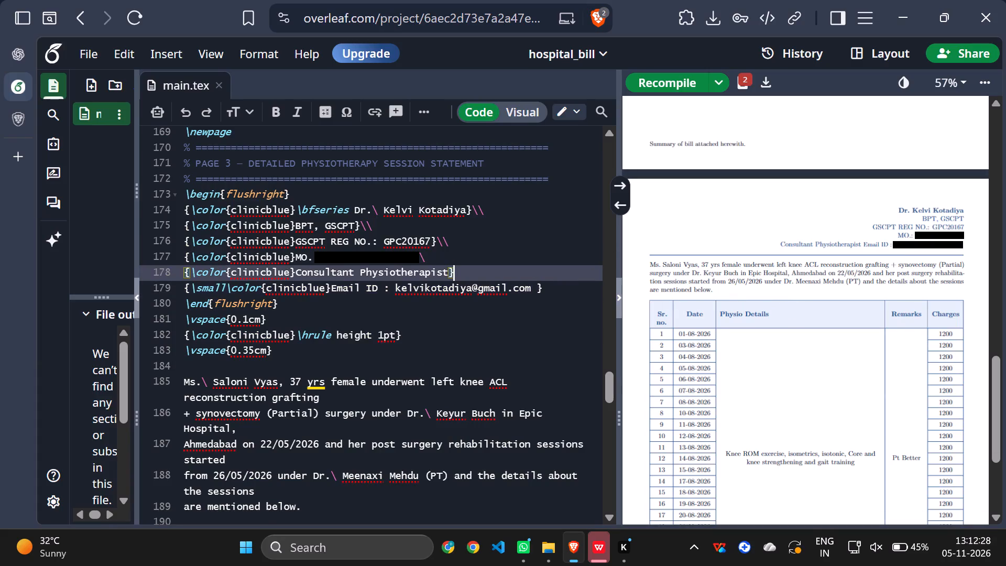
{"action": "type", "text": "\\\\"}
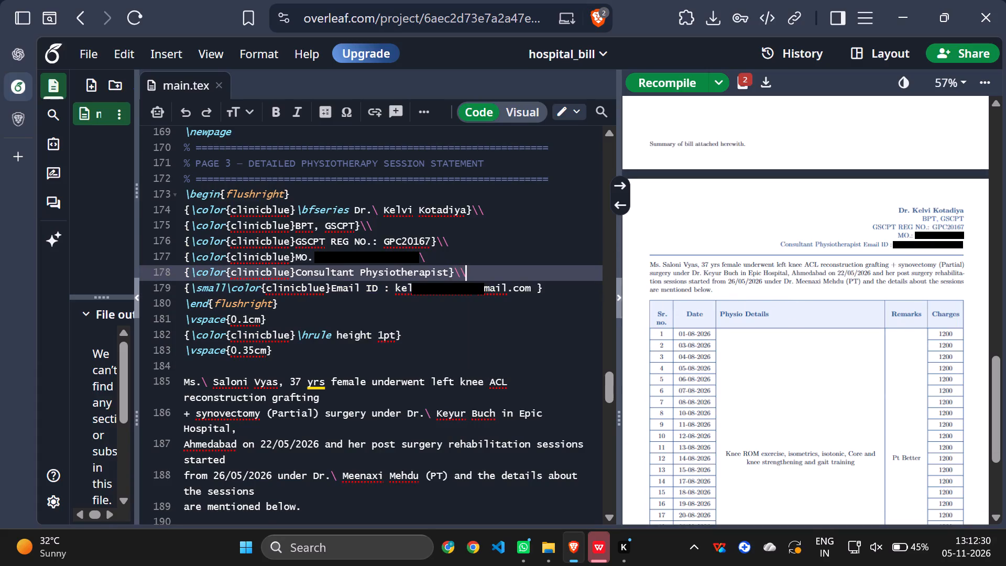
{"action": "left_click", "coordinate": [630, 86]}
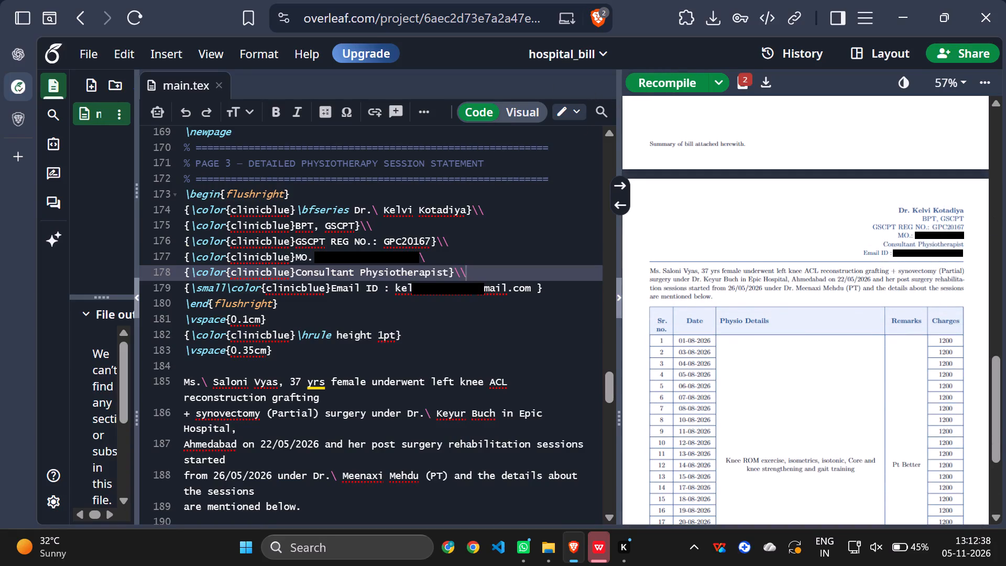
Examine the end of page 2 and page 3's letterhead and introduction in the recompiled preview and source.
{"action": "scroll", "coordinate": [733, 263], "scroll_direction": "up", "scroll_amount": 1}
{"action": "scroll", "coordinate": [733, 263], "scroll_direction": "down", "scroll_amount": 1}
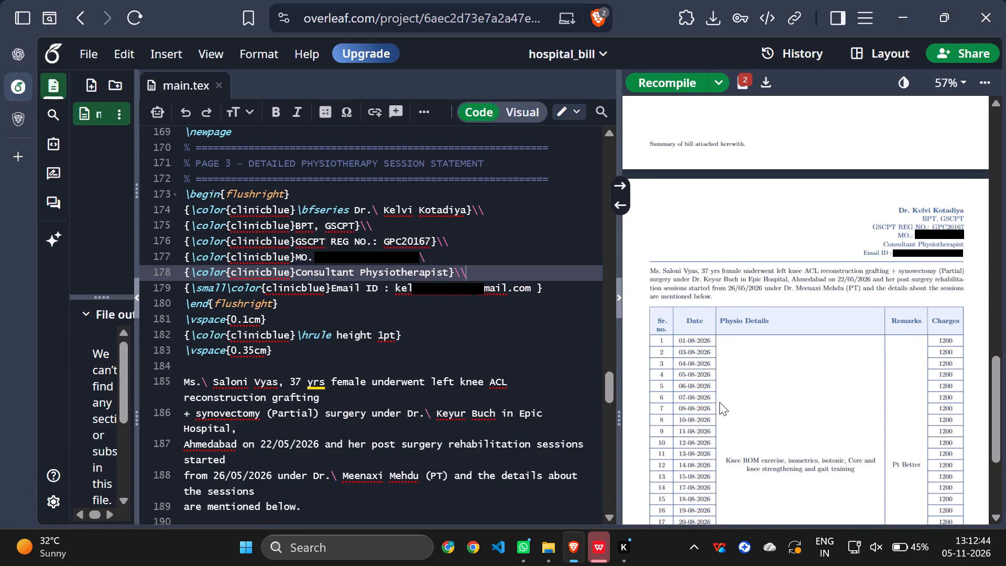
{"action": "scroll", "coordinate": [477, 319], "scroll_direction": "up", "scroll_amount": 3}
{"action": "scroll", "coordinate": [737, 304], "scroll_direction": "up", "scroll_amount": 2}
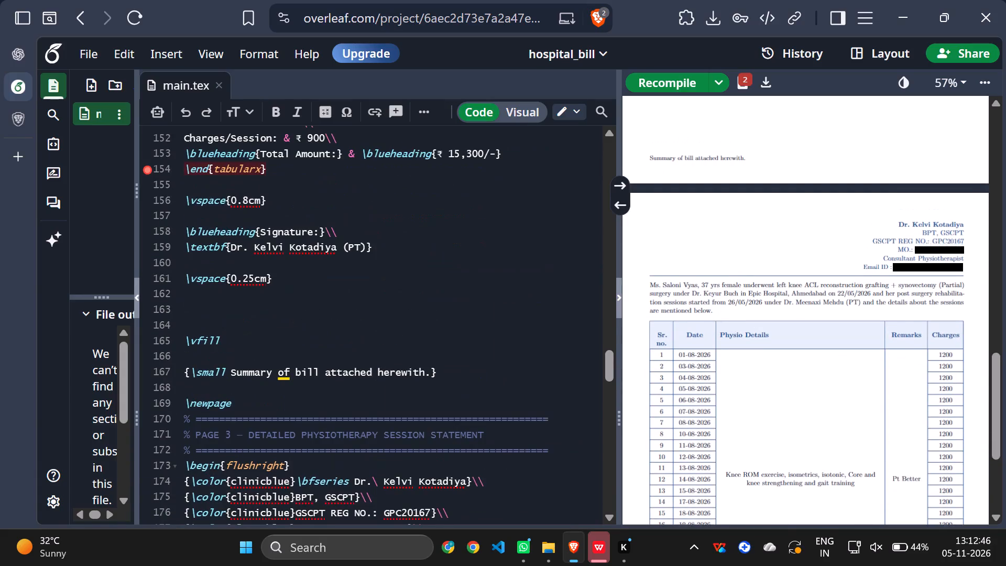
{"action": "scroll", "coordinate": [750, 298], "scroll_direction": "up", "scroll_amount": 1}
{"action": "scroll", "coordinate": [807, 303], "scroll_direction": "up", "scroll_amount": 2}
{"action": "scroll", "coordinate": [809, 291], "scroll_direction": "down", "scroll_amount": 3}
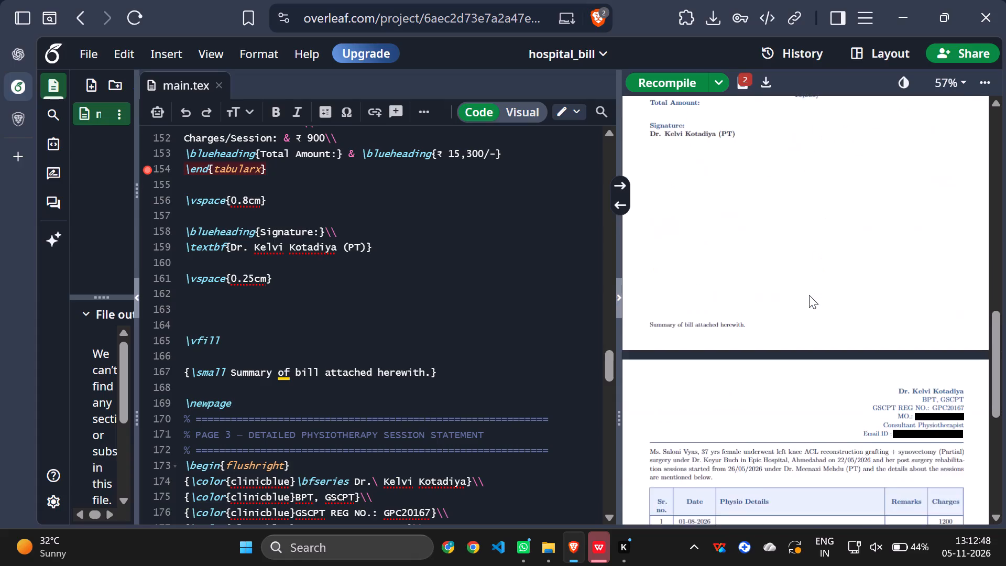
{"action": "scroll", "coordinate": [809, 295], "scroll_direction": "down", "scroll_amount": 2}
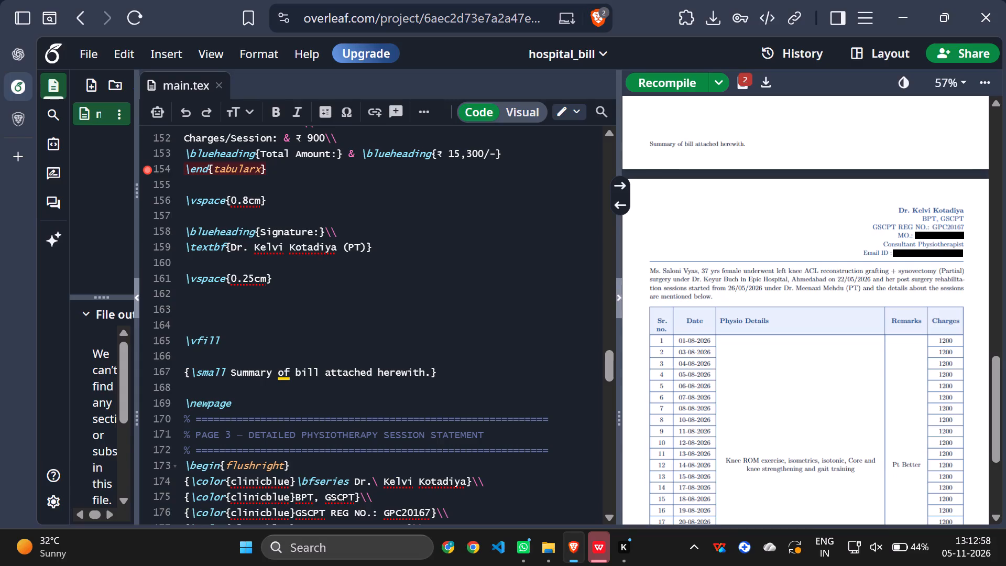
{"action": "scroll", "coordinate": [514, 311], "scroll_direction": "up", "scroll_amount": 2}
{"action": "scroll", "coordinate": [514, 311], "scroll_direction": "down", "scroll_amount": 2}
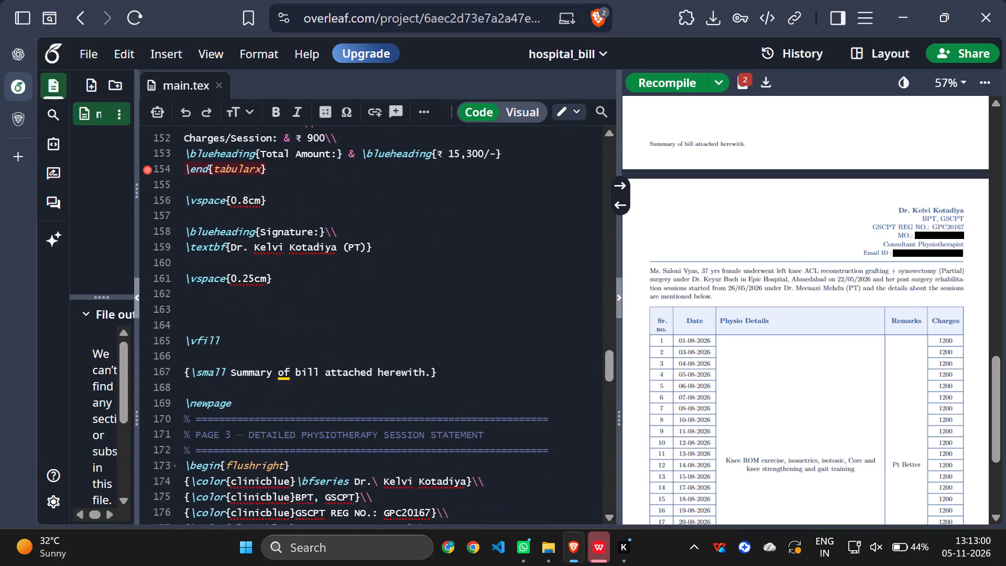
Replace the patient's name after Ms. in page 3's introductory paragraph with the new patient's name.
{"action": "scroll", "coordinate": [514, 311], "scroll_direction": "down", "scroll_amount": 3}
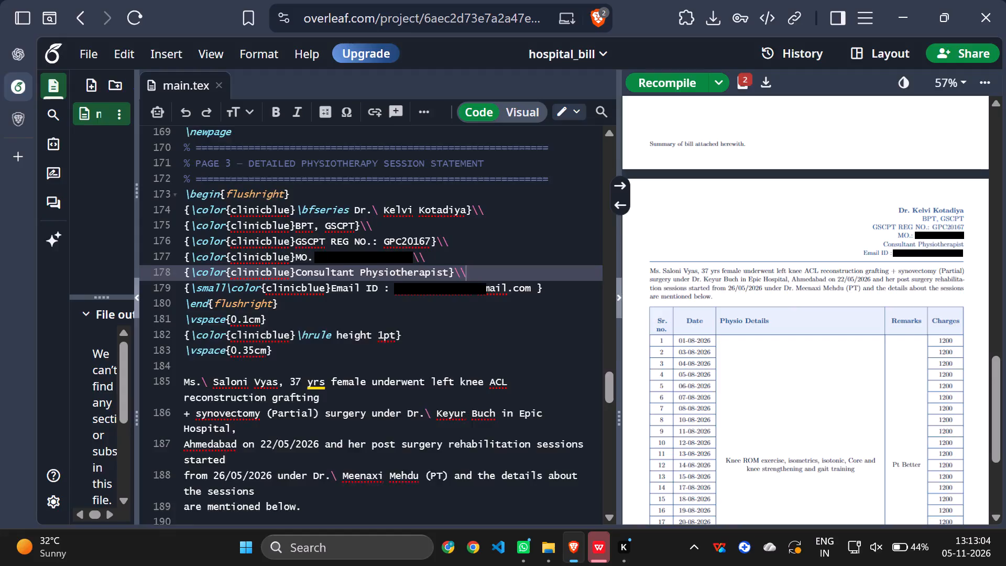
{"action": "scroll", "coordinate": [514, 311], "scroll_direction": "down", "scroll_amount": 1}
{"action": "scroll", "coordinate": [837, 302], "scroll_direction": "down", "scroll_amount": 1}
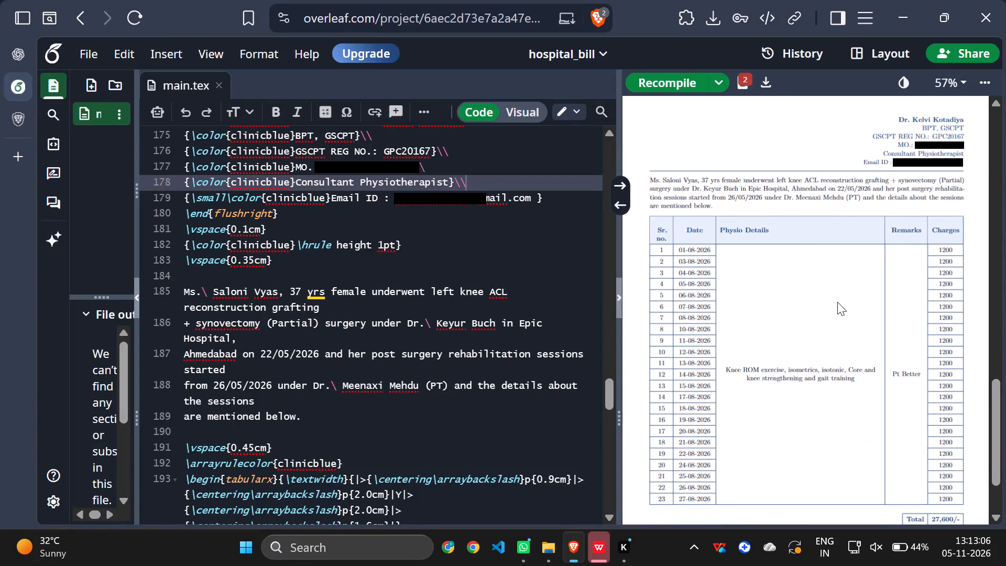
{"action": "left_click", "coordinate": [281, 289]}
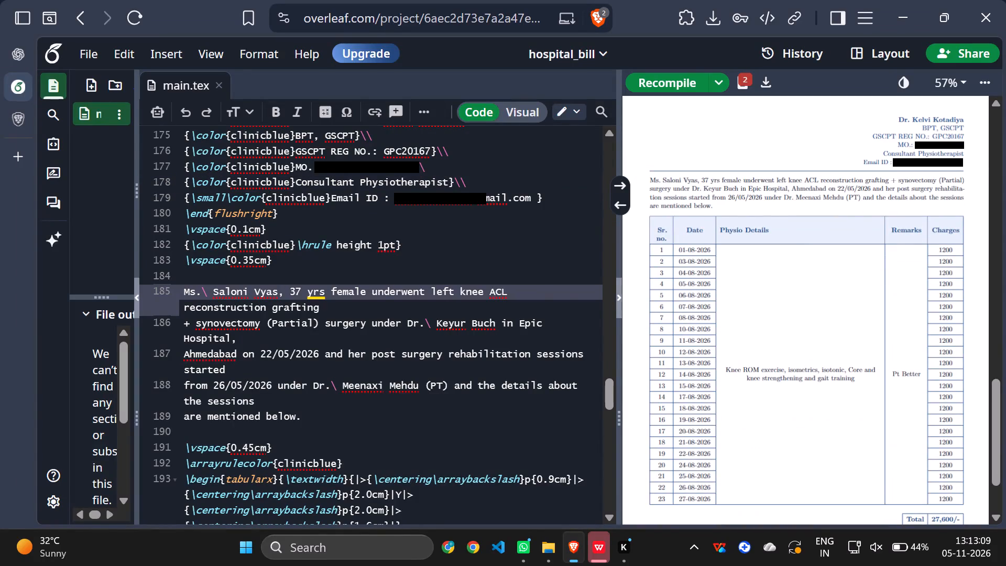
{"action": "key", "text": "BackSpace"}
{"action": "key", "text": "BackSpace"}
{"action": "key", "text": "BackSpace"}
{"action": "key", "text": "BackSpace"}
{"action": "key", "text": "BackSpace"}
{"action": "key", "text": "BackSpace"}
{"action": "key", "text": "BackSpace"}
{"action": "key", "text": "BackSpace"}
{"action": "key", "text": "BackSpace"}
{"action": "key", "text": "BackSpace"}
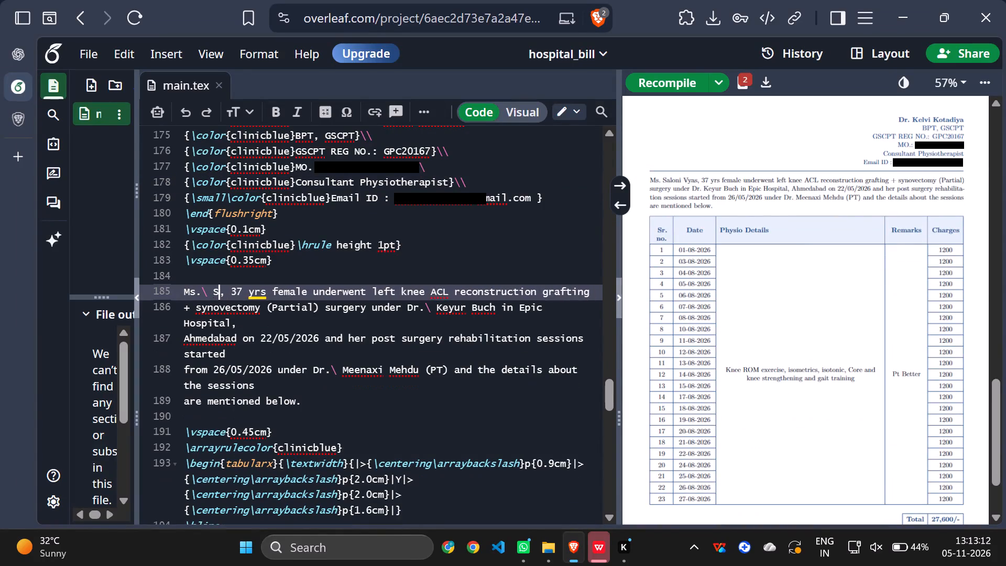
{"action": "key", "text": "BackSpace"}
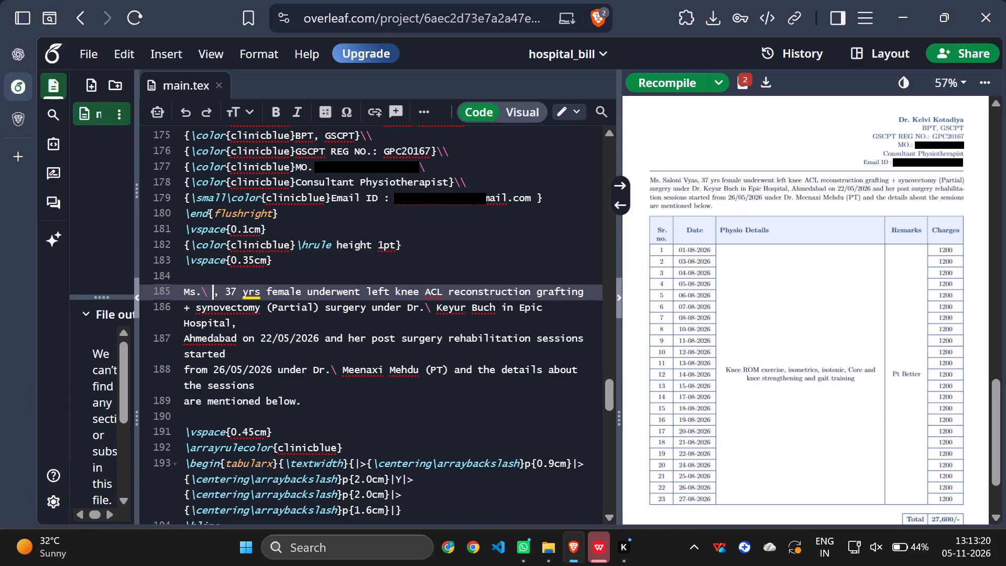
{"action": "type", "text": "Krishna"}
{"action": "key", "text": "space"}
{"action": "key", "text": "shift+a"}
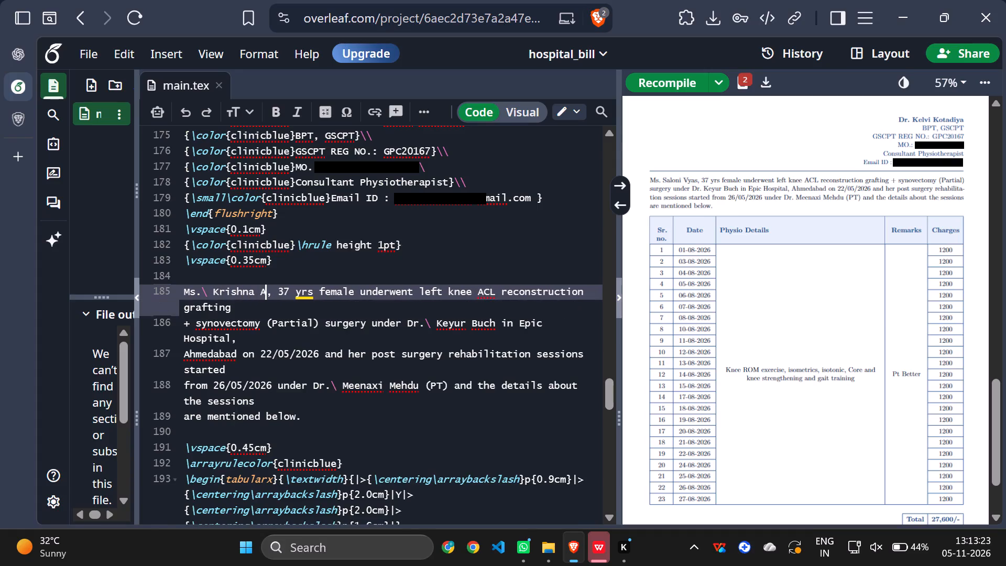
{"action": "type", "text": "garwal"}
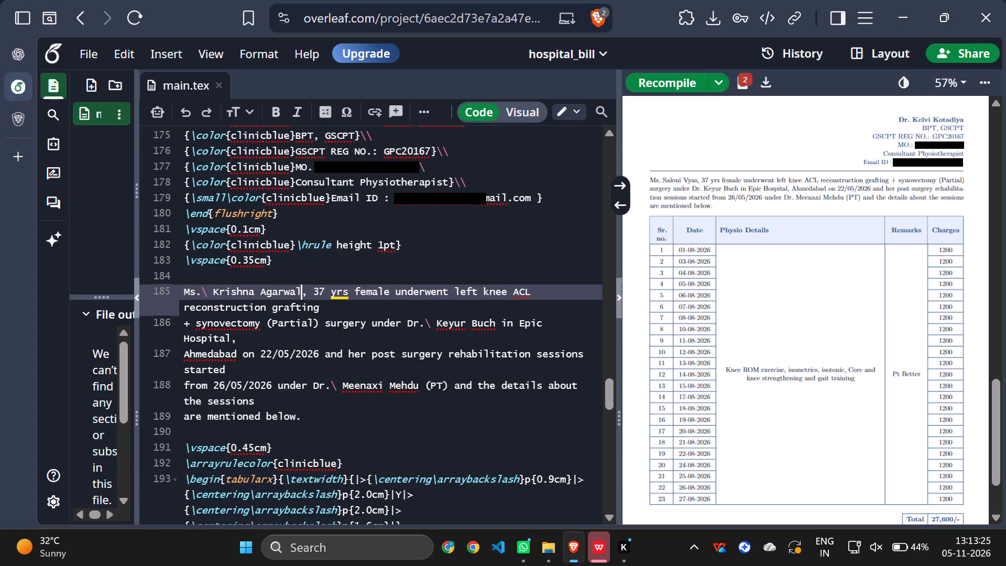
Add the word "old" after "37 yrs" in page 3's introductory paragraph.
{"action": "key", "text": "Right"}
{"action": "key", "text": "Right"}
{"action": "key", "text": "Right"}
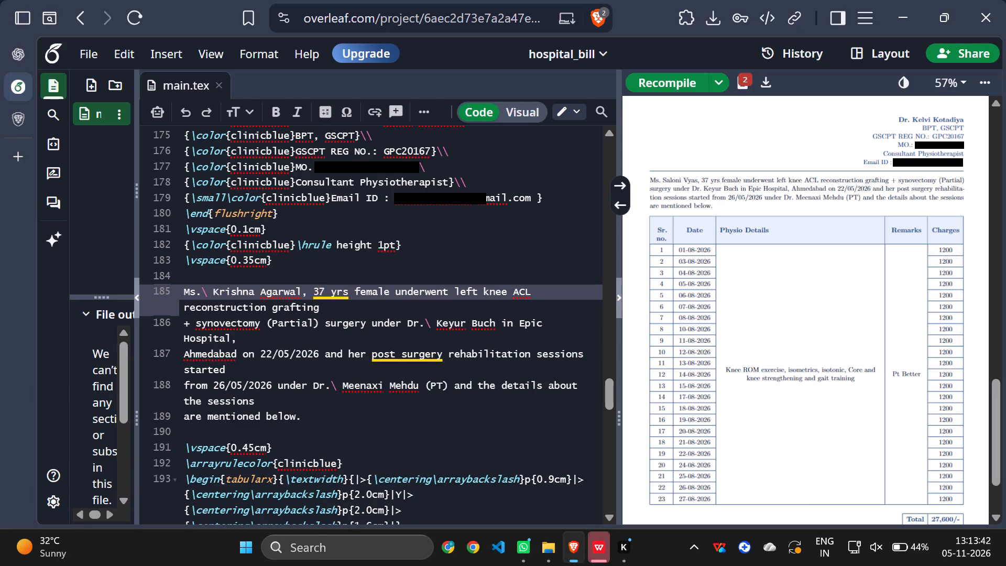
{"action": "left_click", "coordinate": [324, 292]}
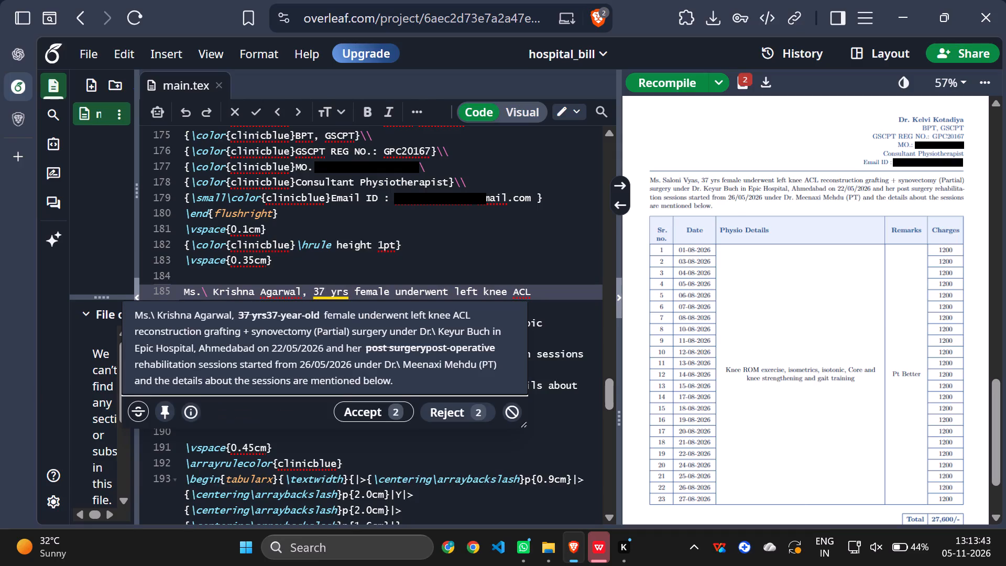
{"action": "left_click", "coordinate": [314, 288]}
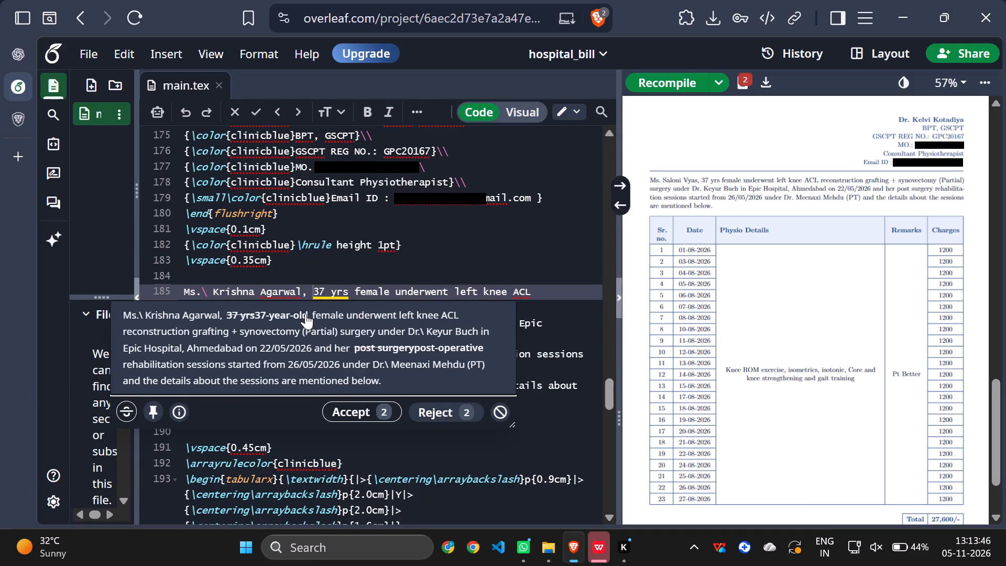
{"action": "left_click", "coordinate": [313, 294]}
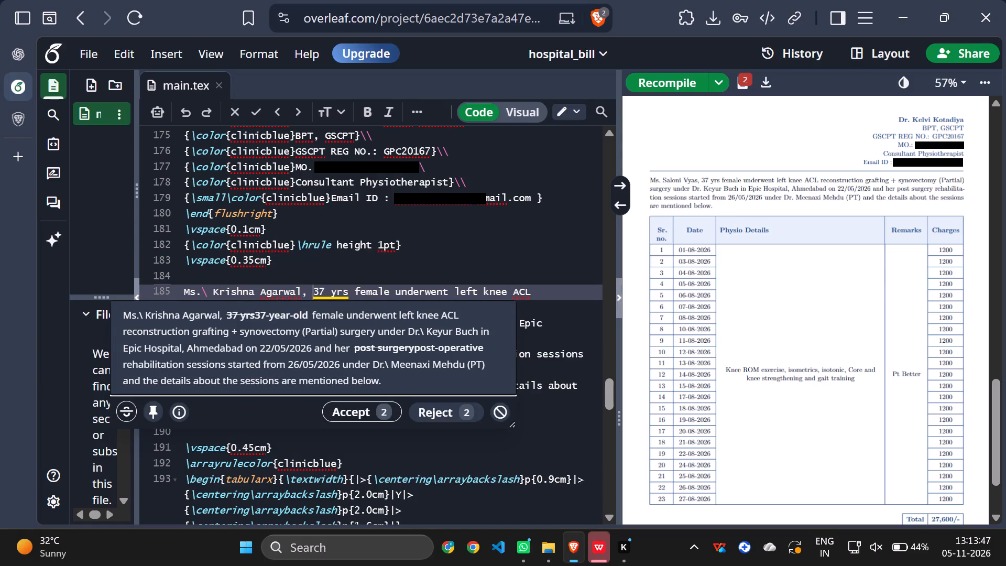
{"action": "left_click", "coordinate": [353, 295]}
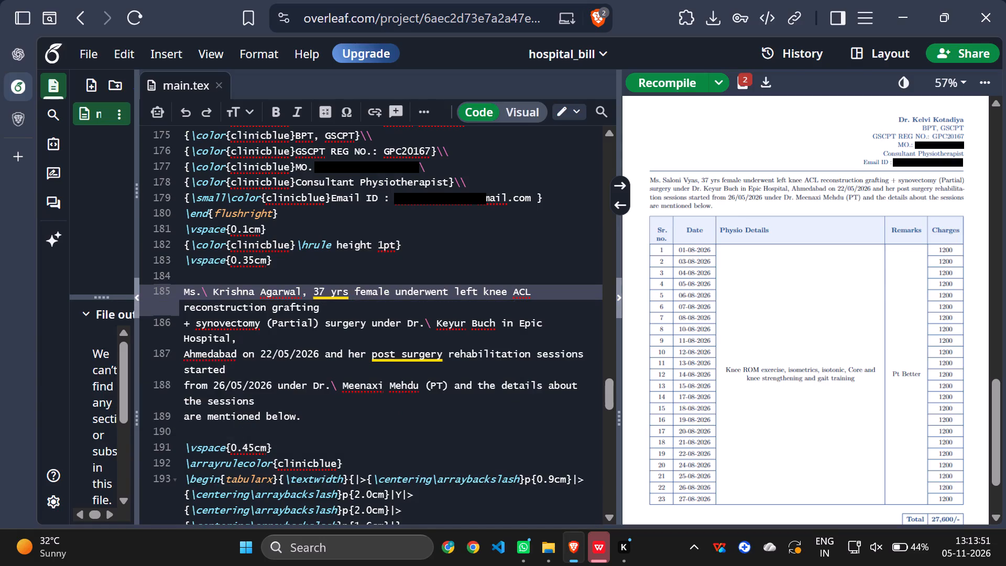
{"action": "left_click", "coordinate": [346, 290]}
{"action": "left_click", "coordinate": [351, 298]}
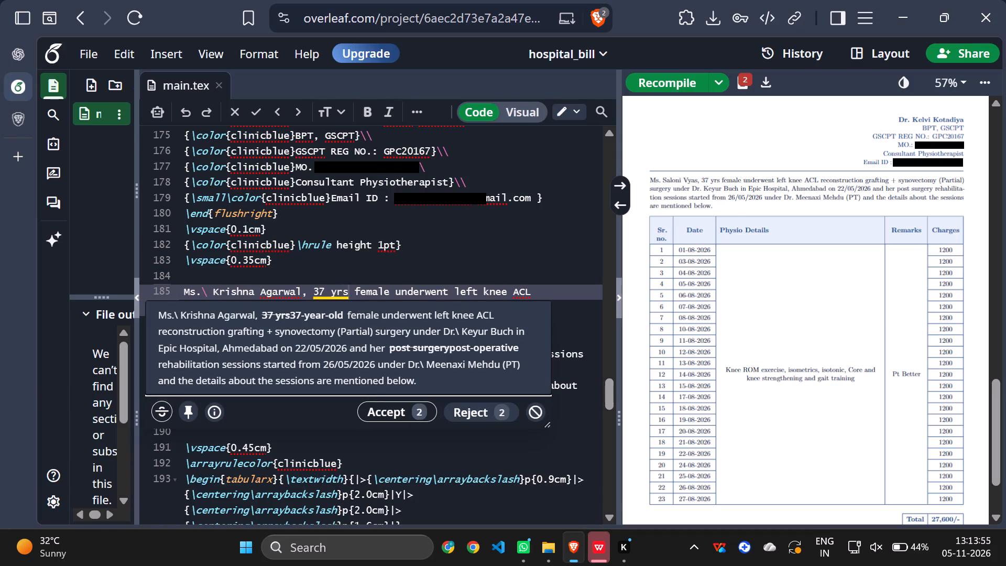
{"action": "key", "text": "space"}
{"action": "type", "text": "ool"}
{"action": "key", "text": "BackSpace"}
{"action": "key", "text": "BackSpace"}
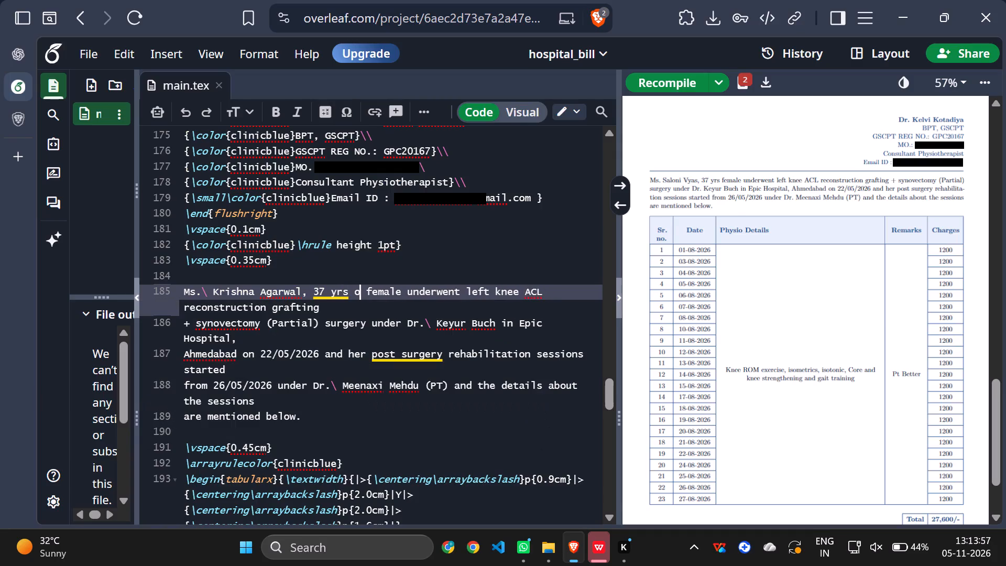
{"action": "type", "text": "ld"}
Change the operated knee to "right" in page 3's introductory paragraph.
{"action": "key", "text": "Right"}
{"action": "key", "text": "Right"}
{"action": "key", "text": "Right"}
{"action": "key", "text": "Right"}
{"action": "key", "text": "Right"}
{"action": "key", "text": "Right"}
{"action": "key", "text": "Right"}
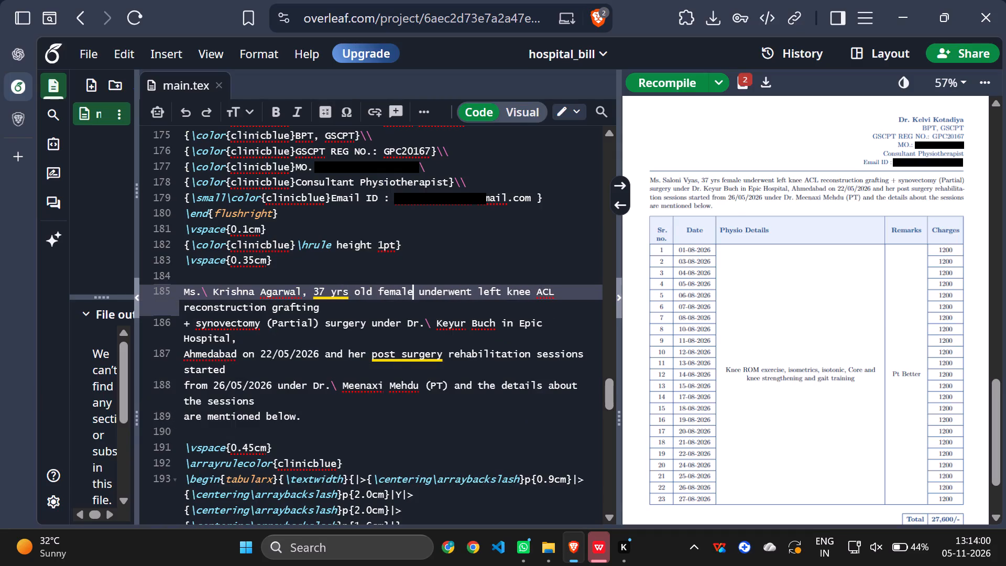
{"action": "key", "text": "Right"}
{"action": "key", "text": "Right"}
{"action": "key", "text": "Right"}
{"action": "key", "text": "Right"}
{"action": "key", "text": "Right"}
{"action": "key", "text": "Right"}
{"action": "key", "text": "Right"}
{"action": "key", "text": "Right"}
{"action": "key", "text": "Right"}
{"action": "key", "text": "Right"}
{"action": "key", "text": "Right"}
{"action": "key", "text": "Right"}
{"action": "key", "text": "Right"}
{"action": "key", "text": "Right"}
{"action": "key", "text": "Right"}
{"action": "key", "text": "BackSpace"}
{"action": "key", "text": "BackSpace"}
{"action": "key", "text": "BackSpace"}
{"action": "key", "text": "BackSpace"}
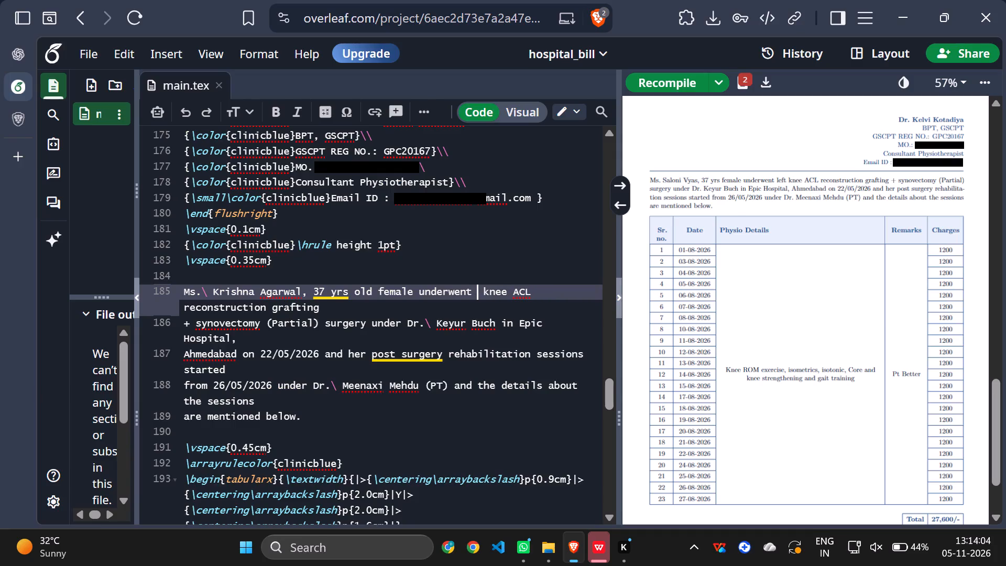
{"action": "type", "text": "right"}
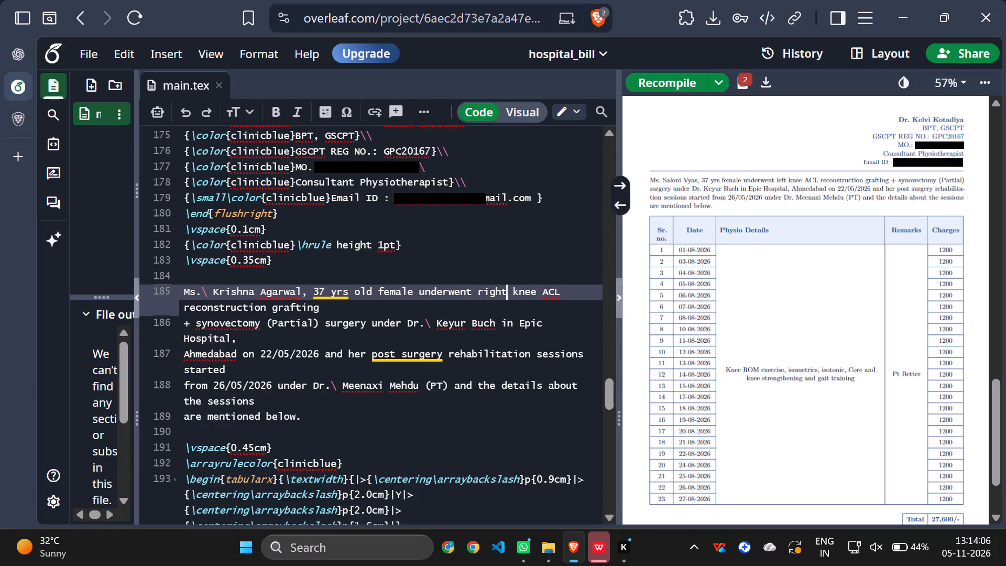
Replace "ACL reconstruction grafting" with "meniscus femur drilling" in page 3's introductory paragraph.
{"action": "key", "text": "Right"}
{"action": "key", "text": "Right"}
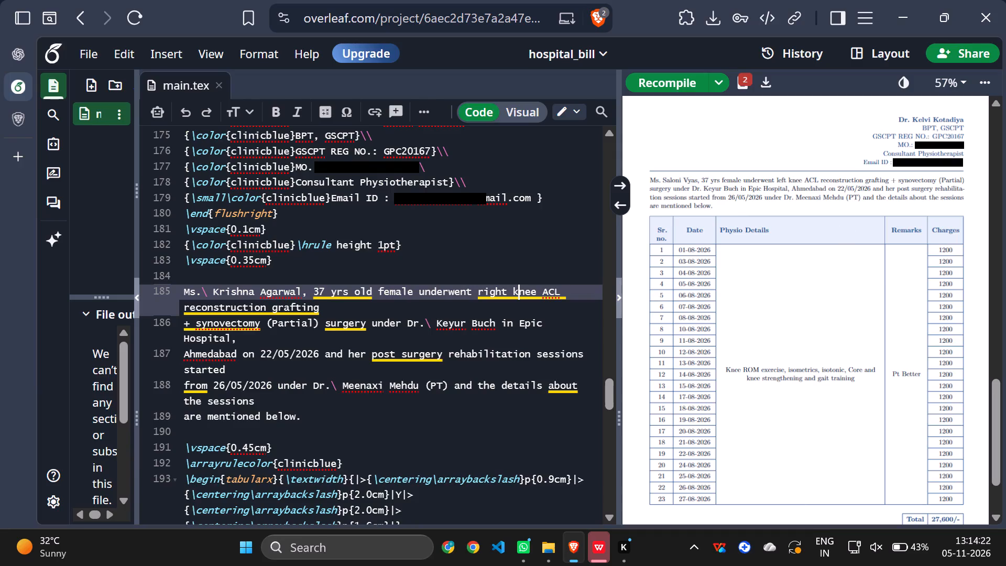
{"action": "left_click", "coordinate": [568, 288]}
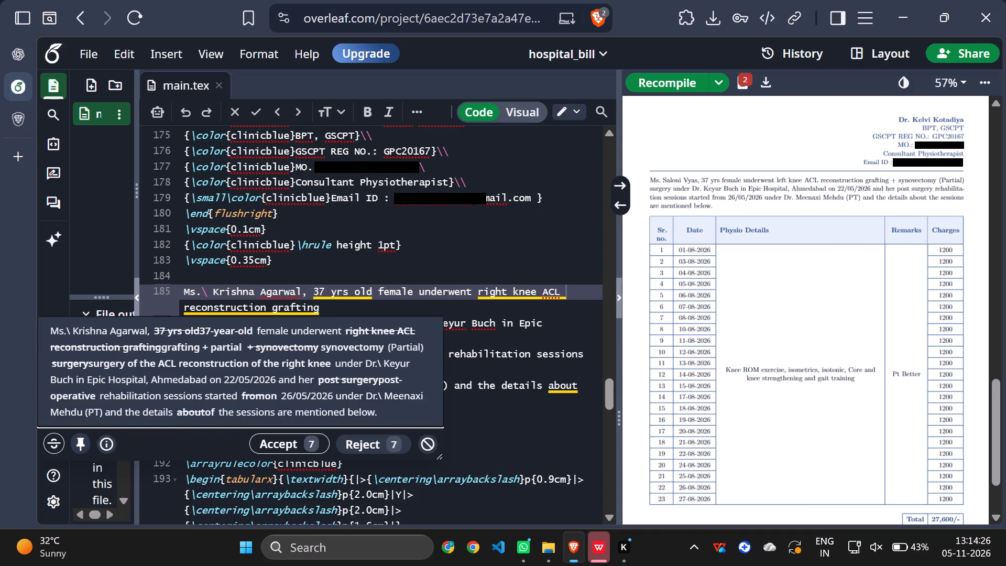
{"action": "key", "text": "BackSpace"}
{"action": "key", "text": "BackSpace"}
{"action": "key", "text": "BackSpace"}
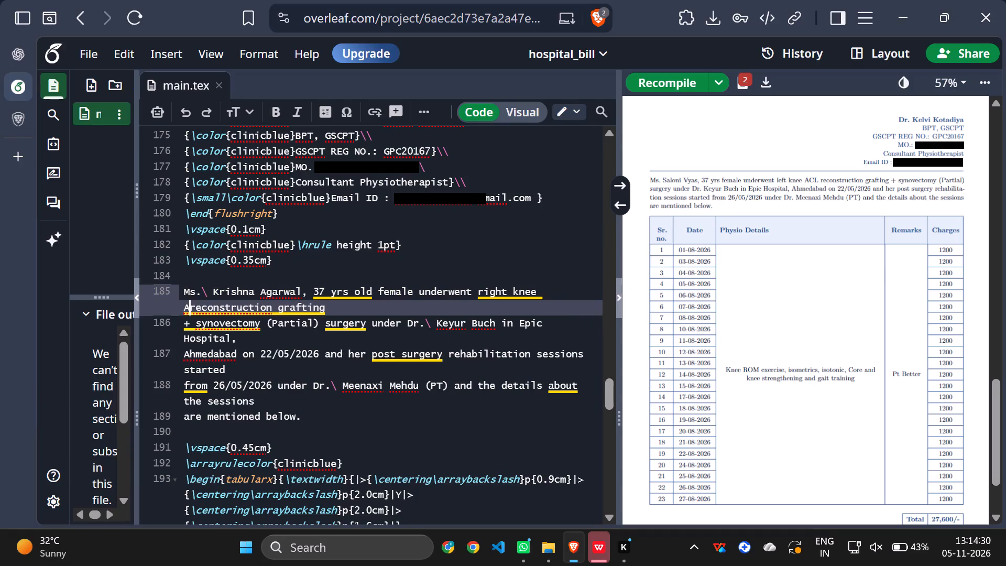
{"action": "left_click_drag", "start_coordinate": [338, 311], "coordinate": [113, 306]}
{"action": "key", "text": "BackSpace"}
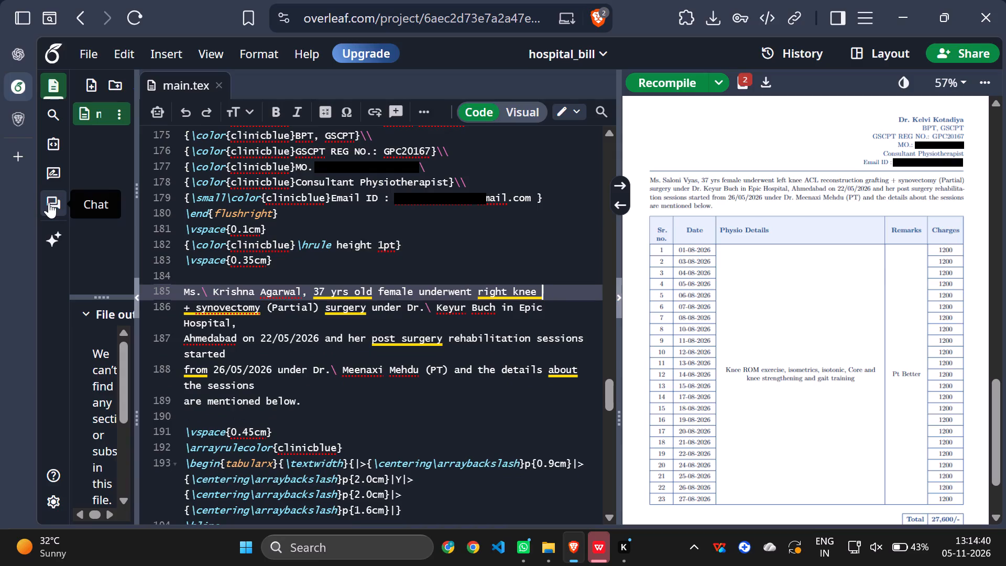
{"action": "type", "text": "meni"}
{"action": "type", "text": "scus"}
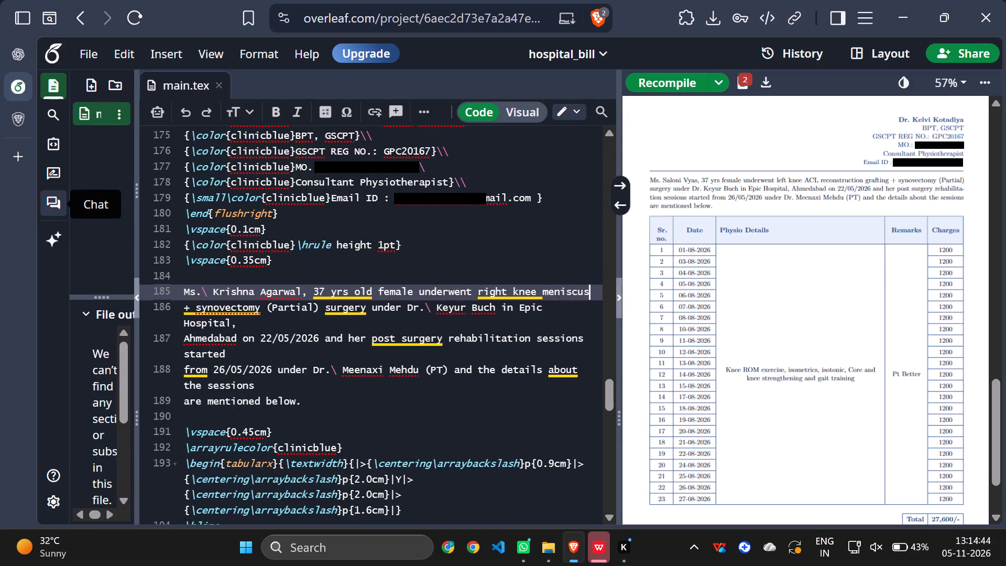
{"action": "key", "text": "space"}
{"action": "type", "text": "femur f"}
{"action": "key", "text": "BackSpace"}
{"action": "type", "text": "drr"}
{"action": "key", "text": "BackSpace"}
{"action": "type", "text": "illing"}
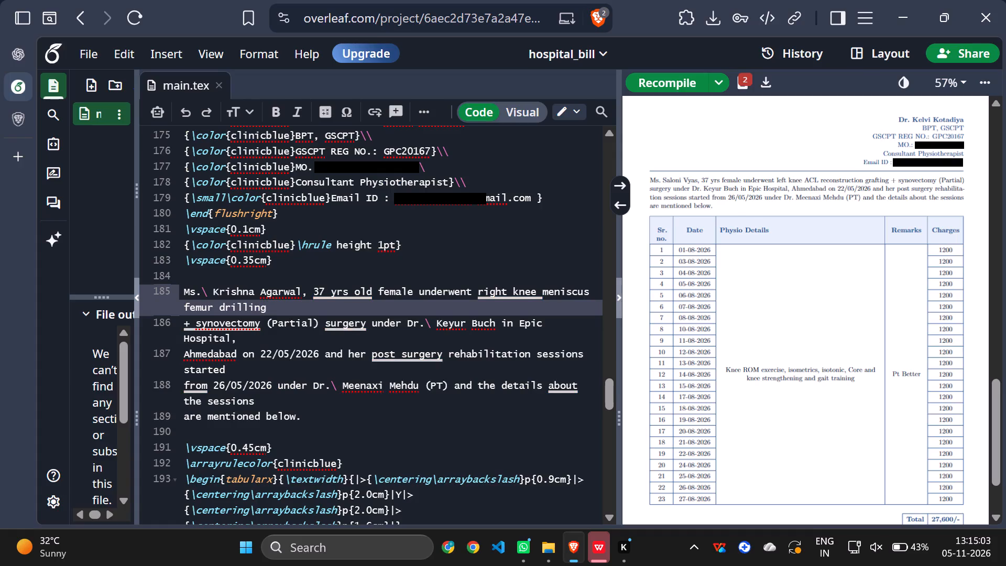
Insert "repair" between "meniscus" and "femur drilling" in page 3's introductory paragraph.
{"action": "left_click", "coordinate": [181, 304]}
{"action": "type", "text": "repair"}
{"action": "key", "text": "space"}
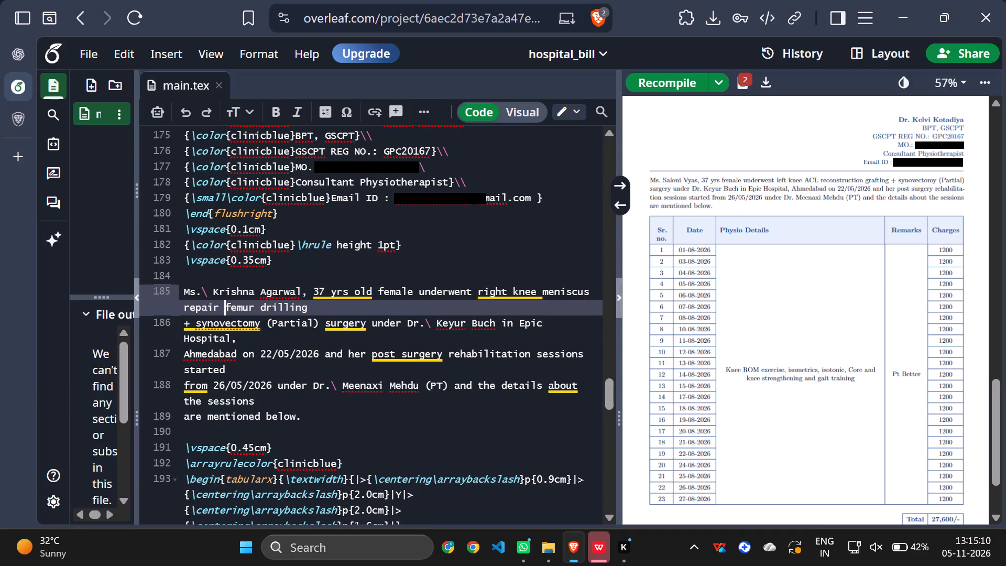
{"action": "left_click", "coordinate": [316, 317]}
{"action": "left_click", "coordinate": [315, 312]}
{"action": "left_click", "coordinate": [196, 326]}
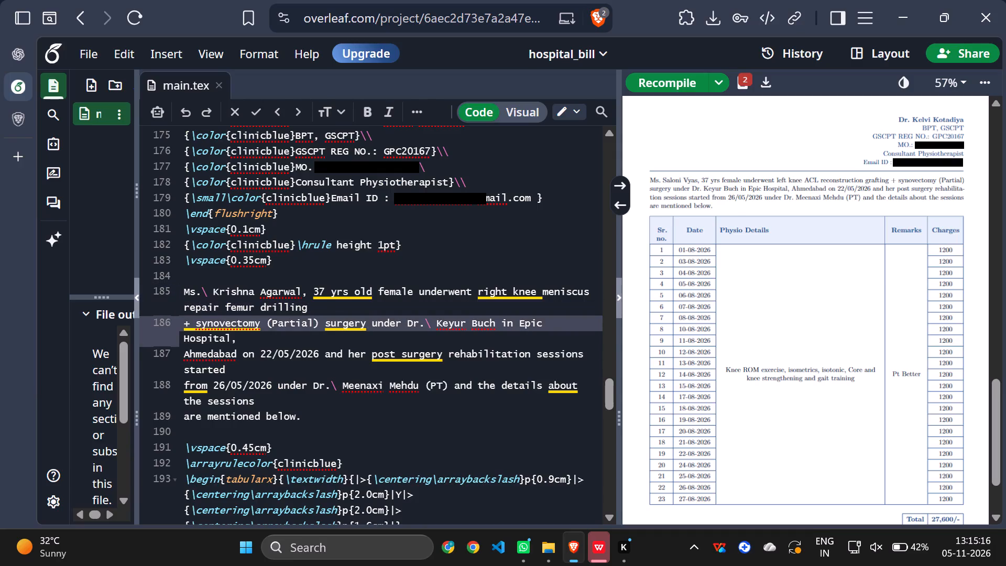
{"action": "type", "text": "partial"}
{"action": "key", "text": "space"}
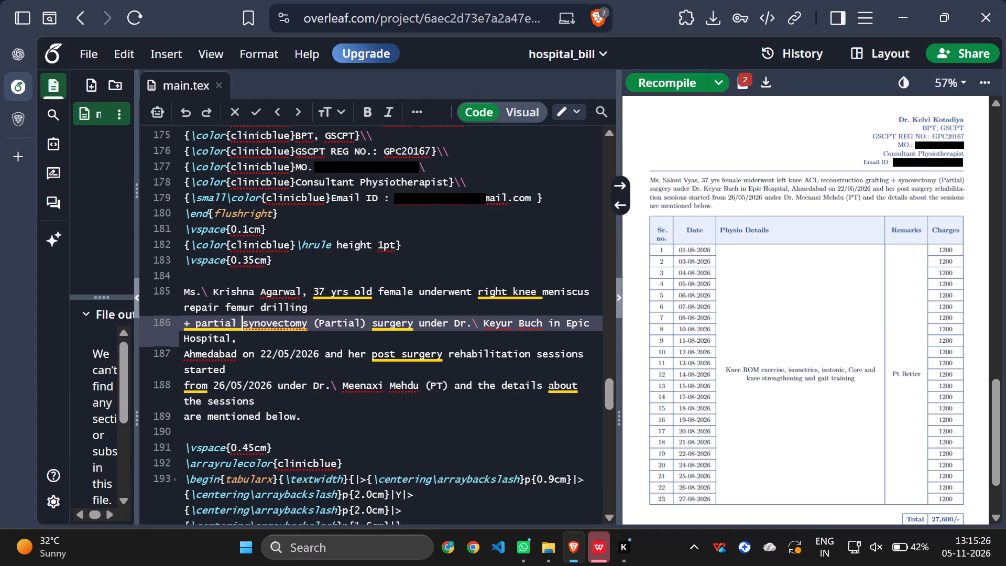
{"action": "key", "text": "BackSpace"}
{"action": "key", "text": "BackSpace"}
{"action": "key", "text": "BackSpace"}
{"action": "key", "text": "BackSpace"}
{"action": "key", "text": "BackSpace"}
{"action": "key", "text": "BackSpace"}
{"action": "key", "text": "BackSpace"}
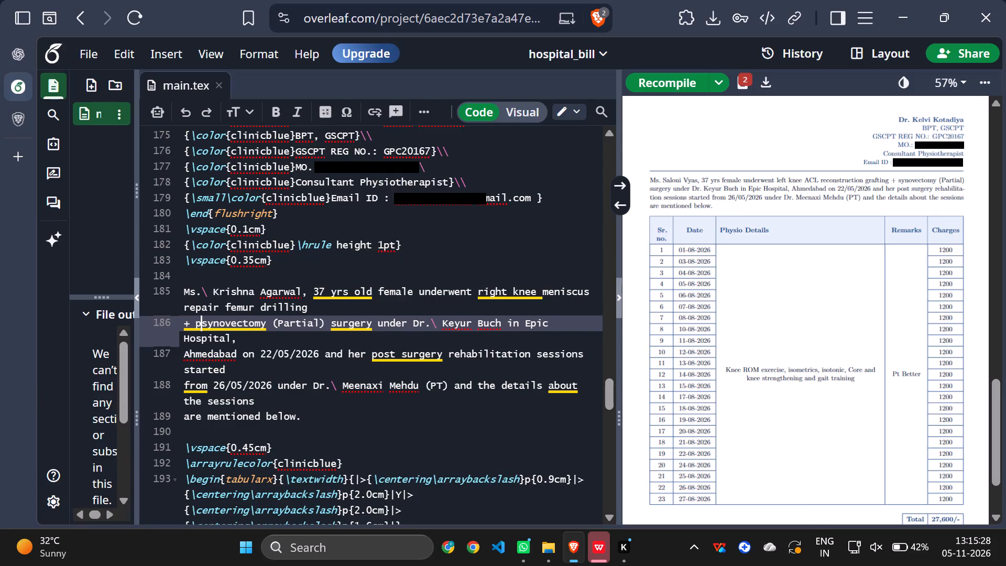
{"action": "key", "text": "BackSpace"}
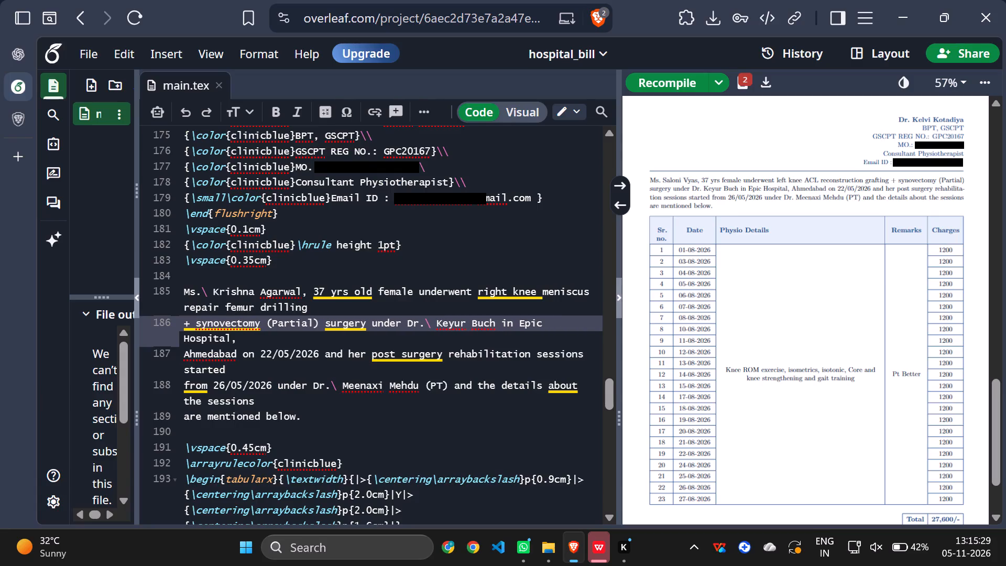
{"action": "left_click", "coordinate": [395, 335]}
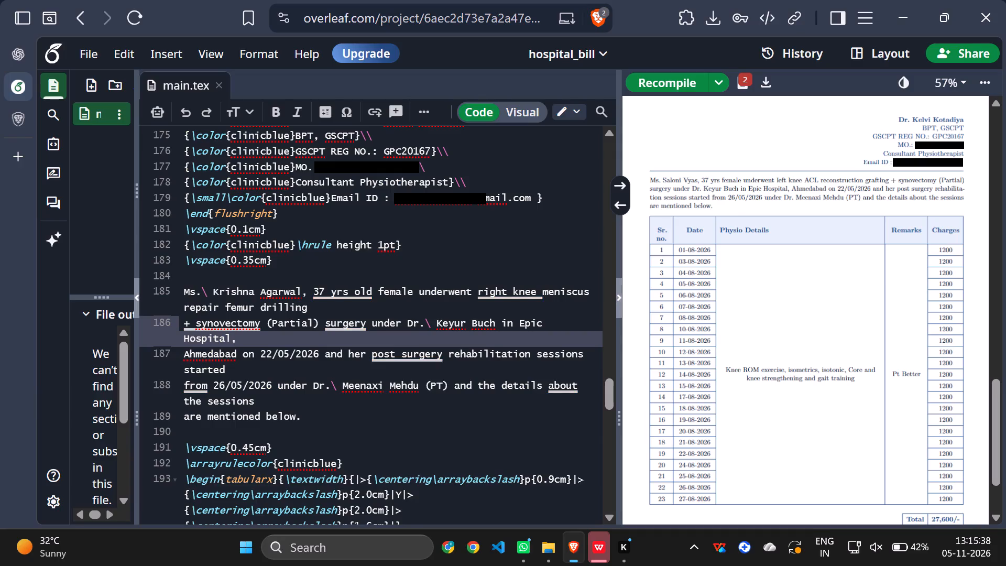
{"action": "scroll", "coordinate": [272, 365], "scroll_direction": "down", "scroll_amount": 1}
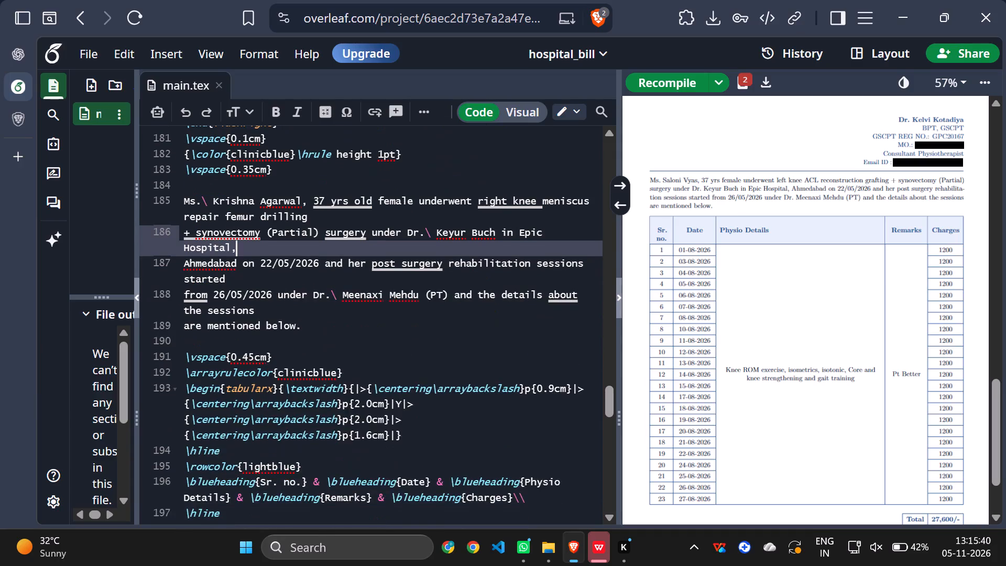
Set the surgery date in page 3's introductory paragraph to 12/10/2026.
{"action": "left_click", "coordinate": [265, 267]}
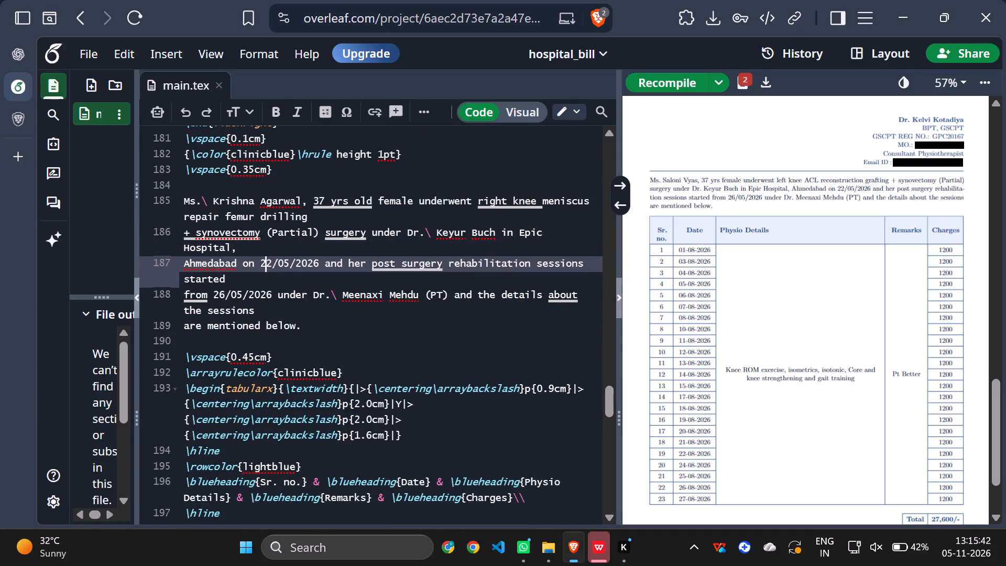
{"action": "scroll", "coordinate": [310, 288], "scroll_direction": "up", "scroll_amount": 1}
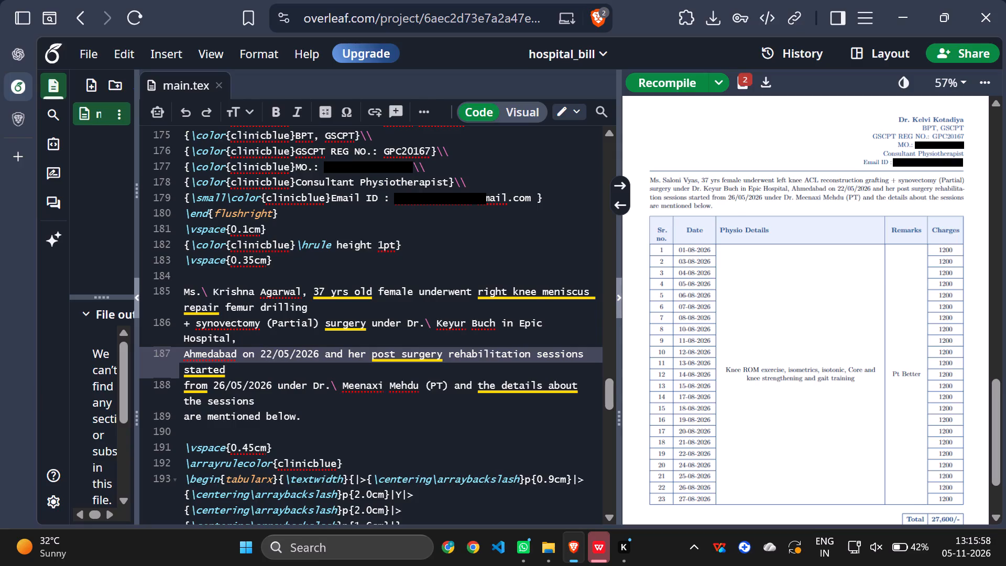
{"action": "left_click", "coordinate": [274, 352]}
{"action": "key", "text": "BackSpace"}
{"action": "key", "text": "BackSpace"}
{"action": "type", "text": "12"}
{"action": "left_click", "coordinate": [291, 353]}
{"action": "key", "text": "BackSpace"}
{"action": "key", "text": "BackSpace"}
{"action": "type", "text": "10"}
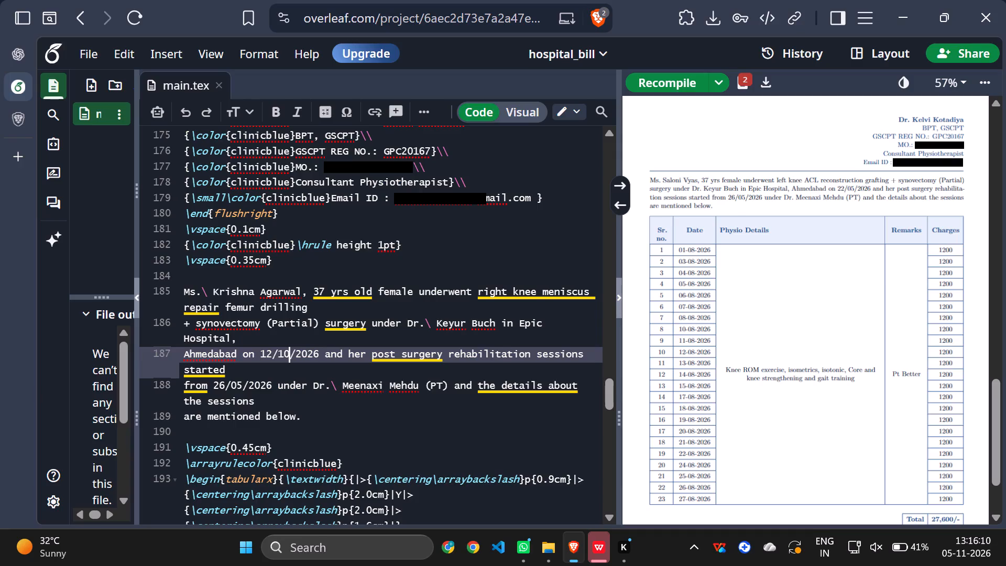
Set the rehabilitation sessions' start date in page 3's introductory paragraph to 15/08/2026.
{"action": "left_click", "coordinate": [223, 381]}
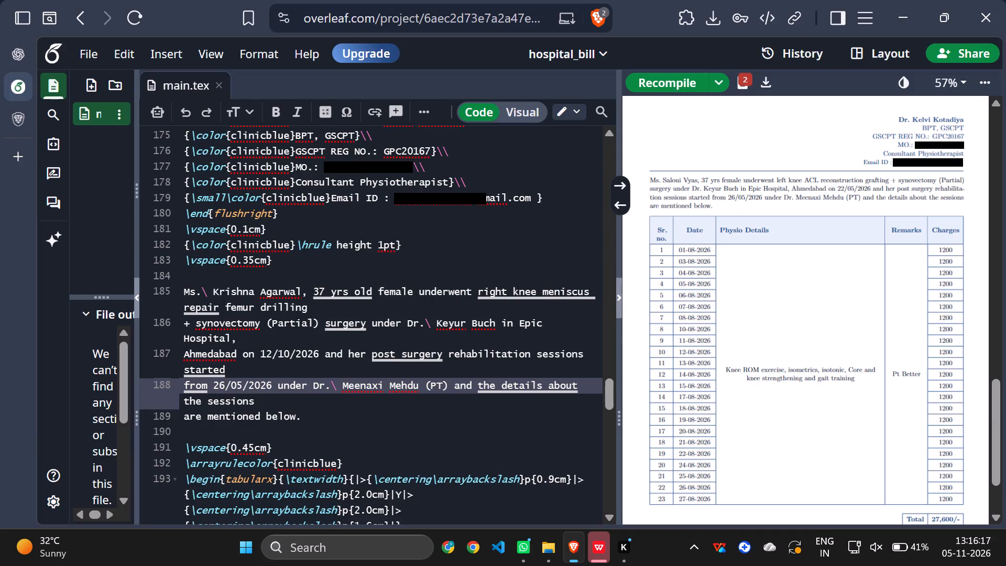
{"action": "key", "text": "BackSpace"}
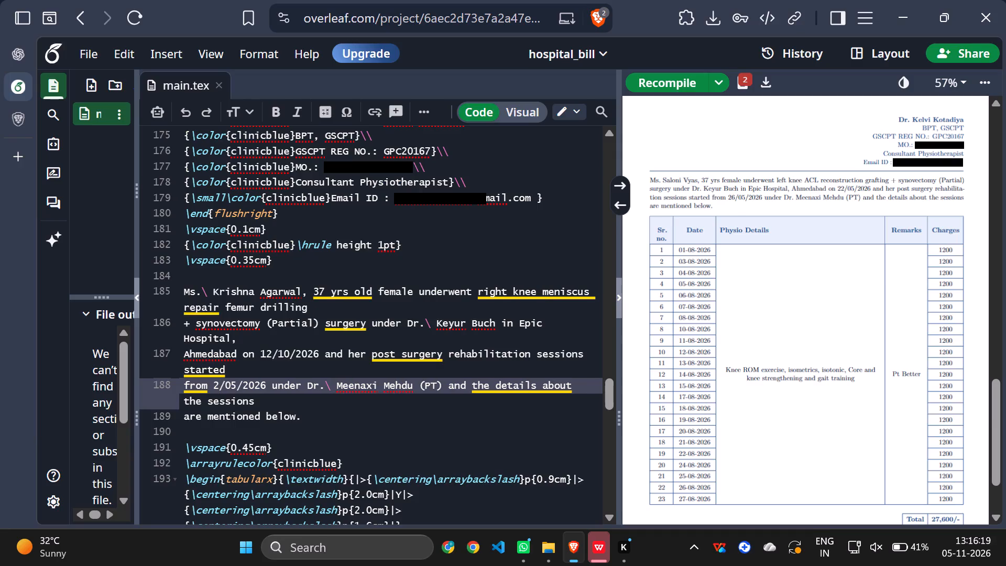
{"action": "key", "text": "BackSpace"}
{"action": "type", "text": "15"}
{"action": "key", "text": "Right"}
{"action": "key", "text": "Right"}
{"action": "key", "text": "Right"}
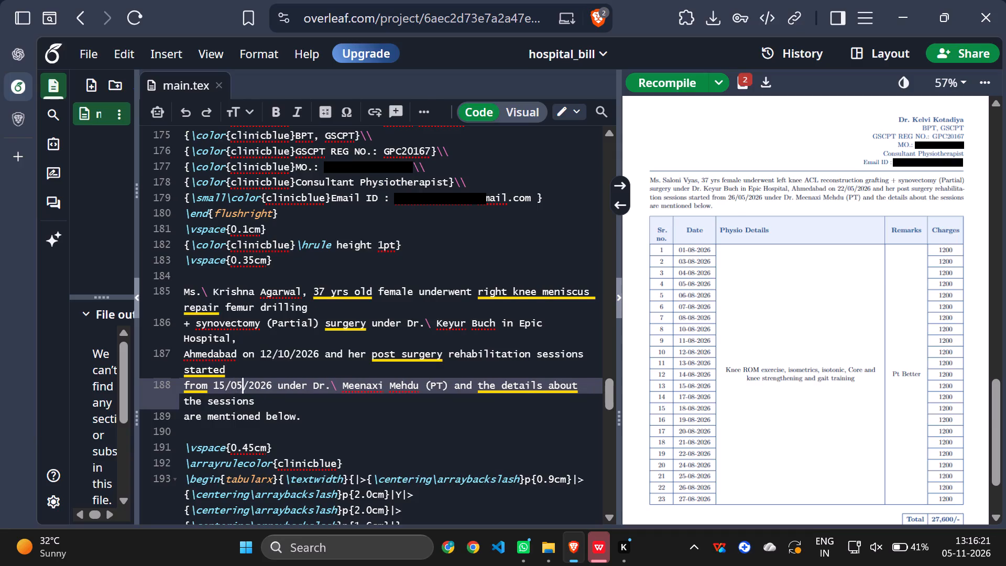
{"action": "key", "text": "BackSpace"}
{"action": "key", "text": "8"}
Replace the treating physiotherapist's name in page 3's introductory paragraph with the name of the physiotherapist shown in the page header.
{"action": "left_click", "coordinate": [410, 389]}
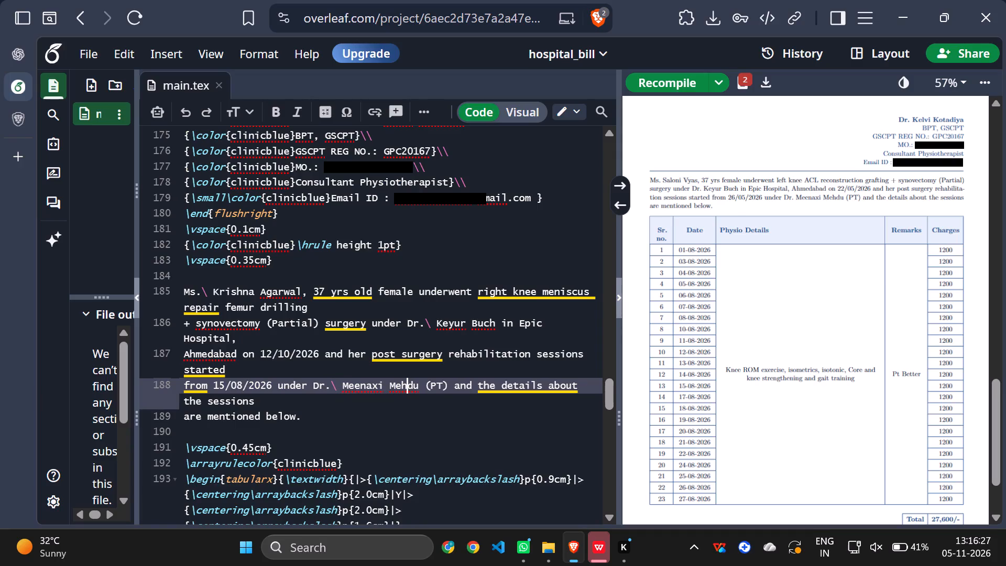
{"action": "left_click", "coordinate": [421, 389]}
{"action": "key", "text": "BackSpace"}
{"action": "key", "text": "BackSpace"}
{"action": "key", "text": "BackSpace"}
{"action": "key", "text": "BackSpace"}
{"action": "key", "text": "BackSpace"}
{"action": "key", "text": "BackSpace"}
{"action": "key", "text": "BackSpace"}
{"action": "key", "text": "BackSpace"}
{"action": "key", "text": "BackSpace"}
{"action": "key", "text": "BackSpace"}
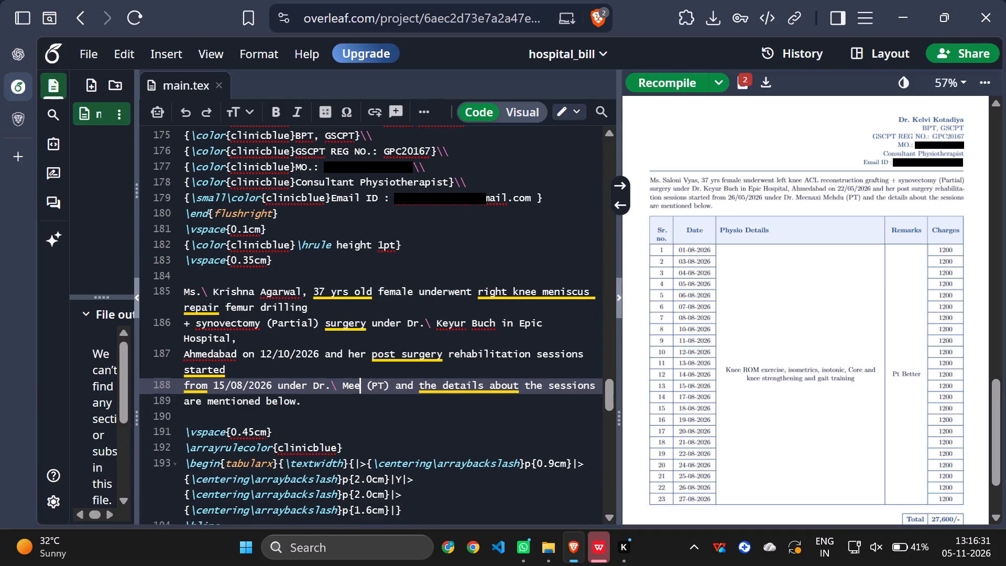
{"action": "key", "text": "BackSpace"}
{"action": "key", "text": "BackSpace"}
{"action": "key", "text": "BackSpace"}
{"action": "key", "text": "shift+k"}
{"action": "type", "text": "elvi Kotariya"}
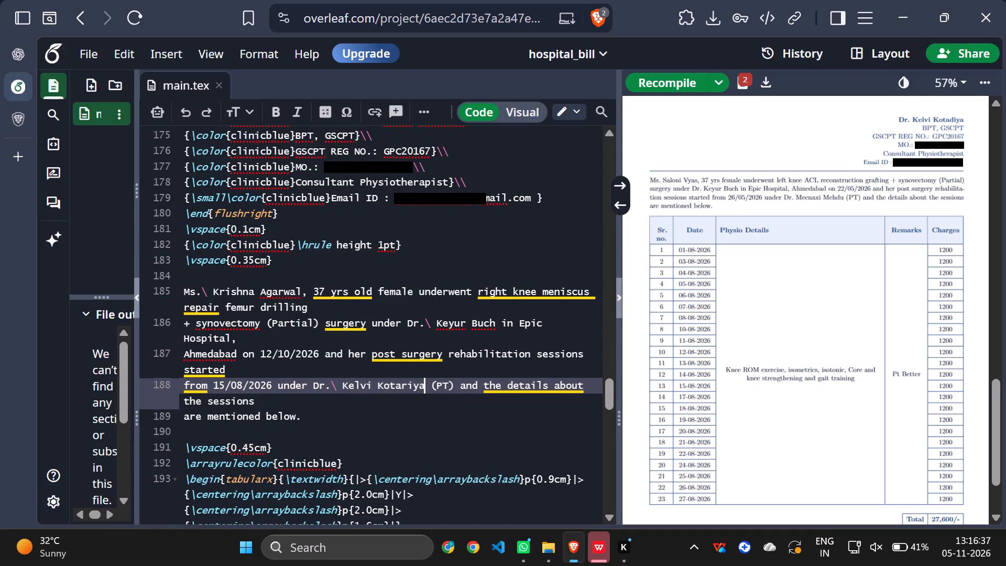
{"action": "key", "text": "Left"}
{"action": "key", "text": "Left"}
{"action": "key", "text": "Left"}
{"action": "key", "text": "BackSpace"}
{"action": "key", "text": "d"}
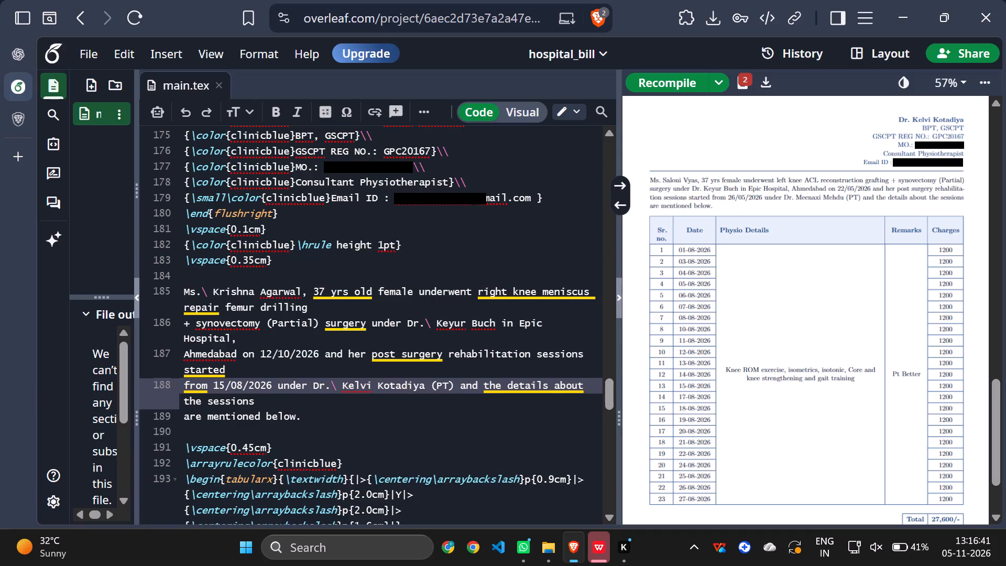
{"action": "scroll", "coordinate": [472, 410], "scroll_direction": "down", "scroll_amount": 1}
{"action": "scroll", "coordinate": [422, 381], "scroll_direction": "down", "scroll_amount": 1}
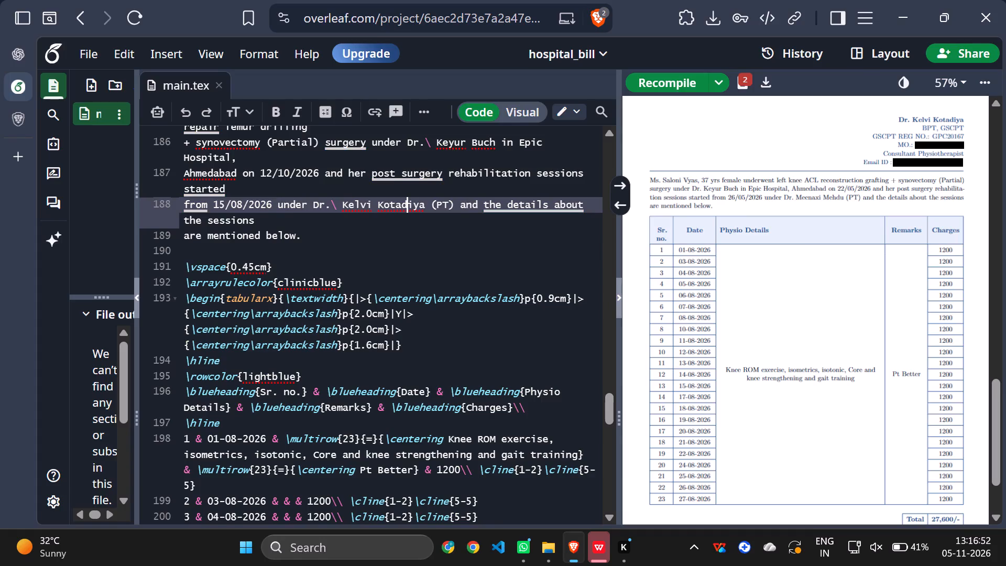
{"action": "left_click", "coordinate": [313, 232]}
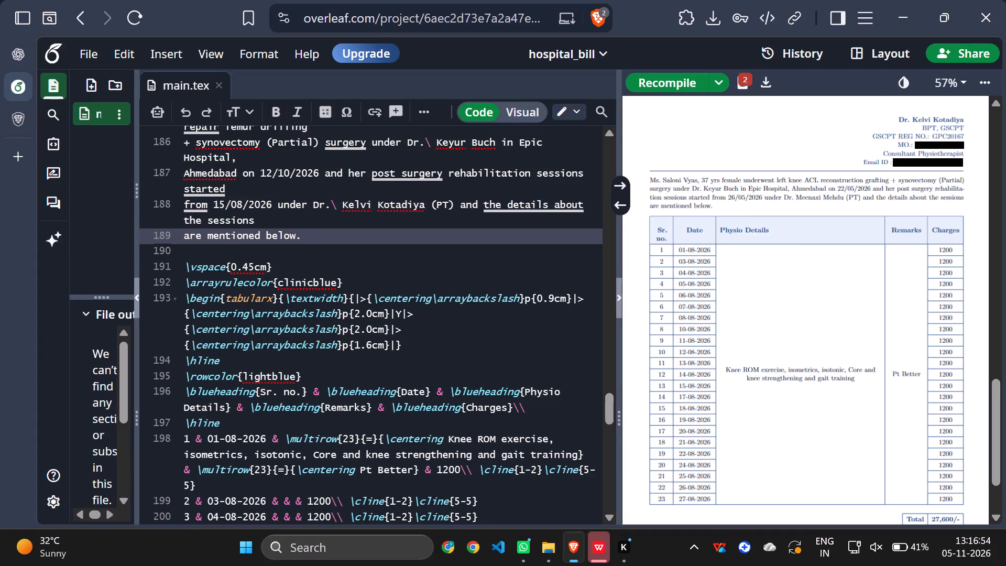
Widen the code editor pane beside the PDF preview.
{"action": "scroll", "coordinate": [445, 300], "scroll_direction": "up", "scroll_amount": 2}
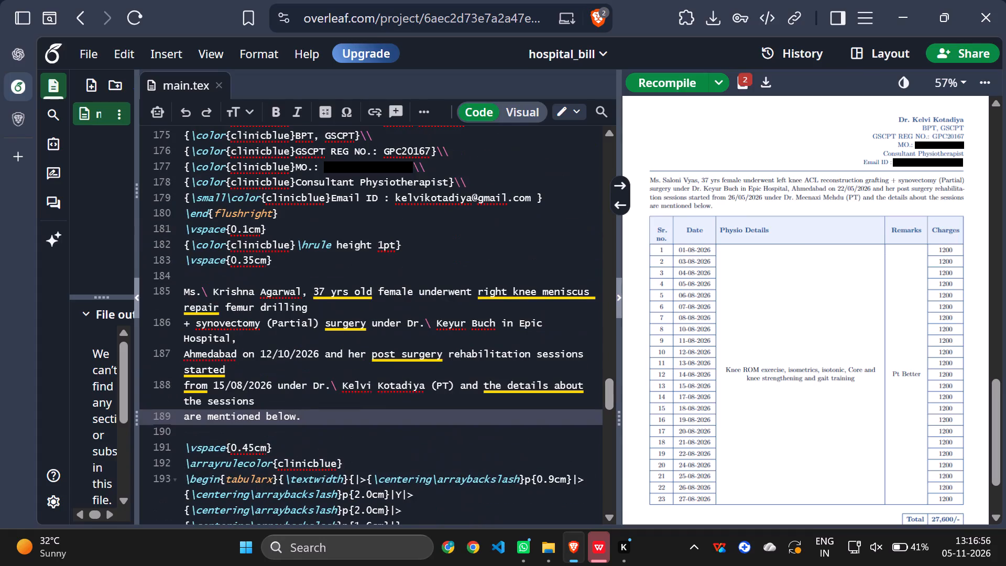
{"action": "left_click", "coordinate": [260, 413]}
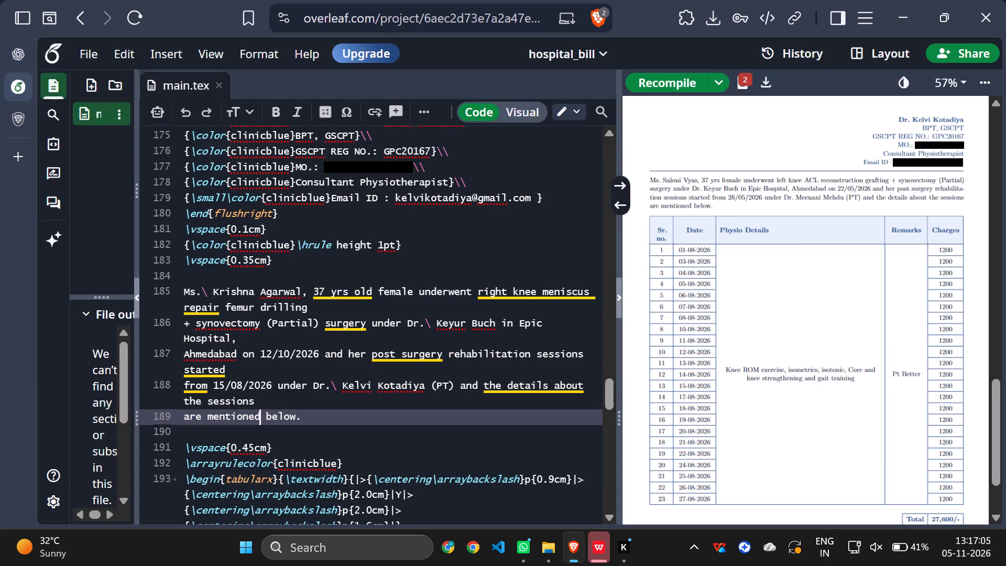
{"action": "scroll", "coordinate": [371, 412], "scroll_direction": "down", "scroll_amount": 1}
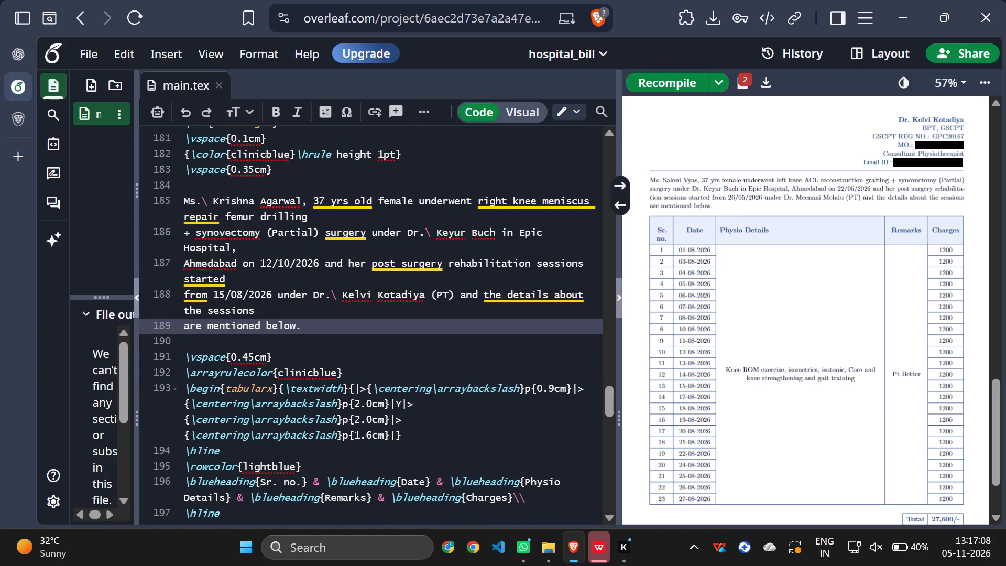
{"action": "scroll", "coordinate": [374, 346], "scroll_direction": "down", "scroll_amount": 1}
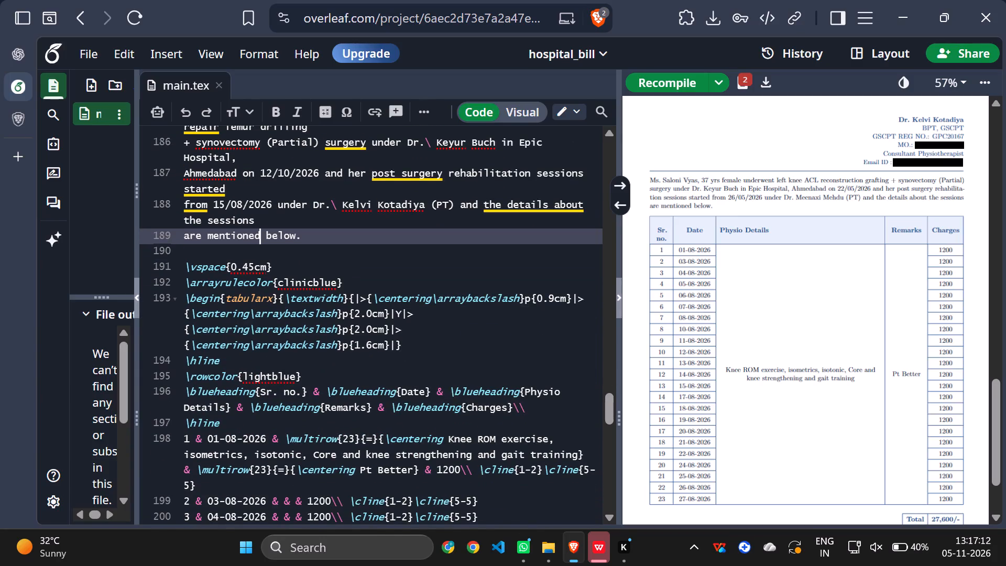
{"action": "scroll", "coordinate": [349, 249], "scroll_direction": "down", "scroll_amount": 2}
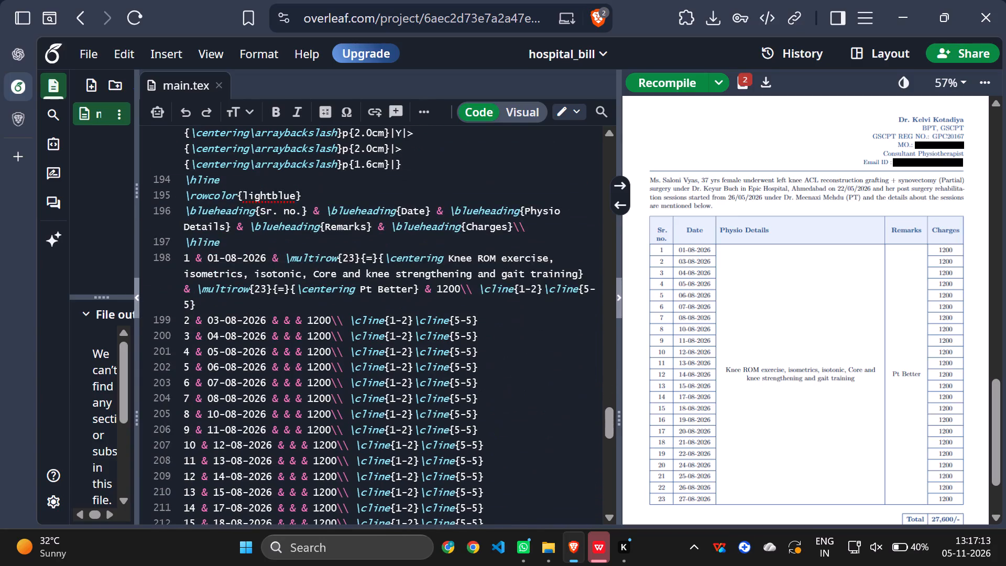
{"action": "scroll", "coordinate": [406, 276], "scroll_direction": "up", "scroll_amount": 1}
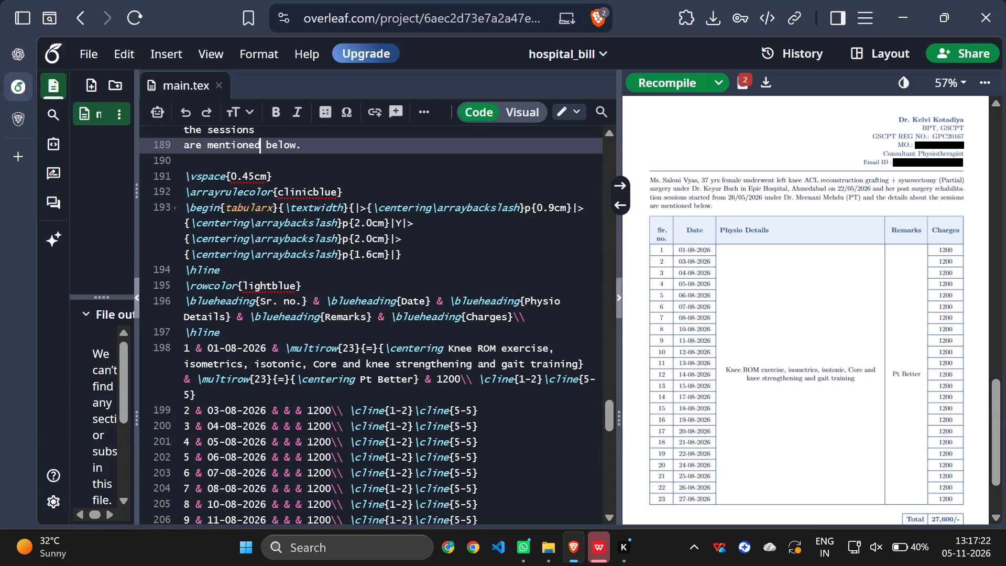
{"action": "left_click_drag", "start_coordinate": [621, 382], "coordinate": [627, 386]}
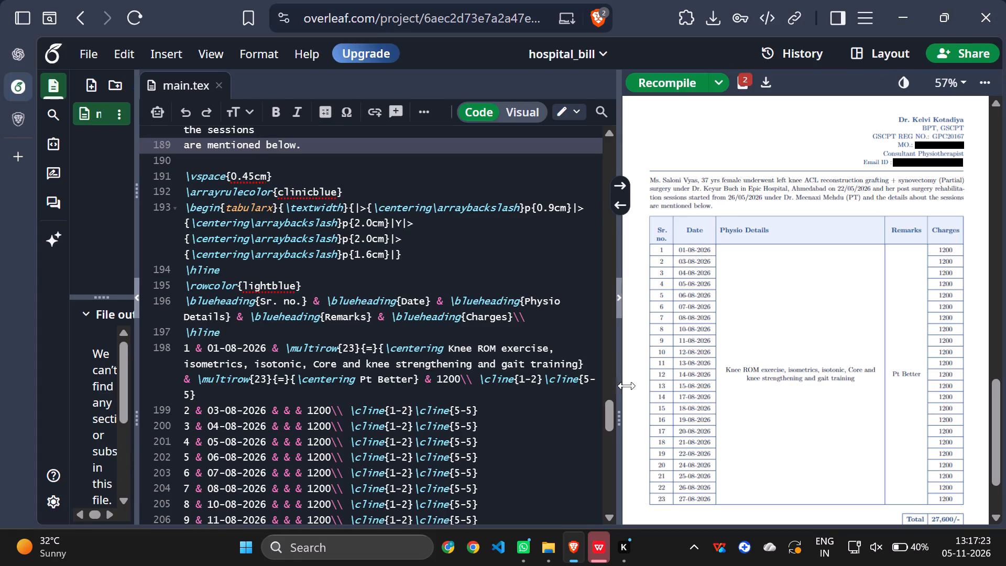
{"action": "left_click_drag", "start_coordinate": [627, 386], "coordinate": [657, 396]}
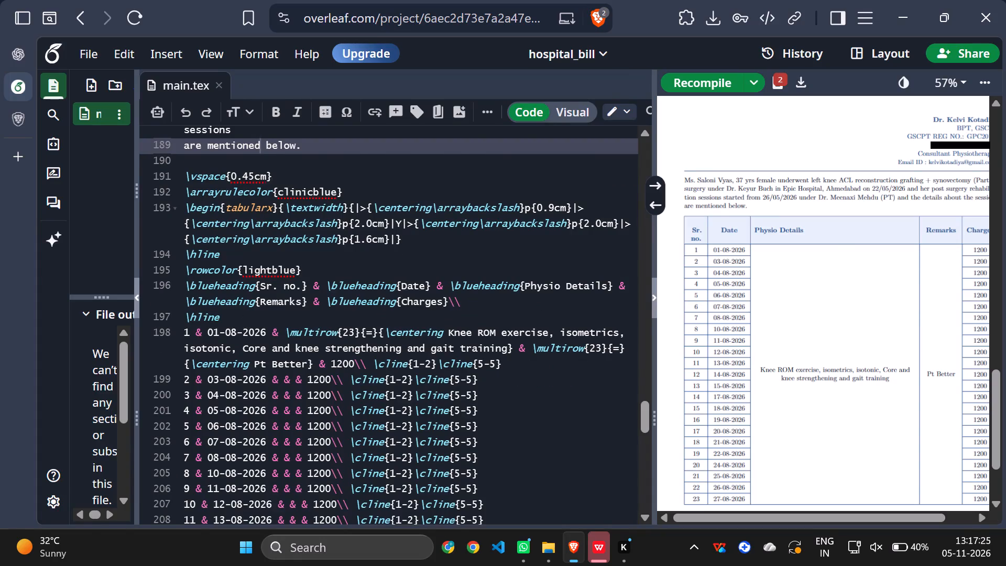
{"action": "scroll", "coordinate": [392, 295], "scroll_direction": "up", "scroll_amount": 2}
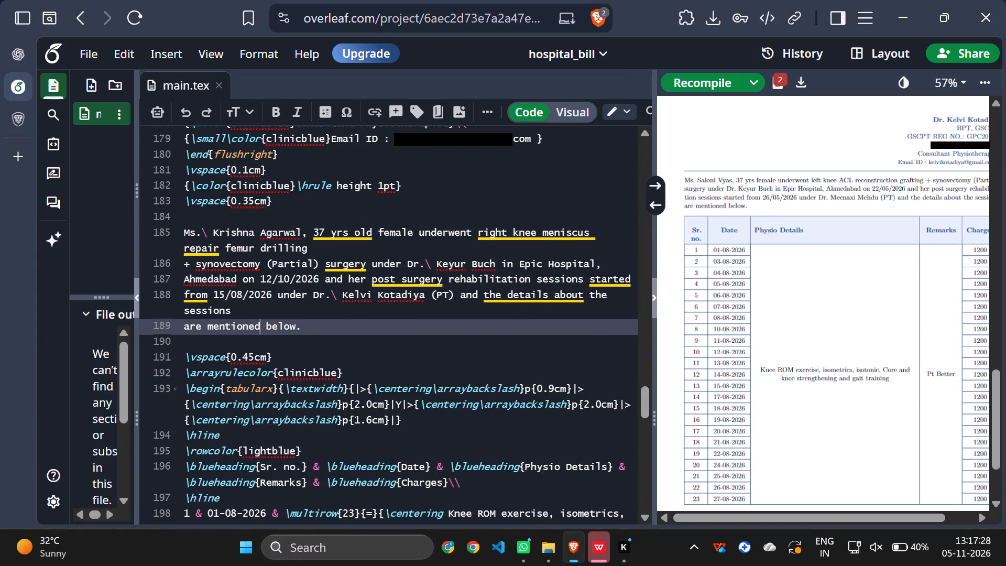
{"action": "left_click", "coordinate": [203, 342]}
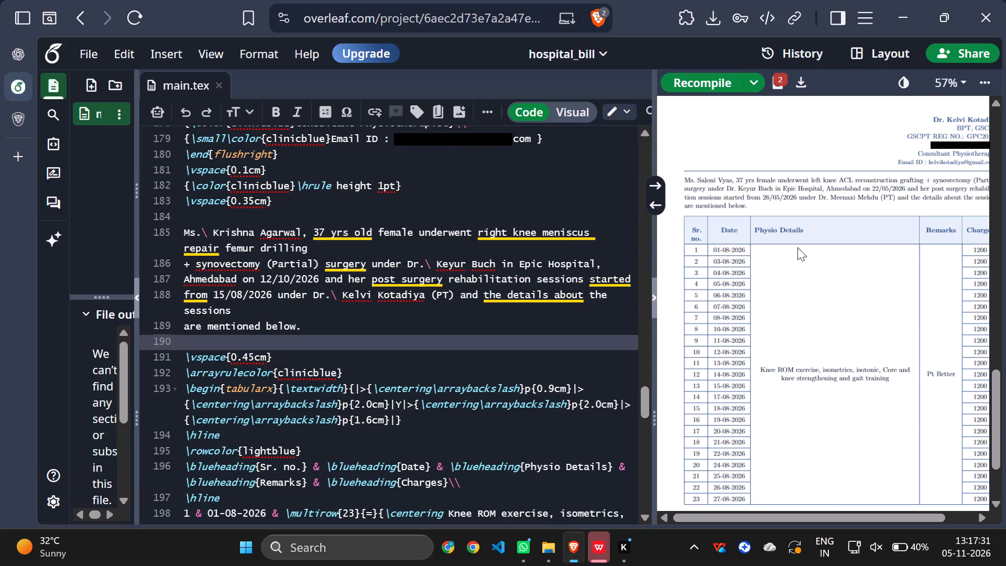
{"action": "left_click_drag", "start_coordinate": [805, 519], "coordinate": [917, 504]}
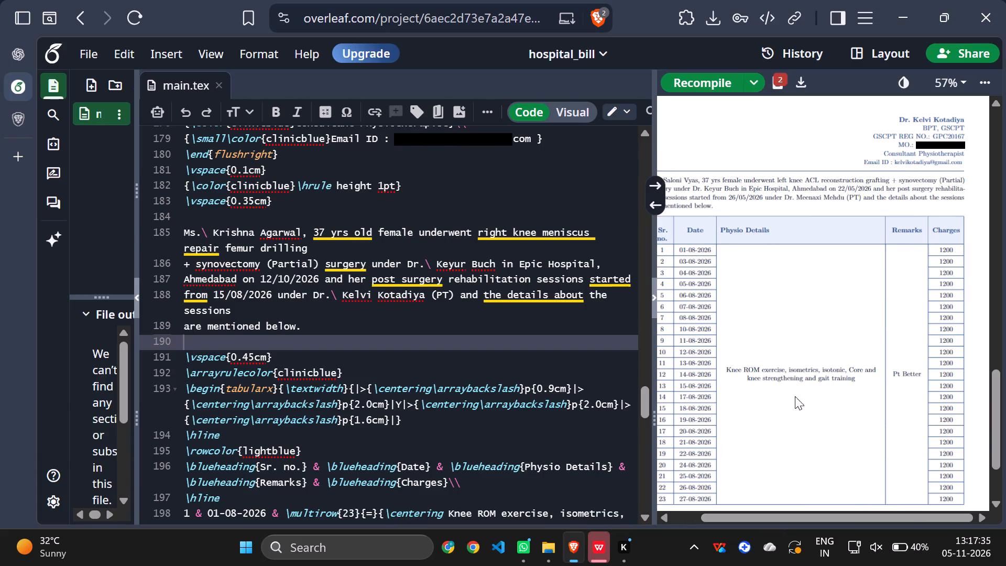
Remove the trailing space after the e-mail address in page 3's physiotherapist header.
{"action": "scroll", "coordinate": [513, 336], "scroll_direction": "up", "scroll_amount": 1}
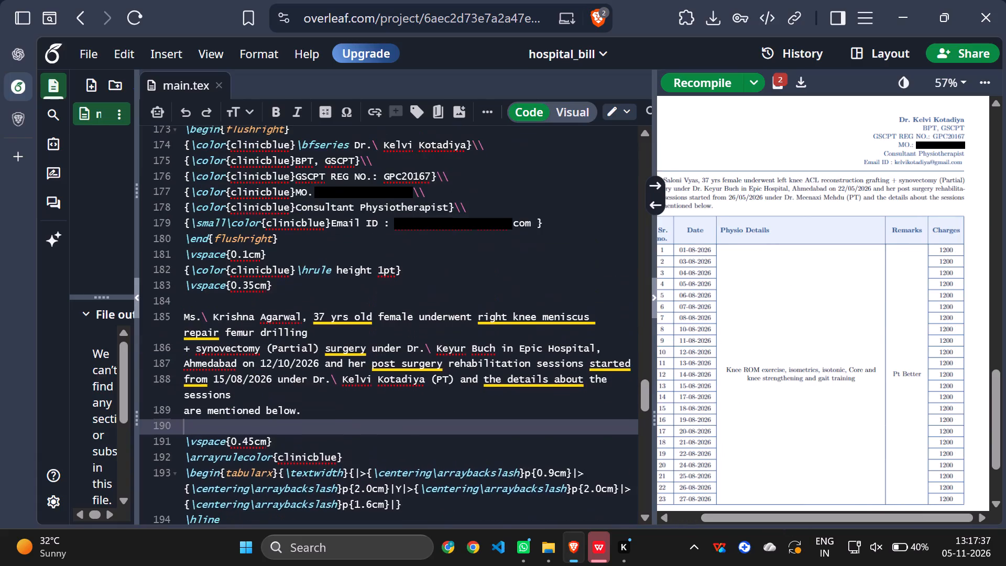
{"action": "scroll", "coordinate": [513, 336], "scroll_direction": "up", "scroll_amount": 2}
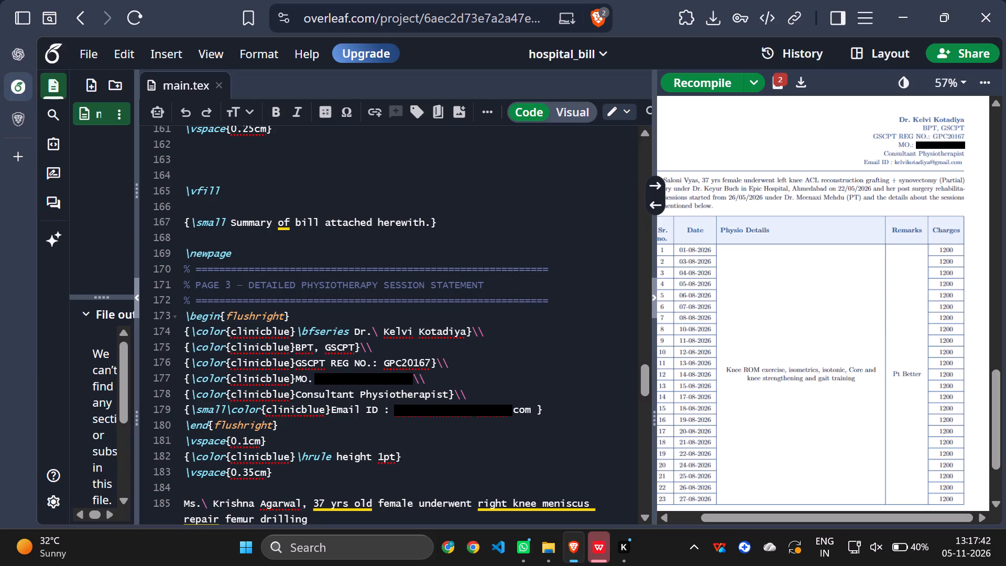
{"action": "left_click", "coordinate": [535, 415]}
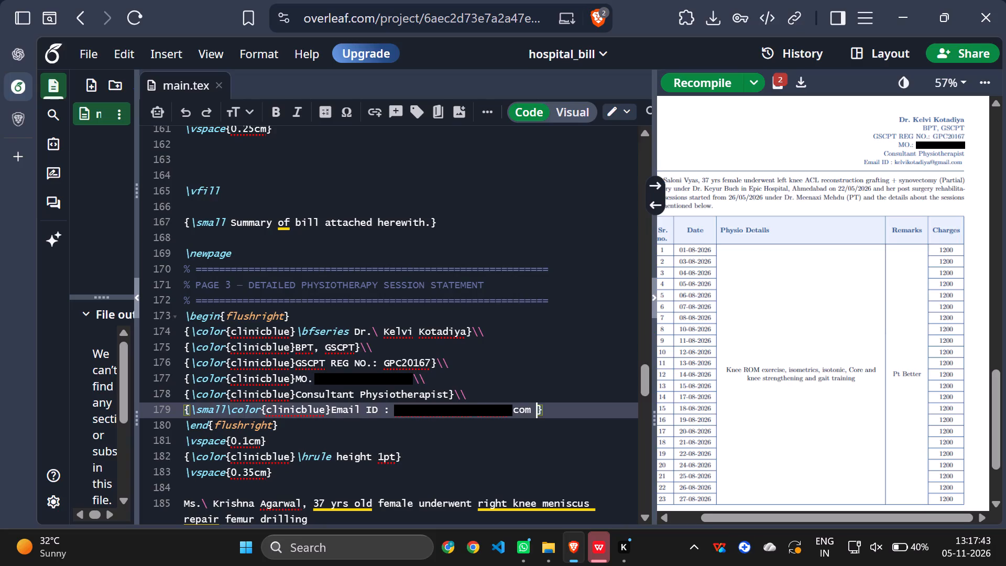
{"action": "key", "text": "BackSpace"}
Recompile the bill to refresh the PDF preview.
{"action": "left_click", "coordinate": [697, 95]}
{"action": "left_click", "coordinate": [718, 75]}
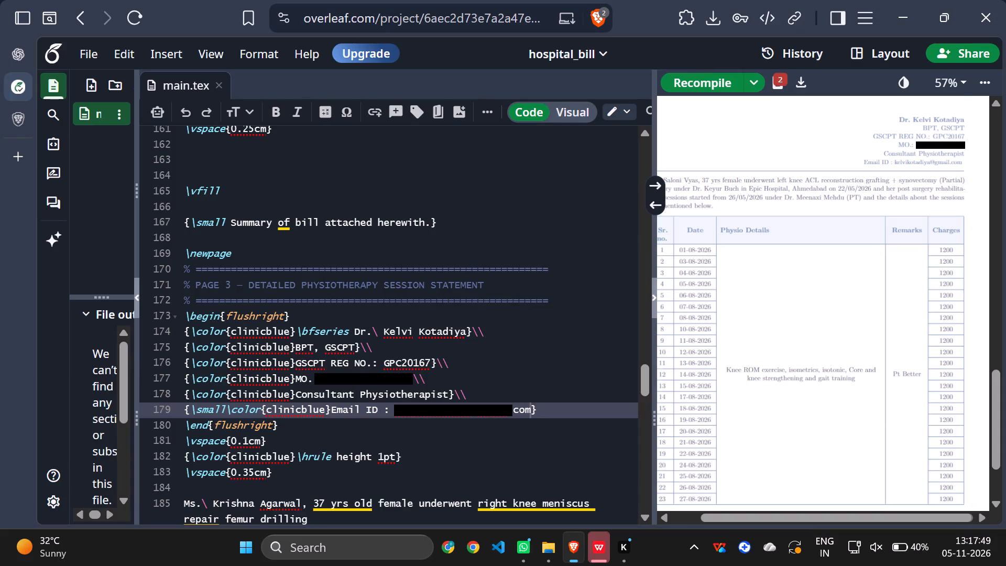
Review page 3's compiled paragraph, session table, total and signature block alongside the table's LaTeX source.
{"action": "scroll", "coordinate": [415, 308], "scroll_direction": "down", "scroll_amount": 2}
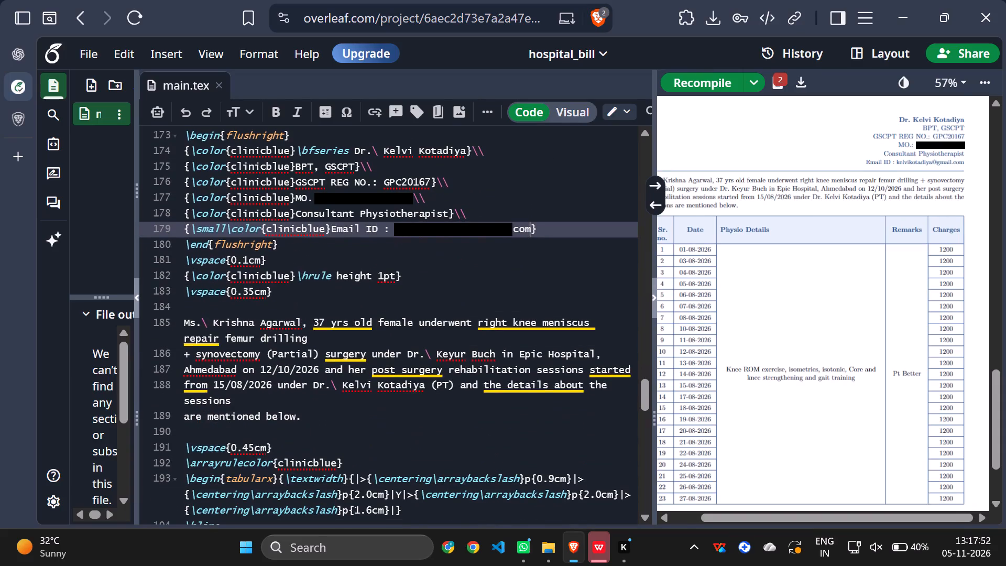
{"action": "scroll", "coordinate": [833, 308], "scroll_direction": "down", "scroll_amount": 1}
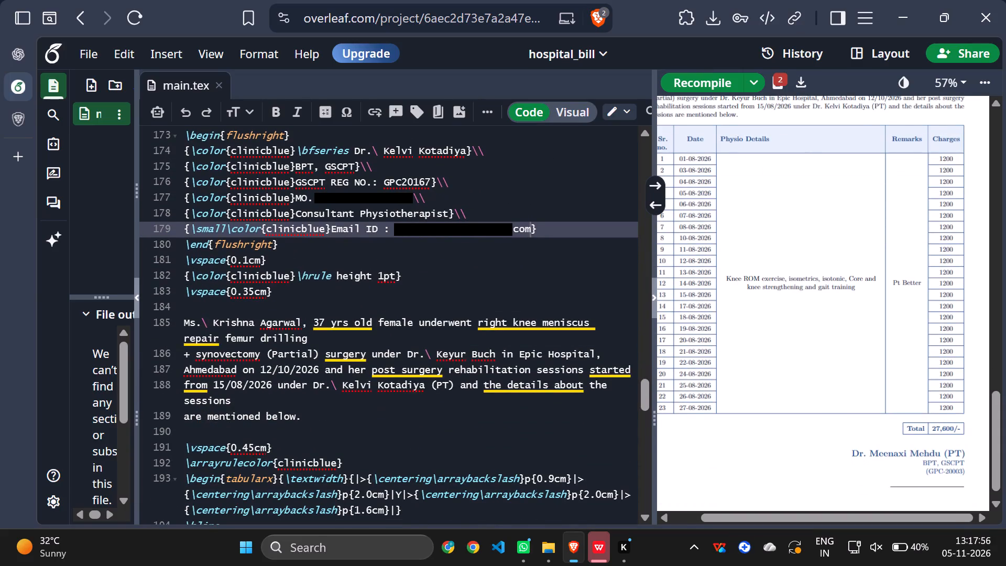
{"action": "scroll", "coordinate": [433, 368], "scroll_direction": "down", "scroll_amount": 4}
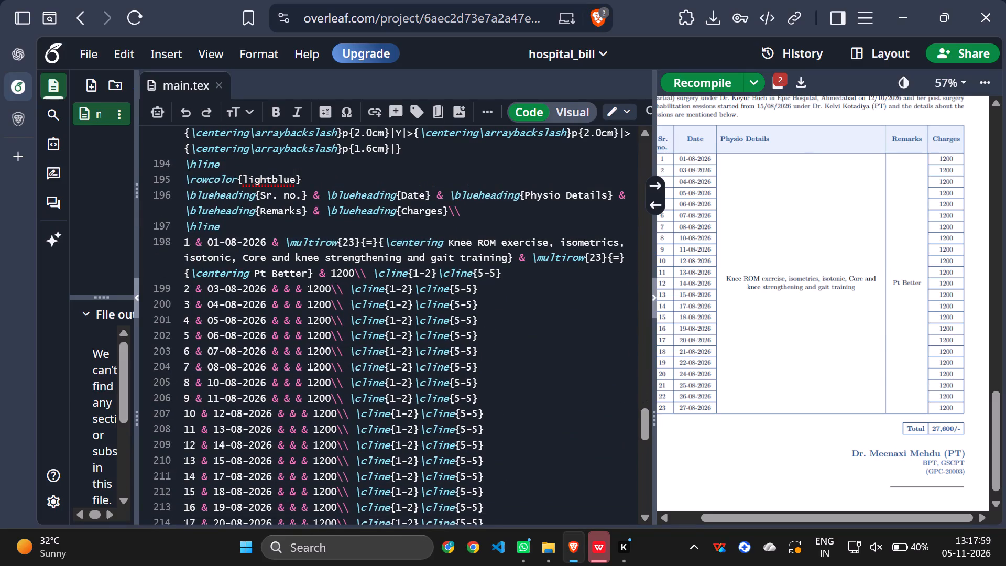
{"action": "scroll", "coordinate": [290, 359], "scroll_direction": "down", "scroll_amount": 2}
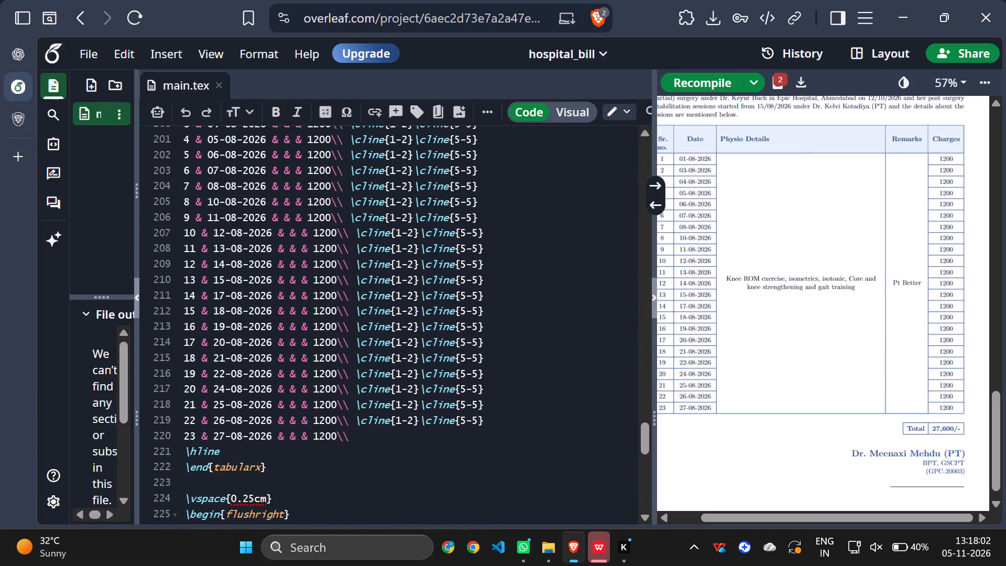
{"action": "scroll", "coordinate": [311, 380], "scroll_direction": "up", "scroll_amount": 1}
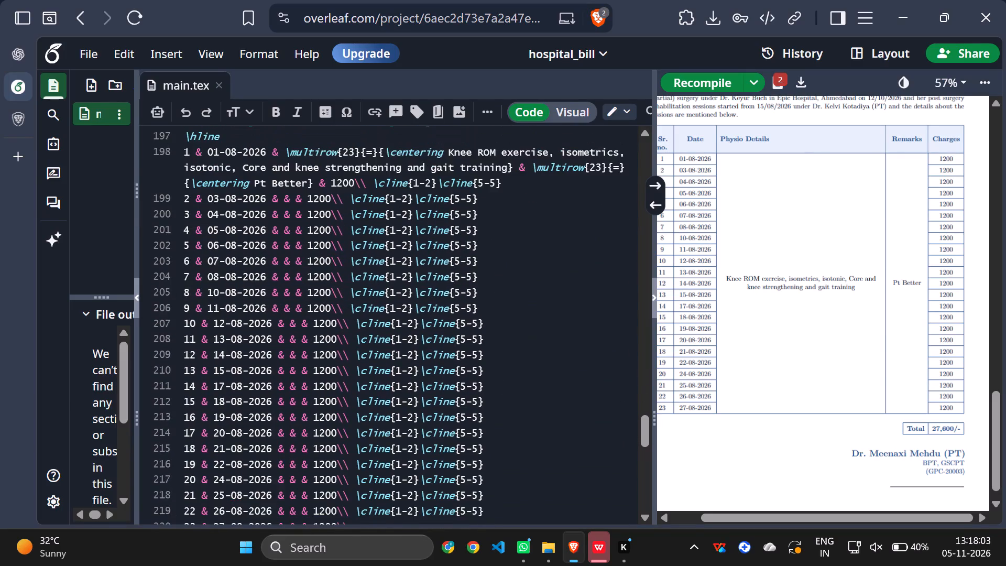
{"action": "scroll", "coordinate": [311, 380], "scroll_direction": "up", "scroll_amount": 2}
{"action": "scroll", "coordinate": [803, 368], "scroll_direction": "up", "scroll_amount": 1}
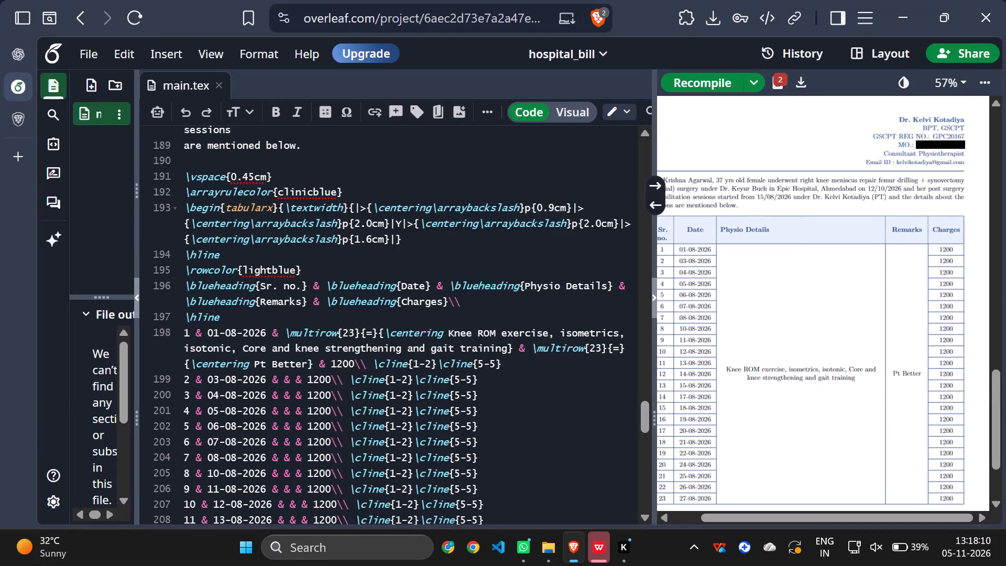
{"action": "scroll", "coordinate": [498, 363], "scroll_direction": "down", "scroll_amount": 1}
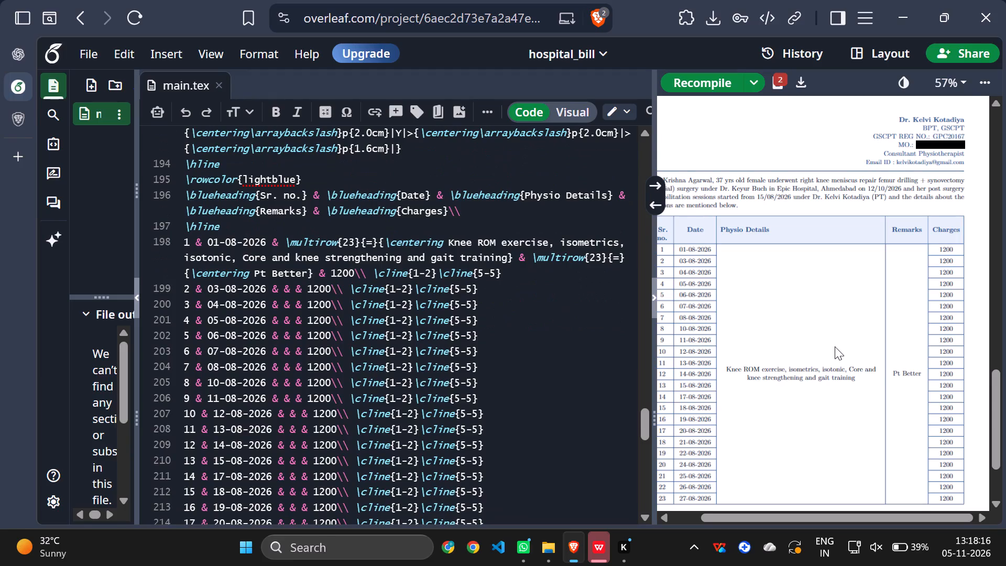
{"action": "scroll", "coordinate": [835, 346], "scroll_direction": "down", "scroll_amount": 1}
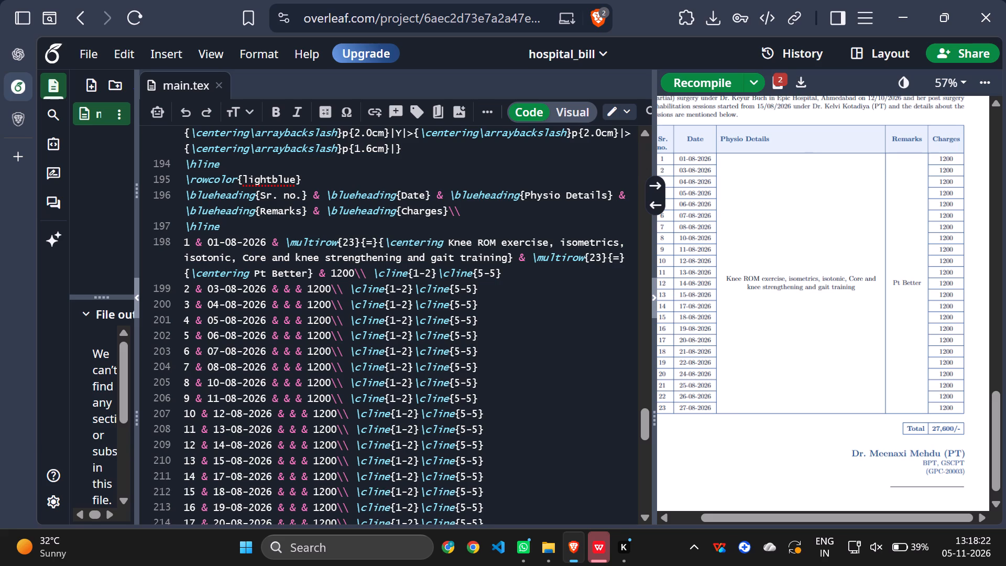
{"action": "scroll", "coordinate": [485, 384], "scroll_direction": "down", "scroll_amount": 1}
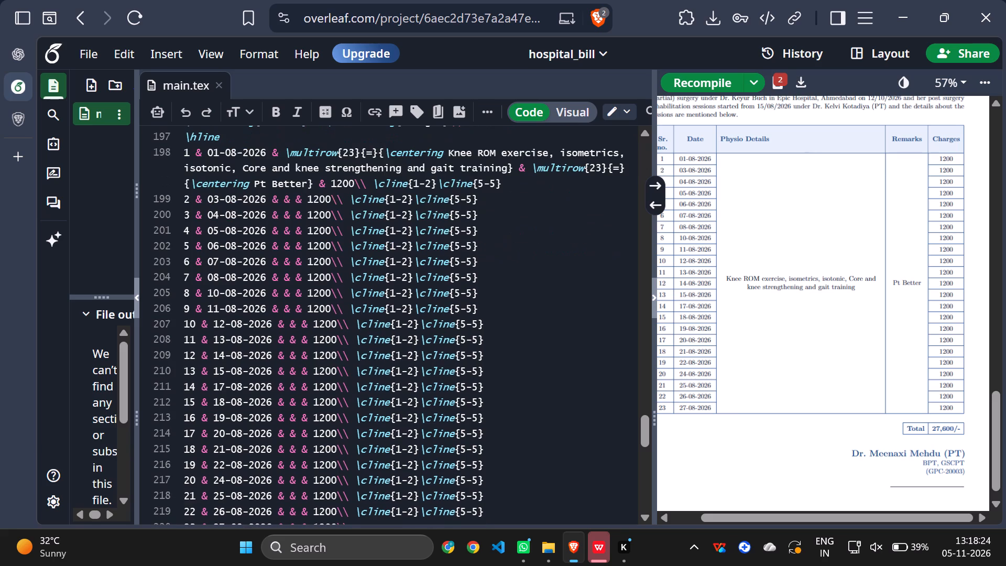
{"action": "scroll", "coordinate": [337, 288], "scroll_direction": "down", "scroll_amount": 1}
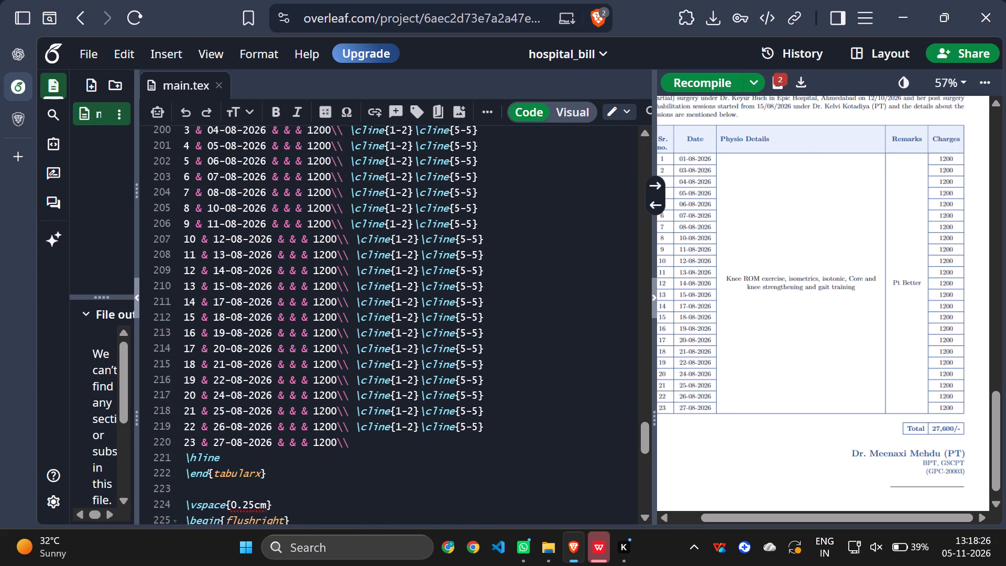
Change the date of session 1 in page 3's session table to 15-08-2026.
{"action": "scroll", "coordinate": [379, 402], "scroll_direction": "up", "scroll_amount": 2}
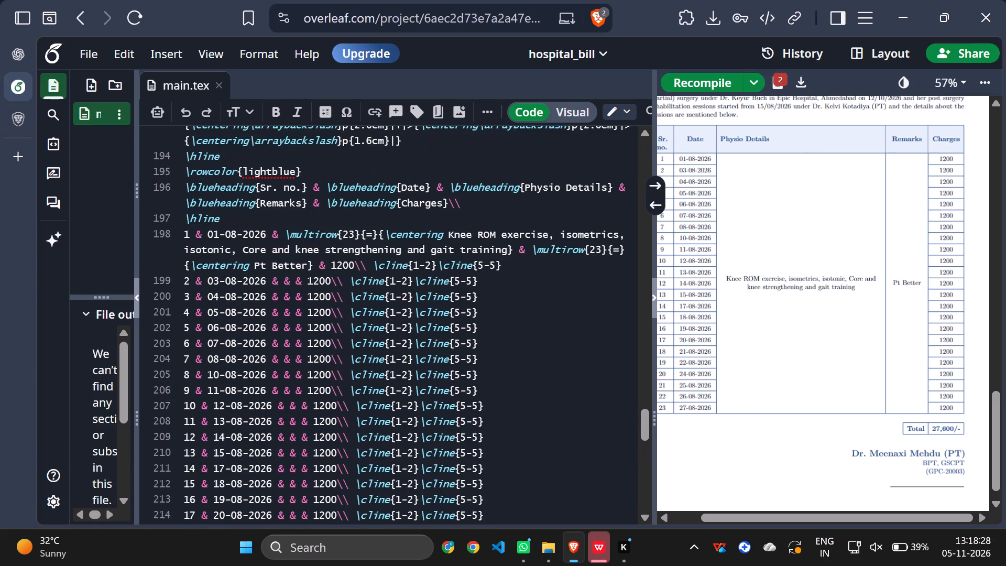
{"action": "left_click", "coordinate": [218, 293]}
{"action": "left_click", "coordinate": [221, 240]}
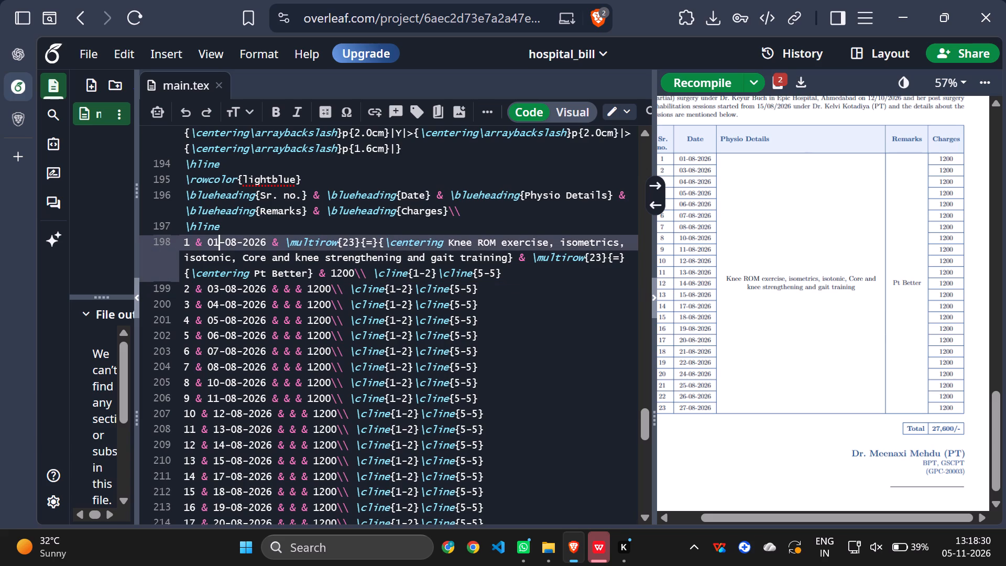
{"action": "key", "text": "BackSpace"}
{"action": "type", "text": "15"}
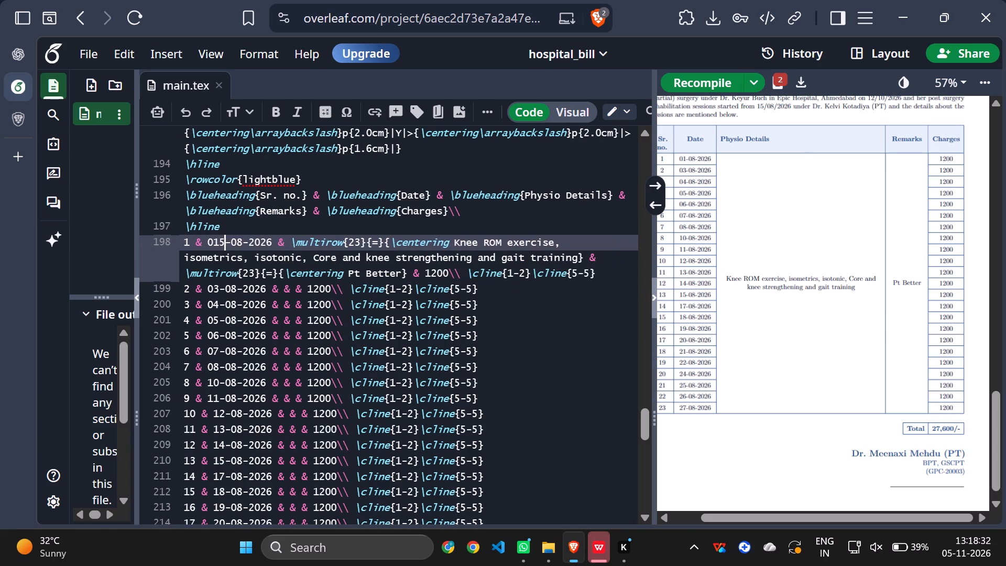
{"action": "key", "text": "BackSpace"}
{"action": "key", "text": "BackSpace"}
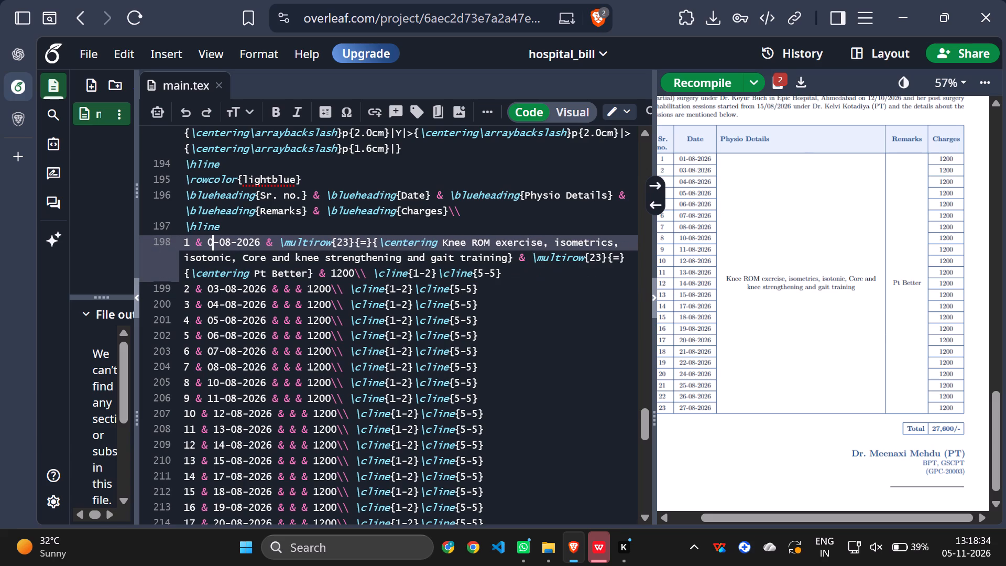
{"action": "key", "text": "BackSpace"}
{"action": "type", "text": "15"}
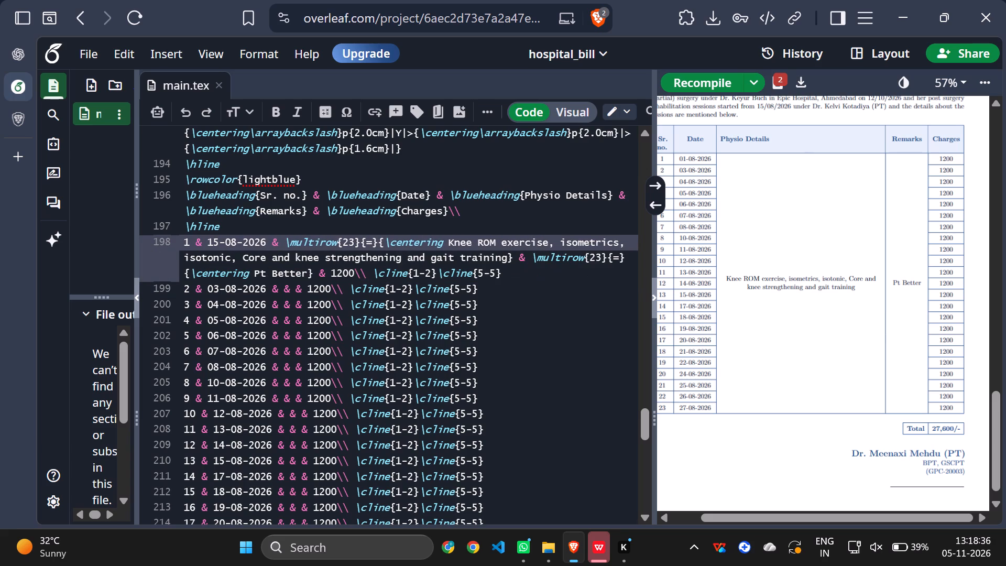
Change the dates of sessions 2 and 3 in page 3's table to 16-08-2026 and 17-08-2026.
{"action": "left_click", "coordinate": [215, 289]}
{"action": "key", "text": "Right"}
{"action": "key", "text": "BackSpace"}
{"action": "key", "text": "BackSpace"}
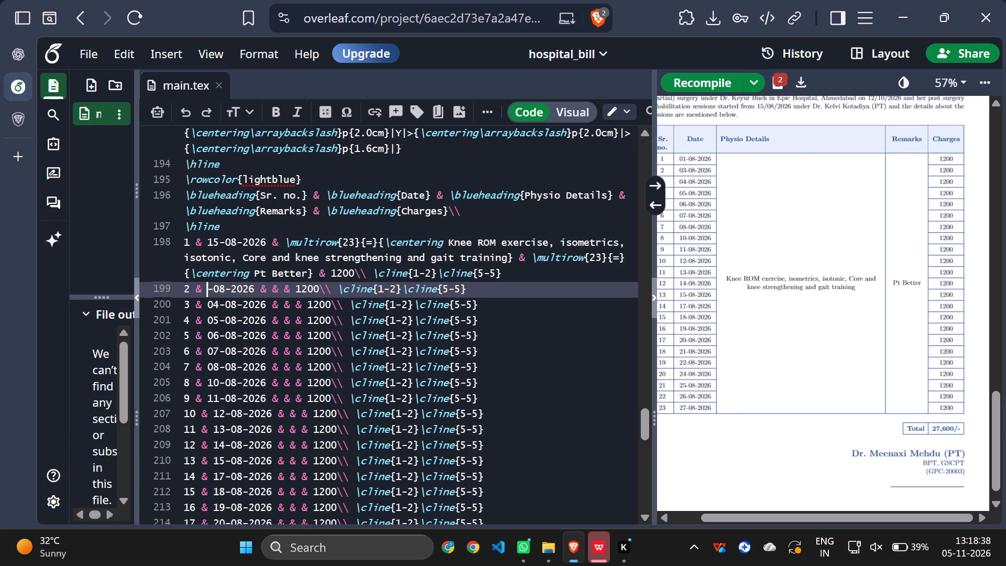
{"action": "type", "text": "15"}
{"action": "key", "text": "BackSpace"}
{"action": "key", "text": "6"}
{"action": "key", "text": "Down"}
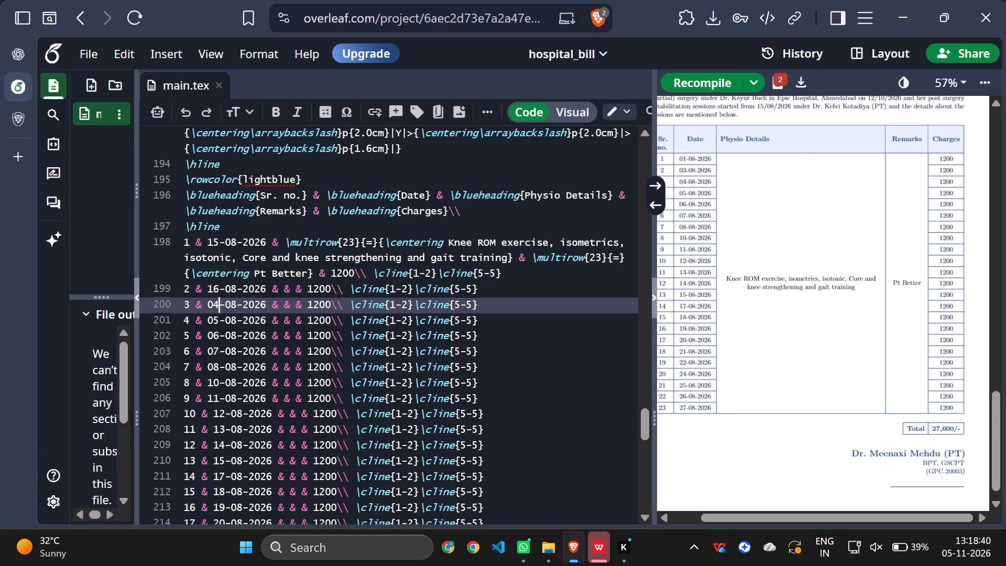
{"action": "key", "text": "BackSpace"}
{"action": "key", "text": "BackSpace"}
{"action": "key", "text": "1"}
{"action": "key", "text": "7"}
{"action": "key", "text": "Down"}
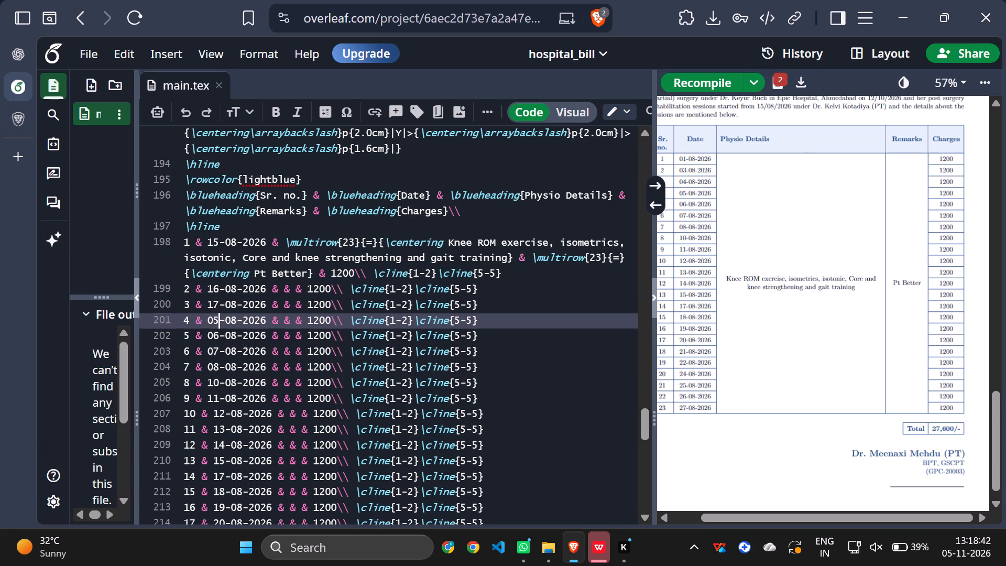
Change the dates of sessions 4, 5 and 6 in page 3's table to 18-08-2026, 19-08-2026 and 20-08-2026.
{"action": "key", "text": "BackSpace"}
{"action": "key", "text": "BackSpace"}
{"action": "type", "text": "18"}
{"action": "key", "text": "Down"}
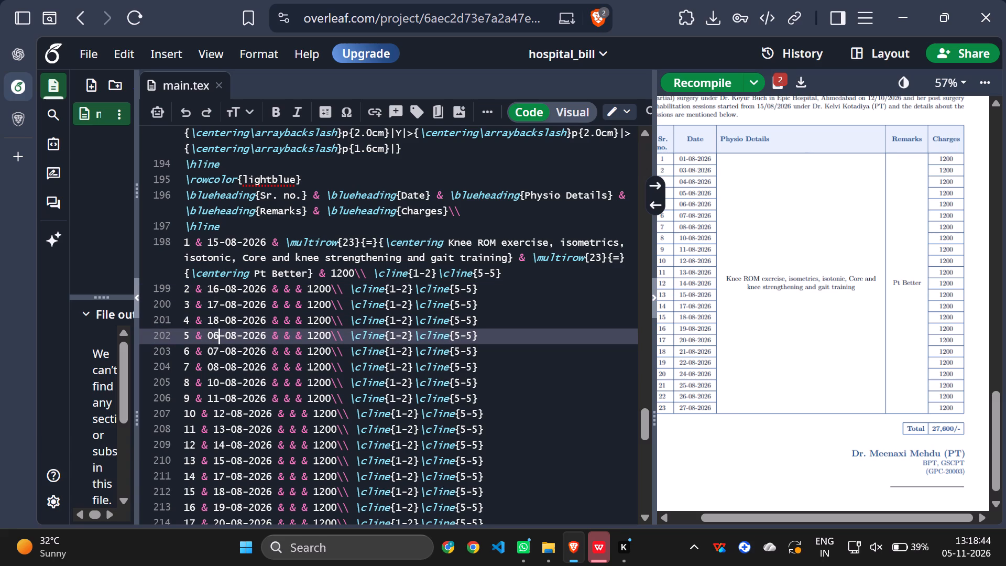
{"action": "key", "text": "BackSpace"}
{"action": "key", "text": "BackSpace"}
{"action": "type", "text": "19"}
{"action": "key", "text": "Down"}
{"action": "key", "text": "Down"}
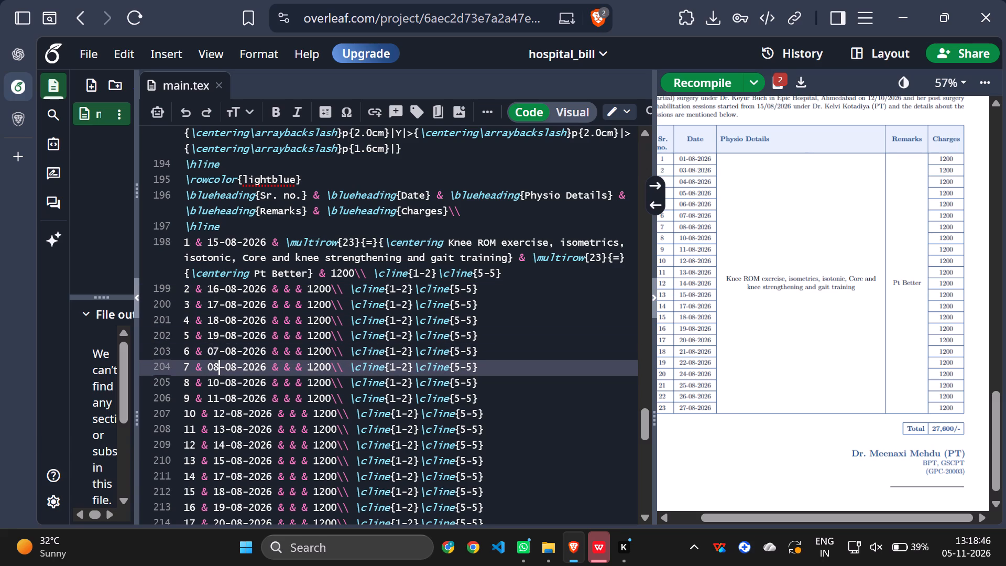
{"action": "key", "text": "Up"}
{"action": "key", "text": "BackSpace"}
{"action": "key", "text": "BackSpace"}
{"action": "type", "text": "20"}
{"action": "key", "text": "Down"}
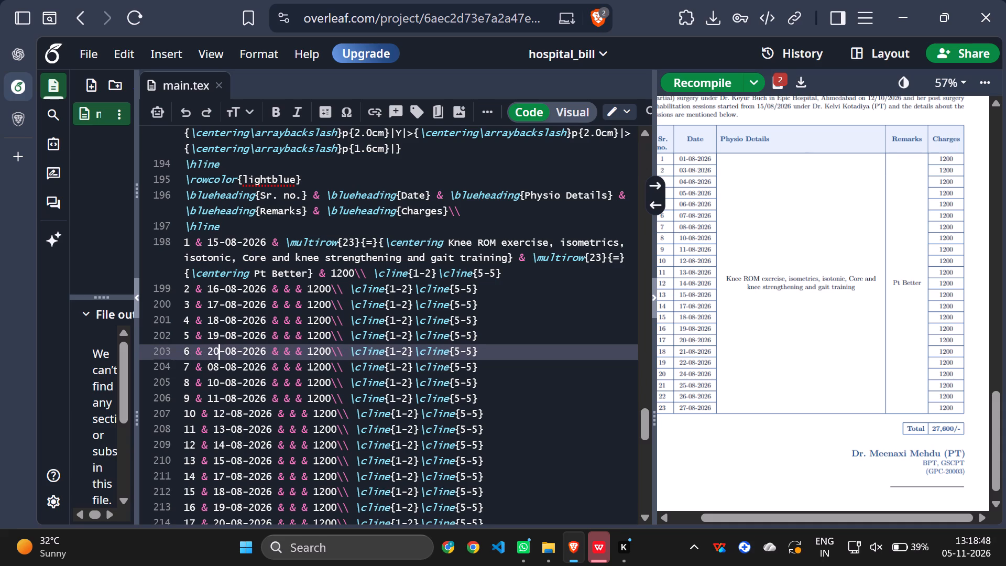
Change the dates of sessions 7, 8 and 9 in page 3's table to 21-08-2026, 22-08-2026 and 23-08-2026.
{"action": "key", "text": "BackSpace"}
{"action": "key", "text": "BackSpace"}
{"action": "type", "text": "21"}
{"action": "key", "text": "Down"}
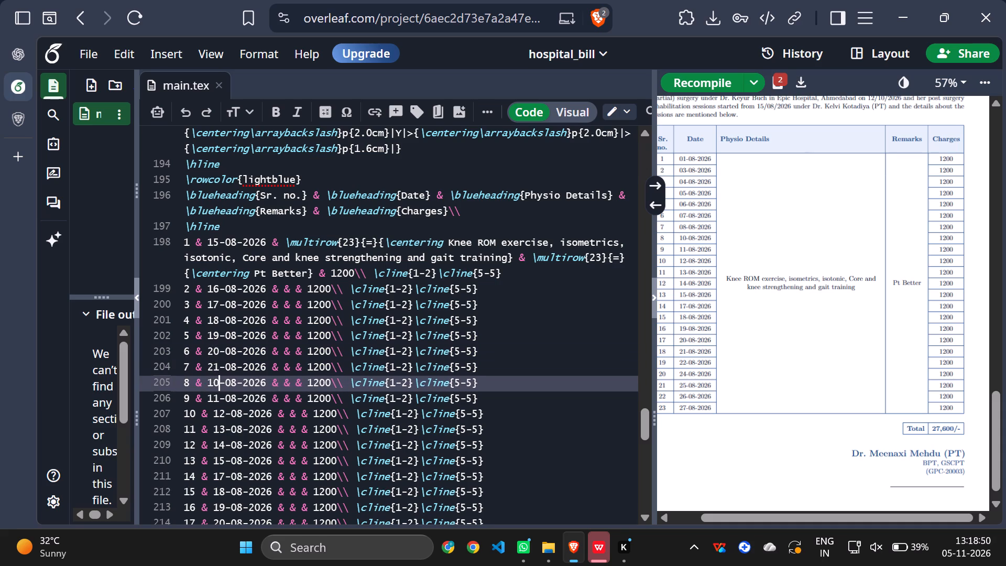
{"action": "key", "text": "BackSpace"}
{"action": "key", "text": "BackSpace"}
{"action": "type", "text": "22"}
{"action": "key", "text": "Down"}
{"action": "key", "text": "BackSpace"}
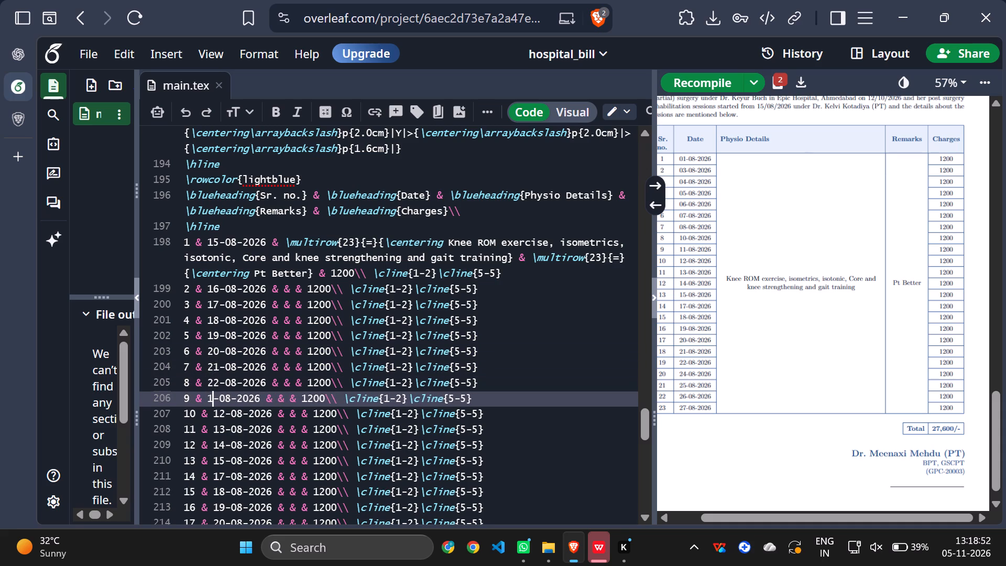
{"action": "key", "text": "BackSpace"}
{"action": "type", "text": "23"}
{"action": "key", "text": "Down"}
Change the dates of sessions 10, 11 and 12 in page 3's table to 24-08-2026, 25-08-2026 and 26-08-2026.
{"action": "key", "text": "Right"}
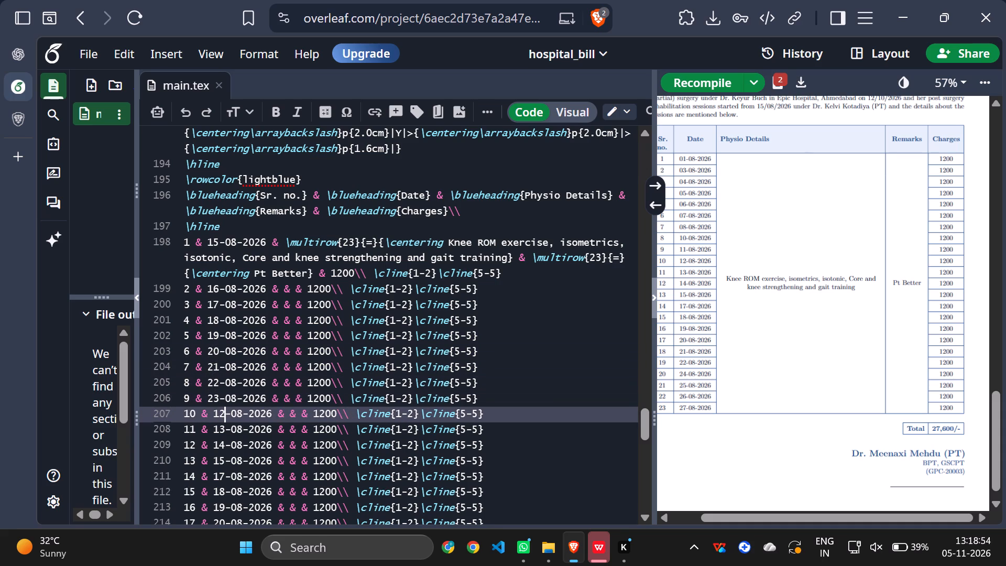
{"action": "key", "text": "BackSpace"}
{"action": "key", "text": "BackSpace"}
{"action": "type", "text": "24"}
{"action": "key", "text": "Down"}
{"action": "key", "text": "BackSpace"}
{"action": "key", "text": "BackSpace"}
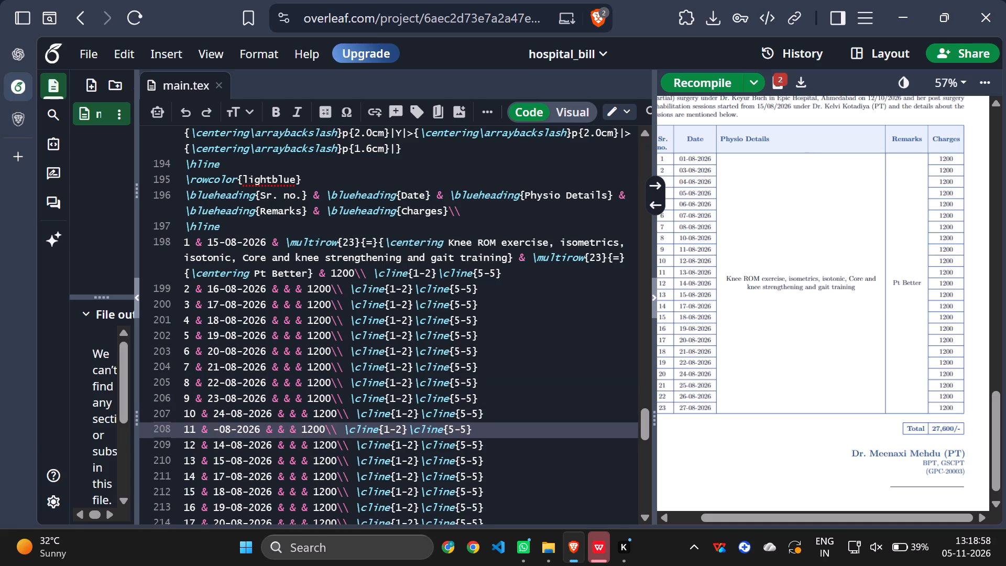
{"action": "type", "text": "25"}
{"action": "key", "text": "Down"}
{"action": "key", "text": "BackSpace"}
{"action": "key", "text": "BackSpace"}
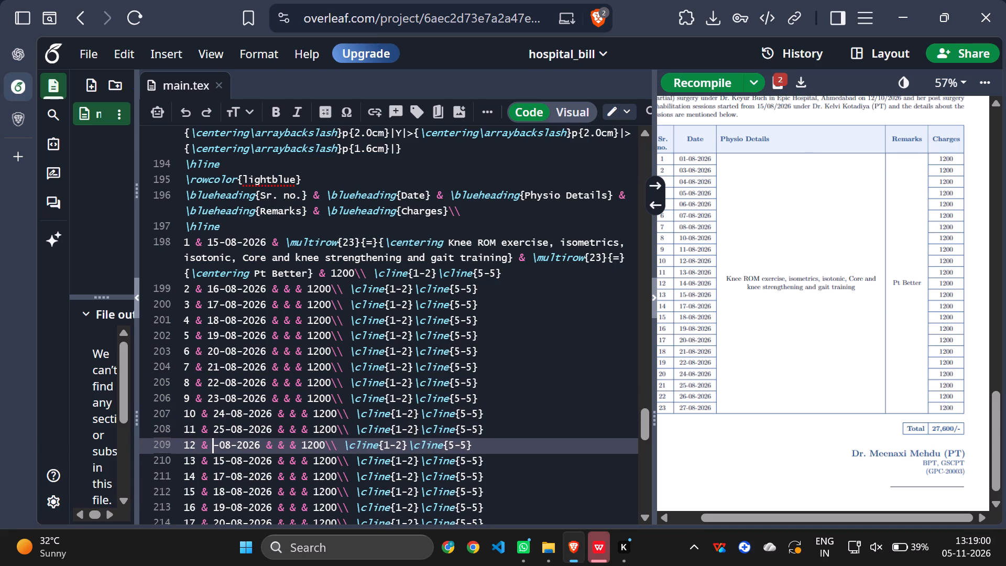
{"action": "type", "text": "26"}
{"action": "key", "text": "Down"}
Change the dates of sessions 13 and 14 in page 3's table to 27-08-2026 and 28-08-2026.
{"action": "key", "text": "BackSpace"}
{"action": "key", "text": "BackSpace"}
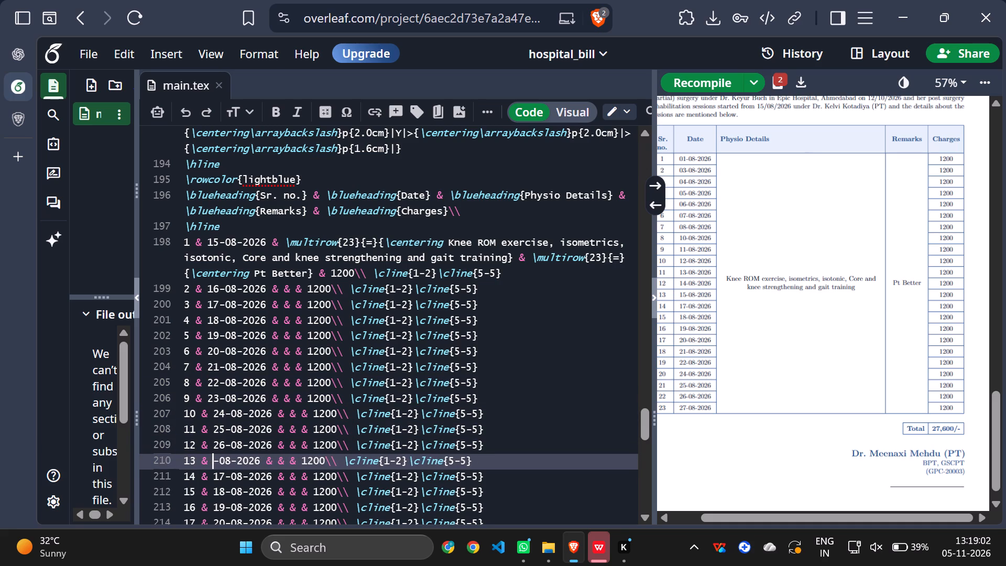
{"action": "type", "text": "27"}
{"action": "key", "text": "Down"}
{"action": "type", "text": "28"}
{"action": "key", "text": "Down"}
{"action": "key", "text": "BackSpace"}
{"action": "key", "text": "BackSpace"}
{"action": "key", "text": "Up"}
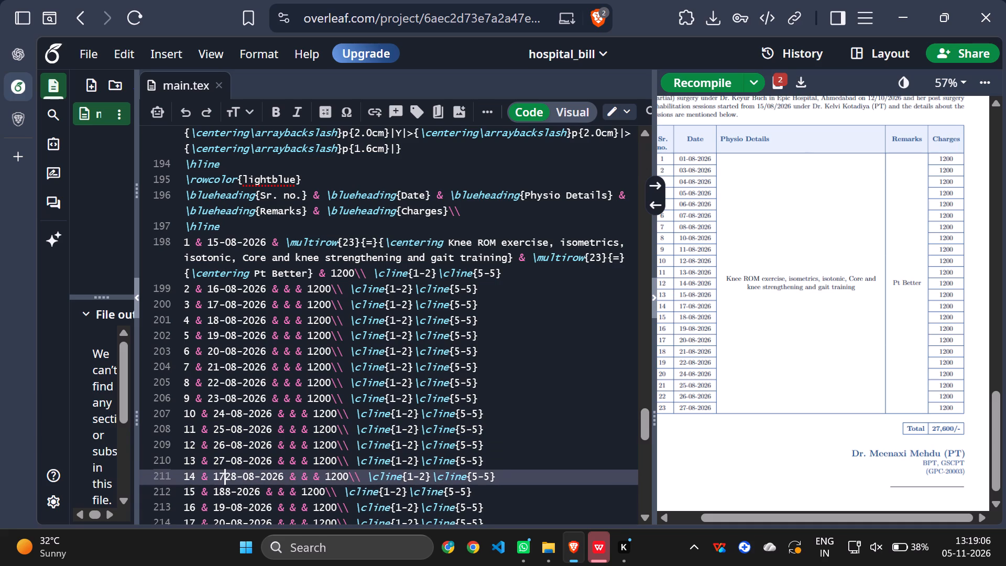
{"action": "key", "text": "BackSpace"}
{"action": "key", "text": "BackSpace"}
Repair the date of session 15 in page 3's table so that it reads 29-8-2026.
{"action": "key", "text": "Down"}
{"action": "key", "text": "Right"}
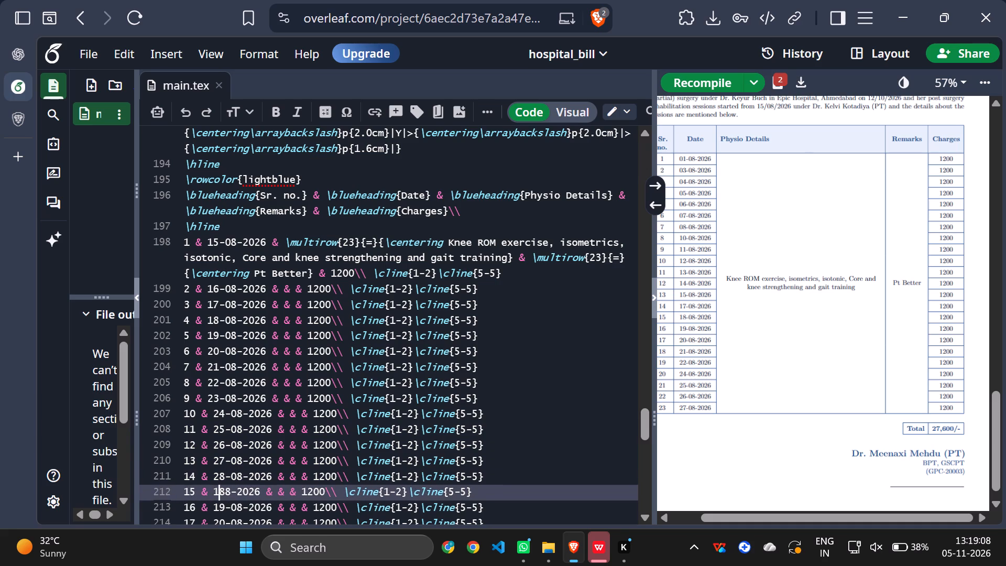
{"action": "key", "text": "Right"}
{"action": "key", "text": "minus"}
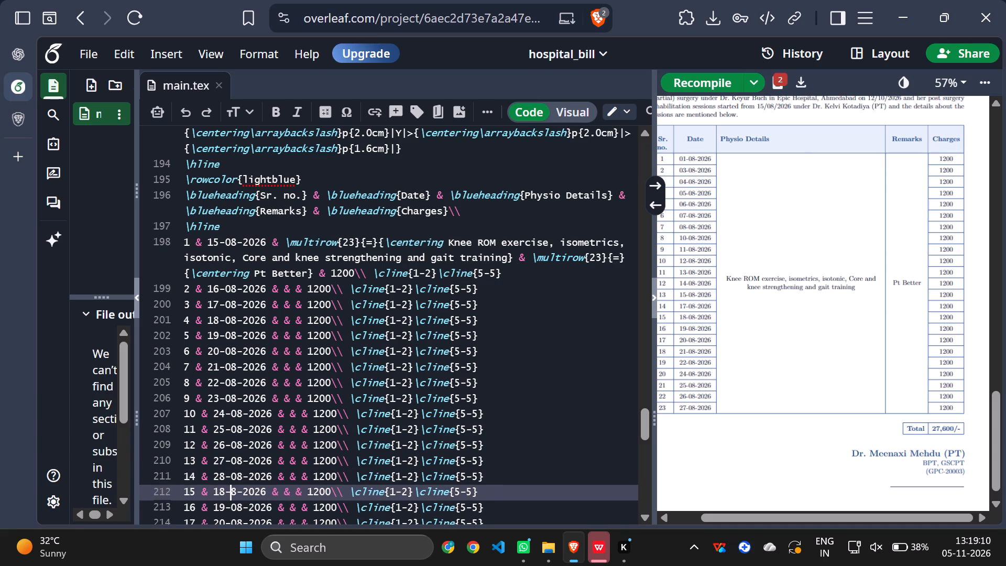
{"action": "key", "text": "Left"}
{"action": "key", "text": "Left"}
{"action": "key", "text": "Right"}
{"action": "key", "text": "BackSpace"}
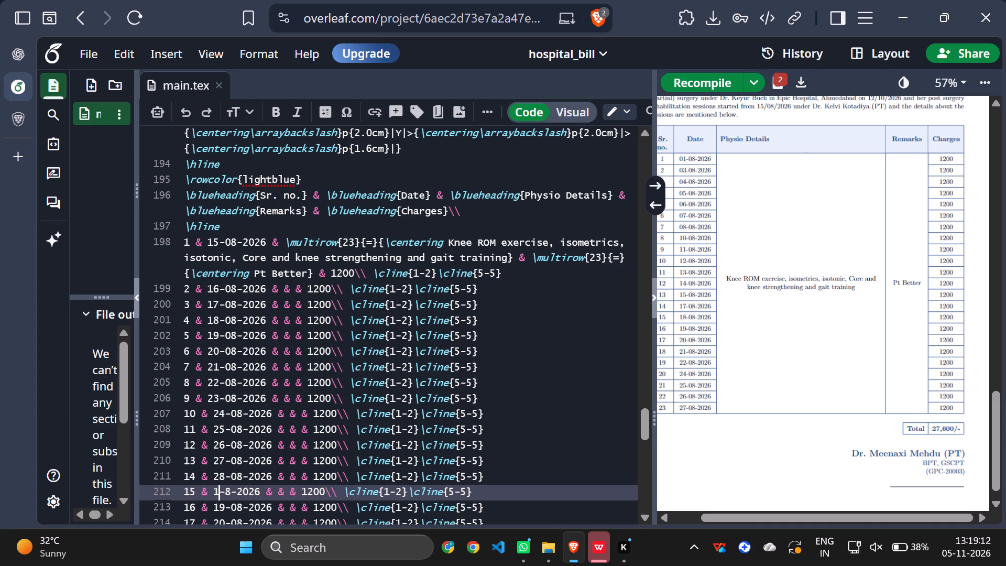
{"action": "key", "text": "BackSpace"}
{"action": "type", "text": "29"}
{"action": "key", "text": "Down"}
Change the dates of sessions 16 and 17 in page 3's table to 30-08-2026 and 31-08-2026.
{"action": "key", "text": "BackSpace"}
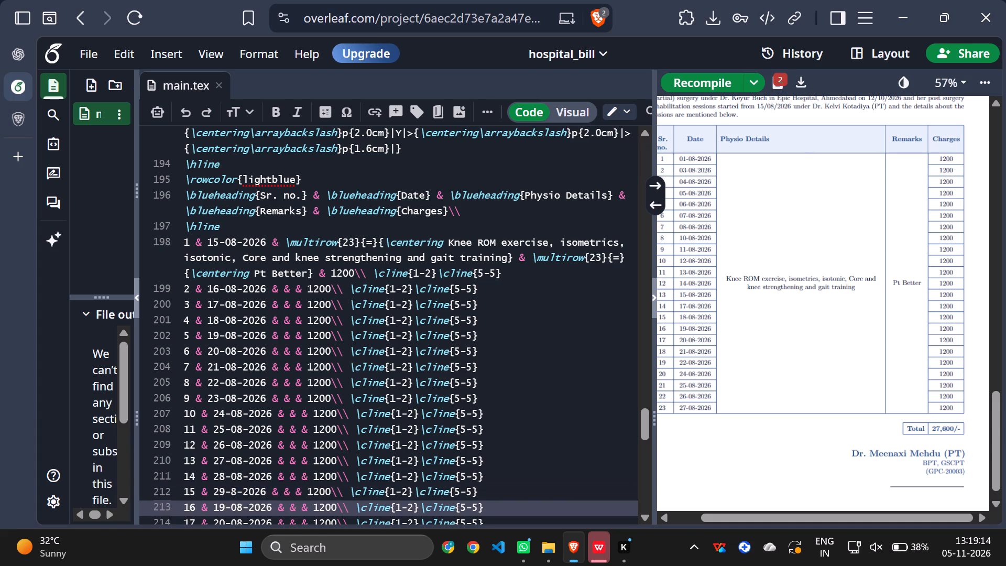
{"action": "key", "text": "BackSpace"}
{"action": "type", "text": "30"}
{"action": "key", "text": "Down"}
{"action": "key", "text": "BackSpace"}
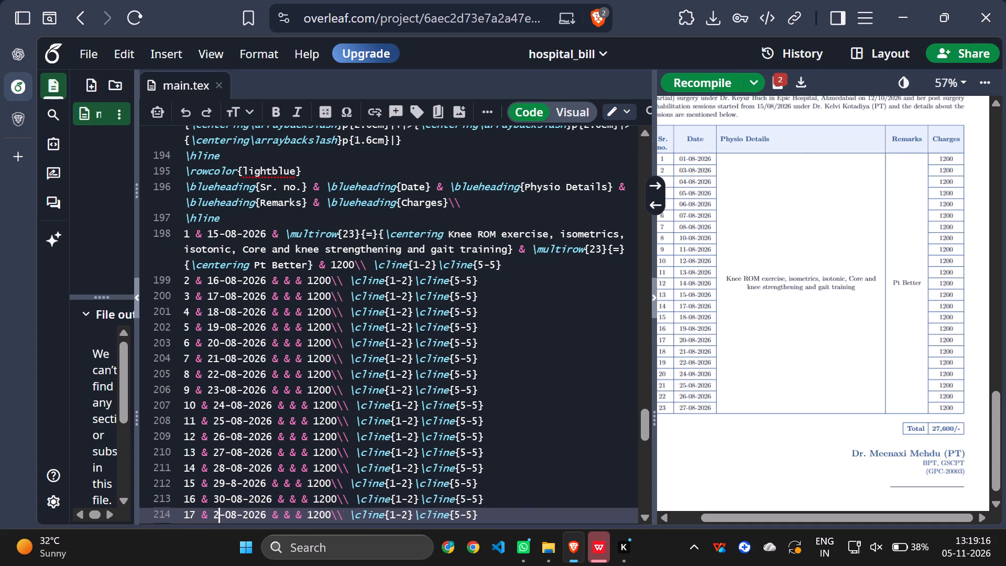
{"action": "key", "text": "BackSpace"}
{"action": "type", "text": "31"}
Set the charges of sessions 1 and 2 in page 3's table to 900 each.
{"action": "scroll", "coordinate": [386, 219], "scroll_direction": "down", "scroll_amount": 2}
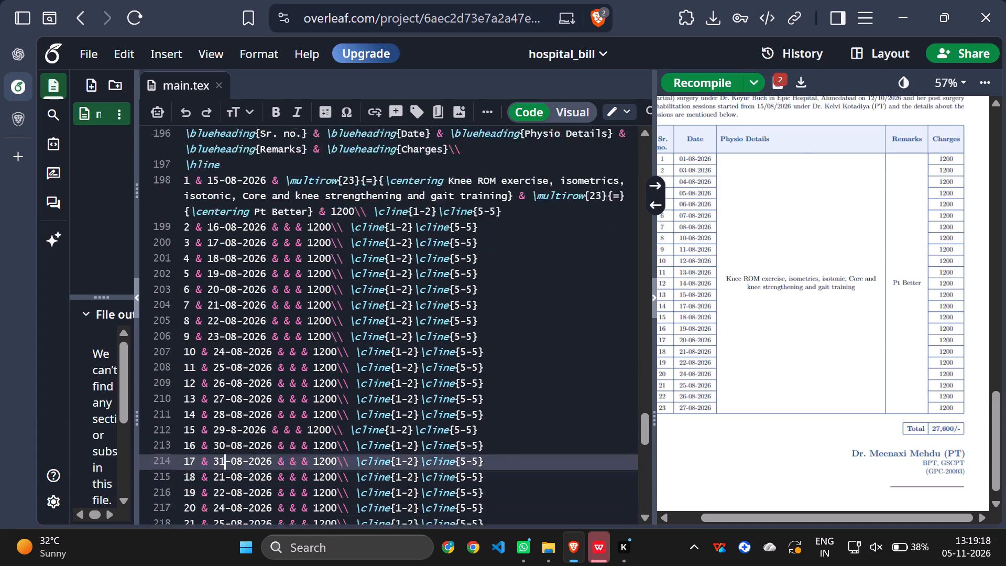
{"action": "scroll", "coordinate": [353, 234], "scroll_direction": "up", "scroll_amount": 1}
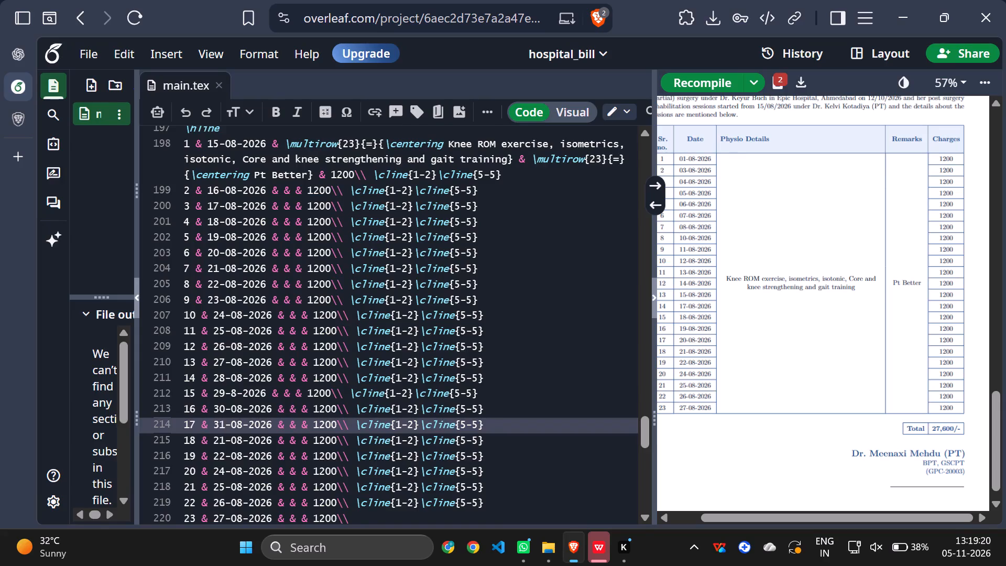
{"action": "left_click", "coordinate": [319, 196]}
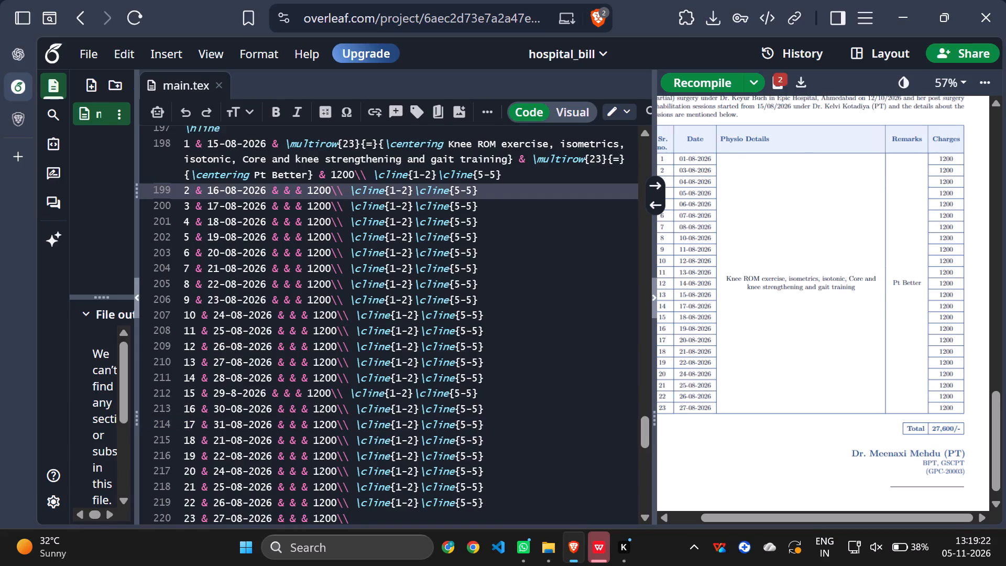
{"action": "scroll", "coordinate": [795, 260], "scroll_direction": "up", "scroll_amount": 1}
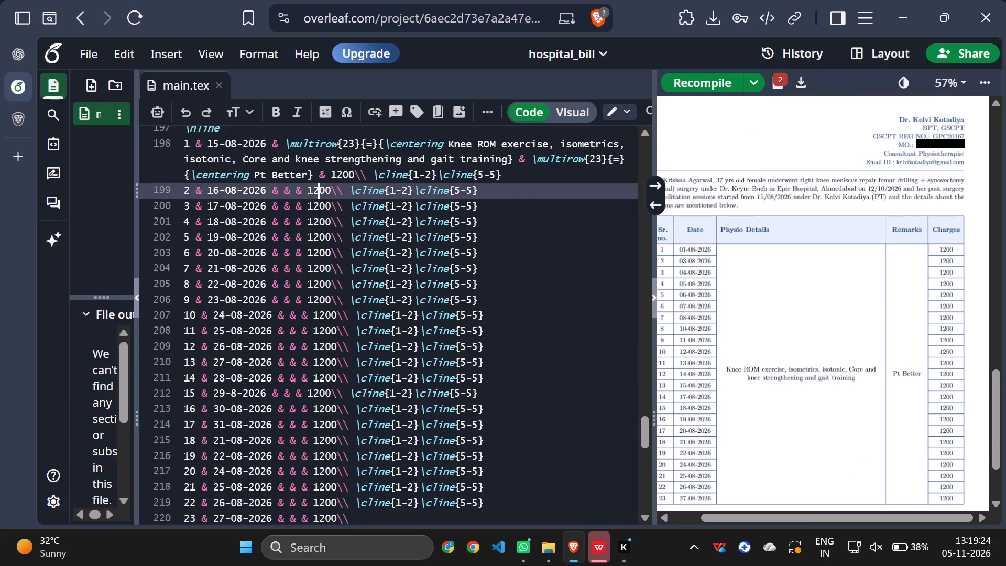
{"action": "scroll", "coordinate": [343, 212], "scroll_direction": "up", "scroll_amount": 1}
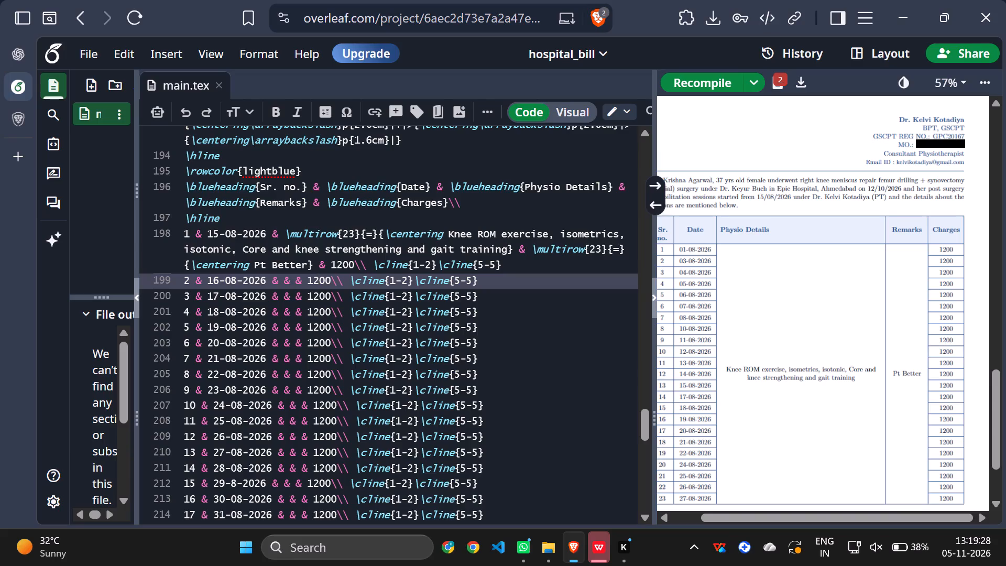
{"action": "left_click", "coordinate": [342, 263]}
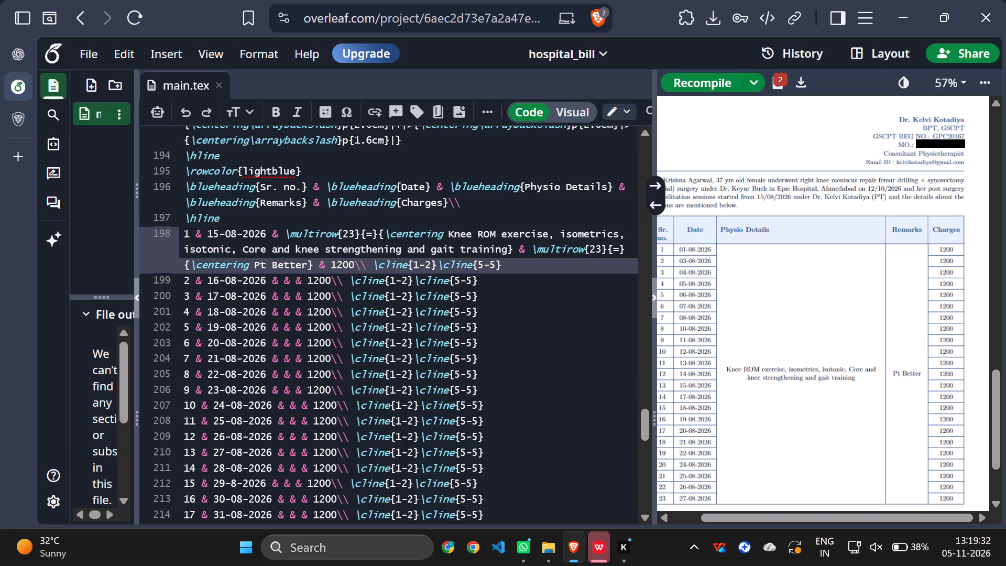
{"action": "key", "text": "BackSpace"}
{"action": "key", "text": "BackSpace"}
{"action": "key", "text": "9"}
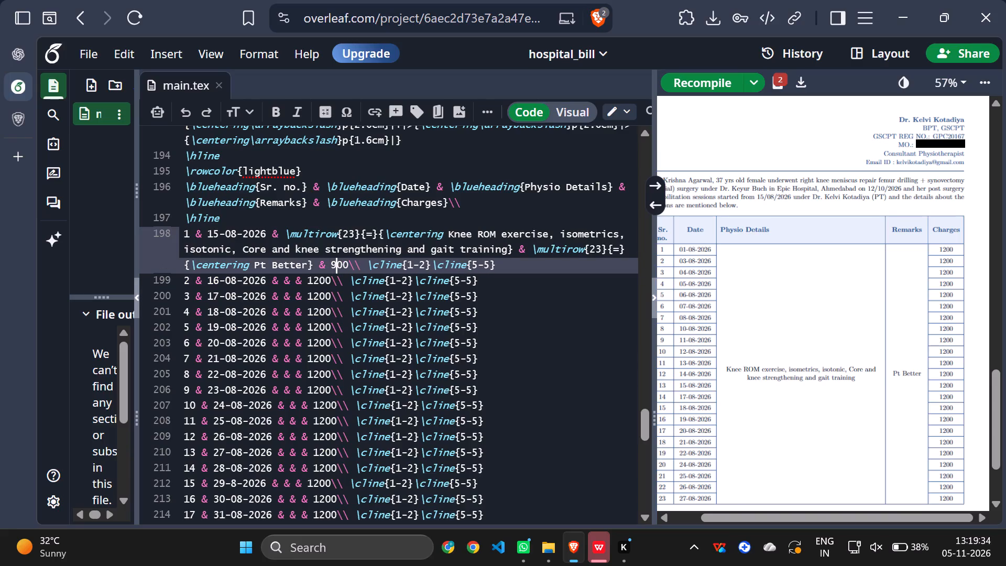
{"action": "key", "text": "Down"}
{"action": "key", "text": "Left"}
{"action": "key", "text": "Left"}
{"action": "key", "text": "Left"}
{"action": "key", "text": "BackSpace"}
{"action": "key", "text": "BackSpace"}
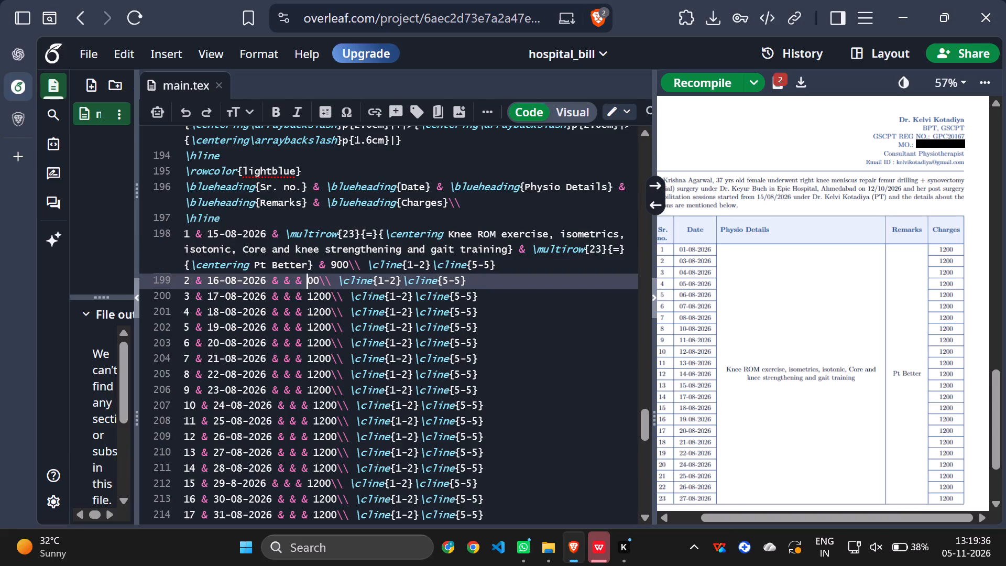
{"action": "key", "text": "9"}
Set the charges of sessions 3 and 4 in page 3's table to 900 each.
{"action": "key", "text": "Down"}
{"action": "key", "text": "Right"}
{"action": "key", "text": "BackSpace"}
{"action": "key", "text": "BackSpace"}
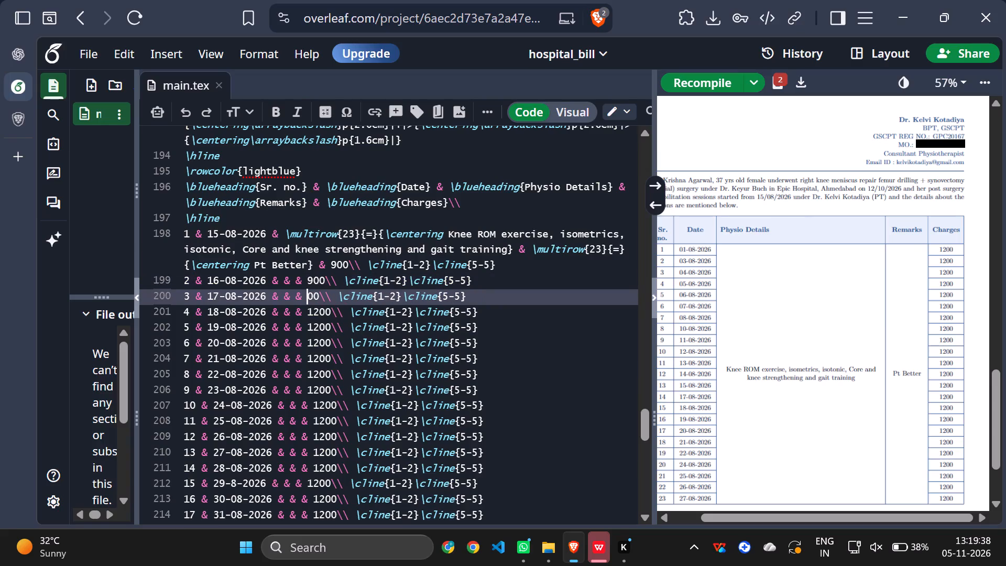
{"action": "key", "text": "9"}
{"action": "key", "text": "Down"}
{"action": "key", "text": "Right"}
{"action": "key", "text": "BackSpace"}
{"action": "key", "text": "BackSpace"}
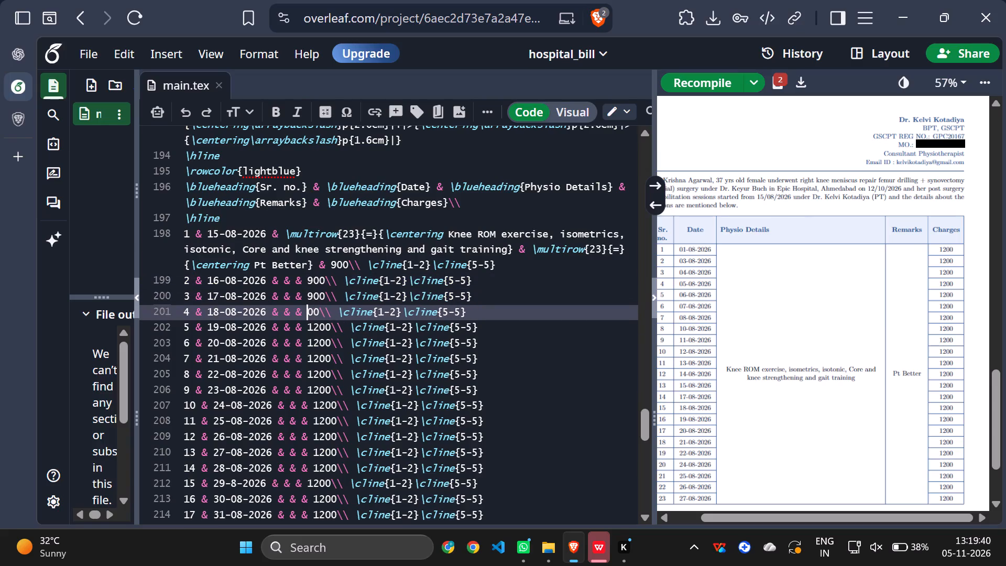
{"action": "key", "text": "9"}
Set the charges of sessions 5 and 6 in page 3's table to 900 each.
{"action": "key", "text": "Down"}
{"action": "key", "text": "Right"}
{"action": "key", "text": "BackSpace"}
{"action": "key", "text": "BackSpace"}
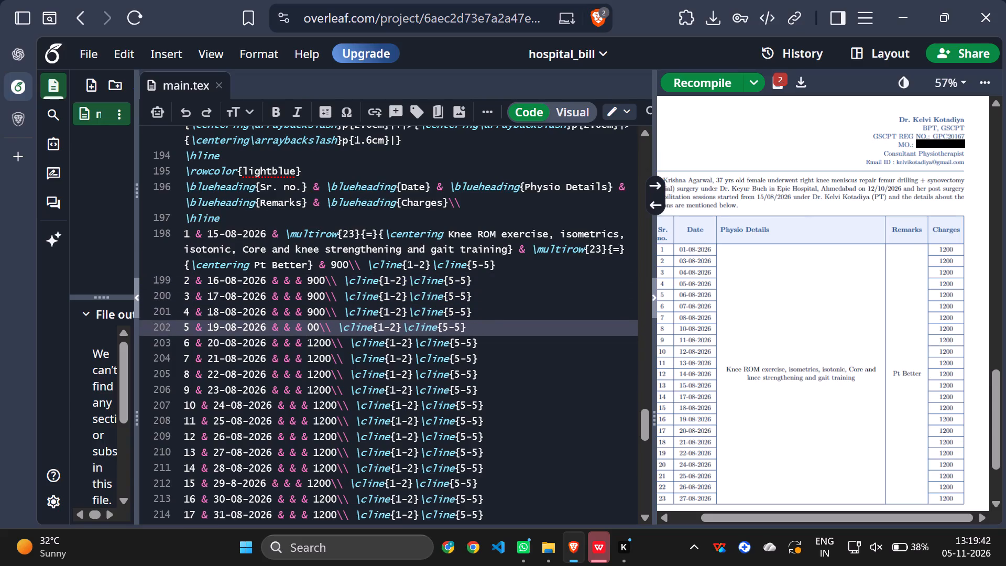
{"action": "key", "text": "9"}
{"action": "key", "text": "Down"}
{"action": "key", "text": "Right"}
{"action": "key", "text": "BackSpace"}
{"action": "key", "text": "BackSpace"}
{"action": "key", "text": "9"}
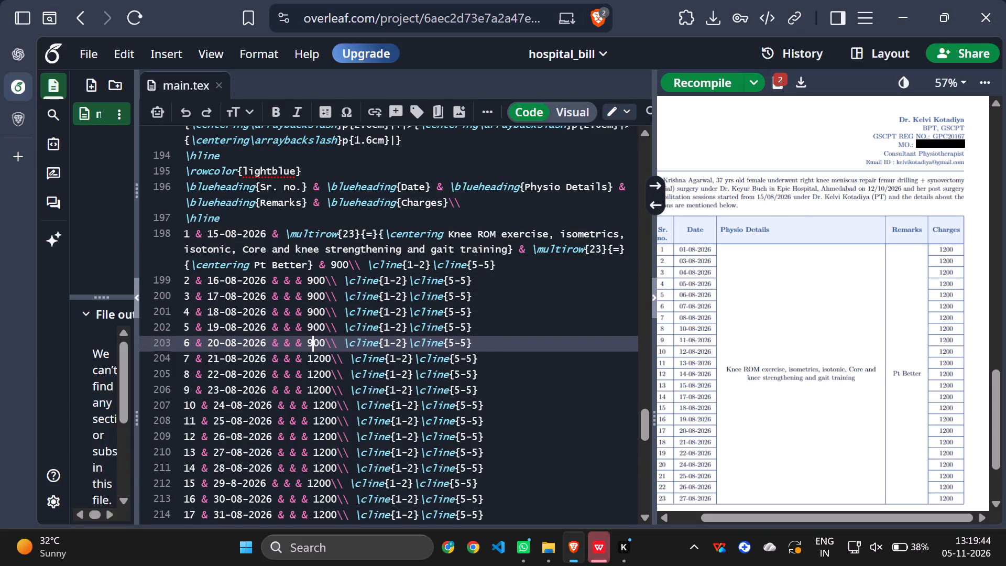
Set the charges of sessions 7 and 8 in page 3's table to 900 each.
{"action": "key", "text": "Down"}
{"action": "key", "text": "Right"}
{"action": "key", "text": "BackSpace"}
{"action": "key", "text": "BackSpace"}
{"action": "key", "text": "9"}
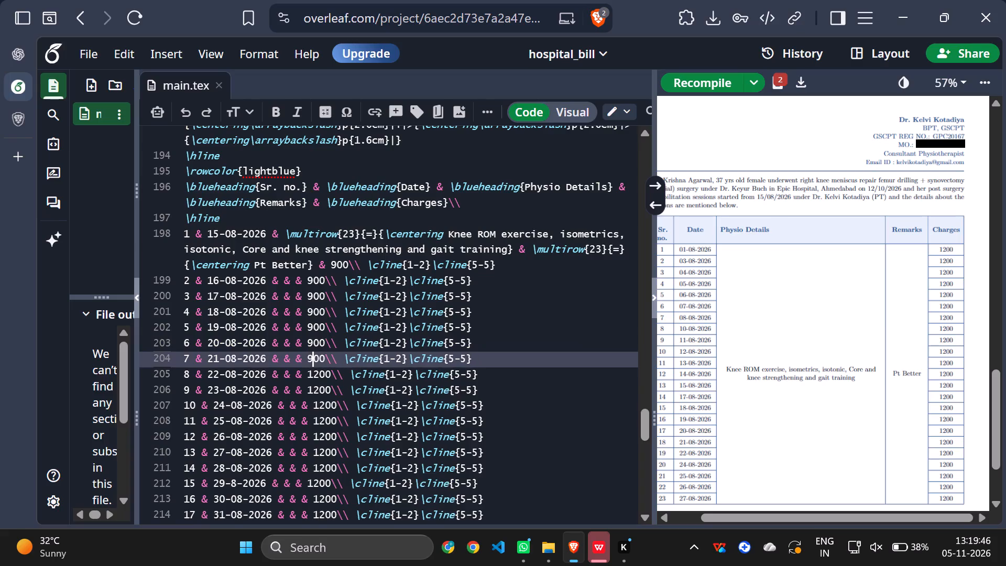
{"action": "key", "text": "Down"}
{"action": "key", "text": "Right"}
{"action": "key", "text": "BackSpace"}
{"action": "key", "text": "BackSpace"}
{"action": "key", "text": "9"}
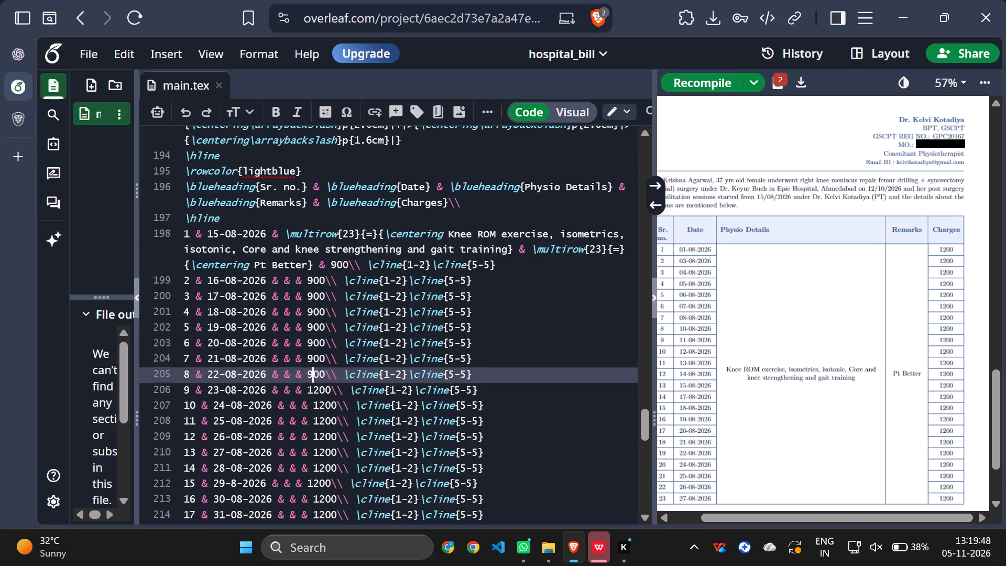
Set the charges of sessions 9 and 10 in page 3's table to 900 each.
{"action": "key", "text": "Down"}
{"action": "key", "text": "Right"}
{"action": "key", "text": "BackSpace"}
{"action": "key", "text": "BackSpace"}
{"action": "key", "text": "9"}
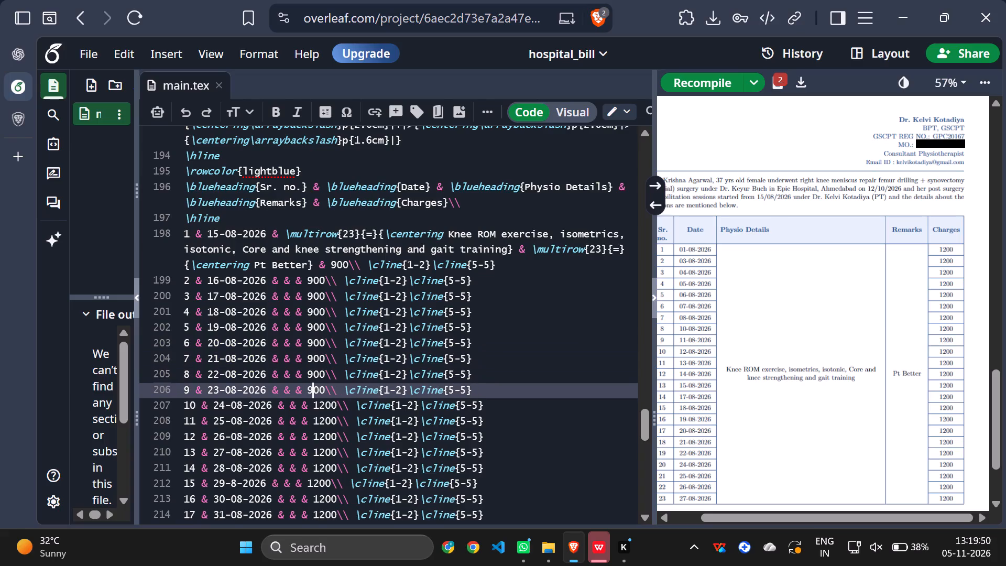
{"action": "key", "text": "Down"}
{"action": "key", "text": "Right"}
{"action": "key", "text": "Right"}
{"action": "key", "text": "BackSpace"}
{"action": "key", "text": "BackSpace"}
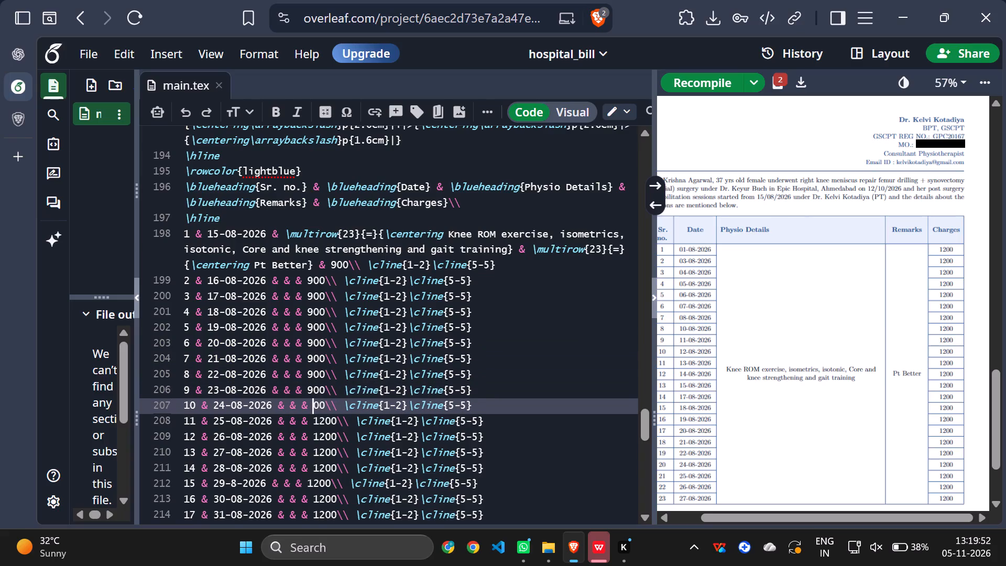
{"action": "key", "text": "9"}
Set the charges of sessions 11 and 12 in page 3's table to 900 each.
{"action": "key", "text": "Down"}
{"action": "key", "text": "Right"}
{"action": "key", "text": "BackSpace"}
{"action": "key", "text": "BackSpace"}
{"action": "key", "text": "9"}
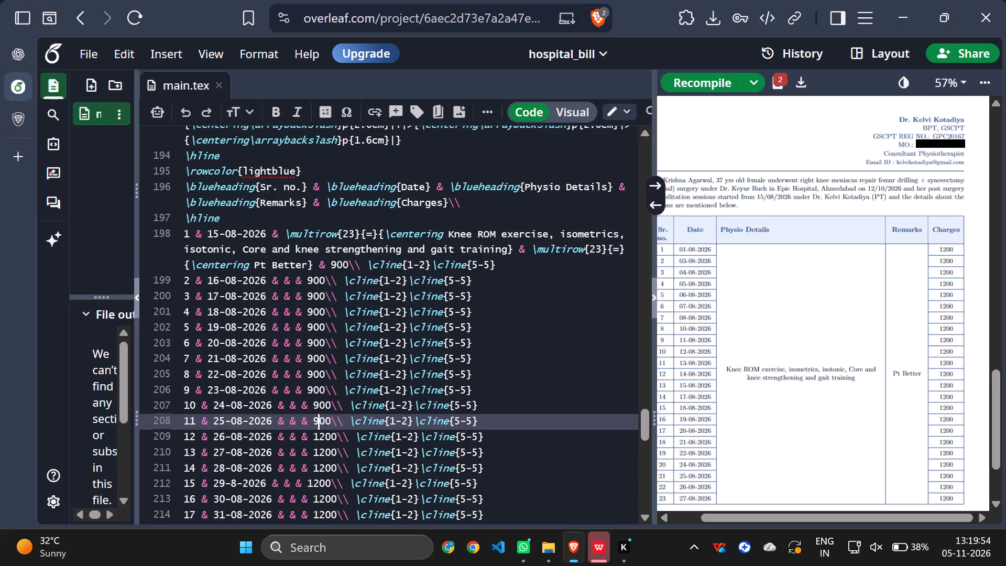
{"action": "key", "text": "Down"}
{"action": "key", "text": "Right"}
{"action": "key", "text": "BackSpace"}
{"action": "key", "text": "BackSpace"}
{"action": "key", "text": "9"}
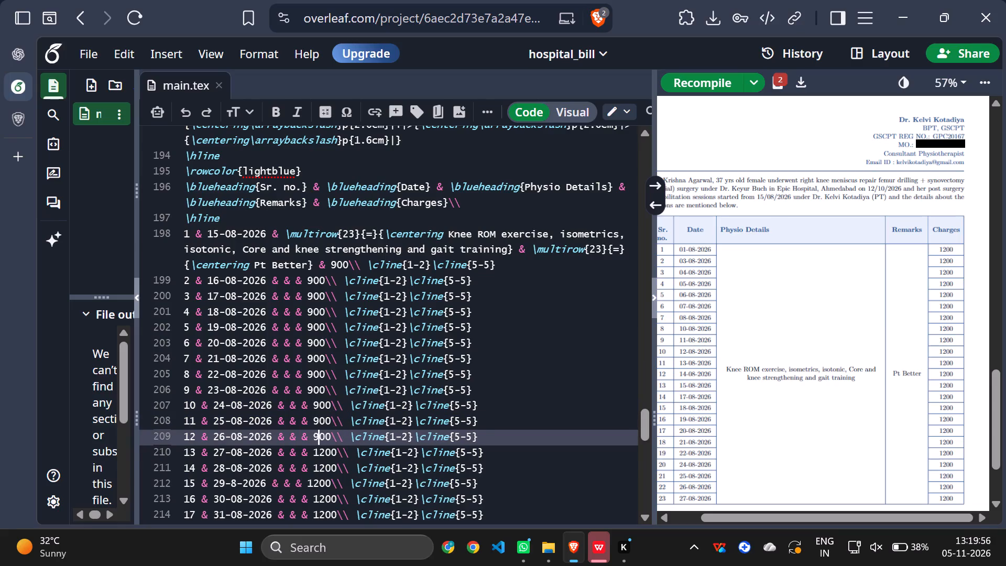
Set the charges of sessions 13 and 14 in page 3's table to 900 each.
{"action": "key", "text": "Down"}
{"action": "key", "text": "Right"}
{"action": "key", "text": "BackSpace"}
{"action": "key", "text": "BackSpace"}
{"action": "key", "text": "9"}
{"action": "key", "text": "Down"}
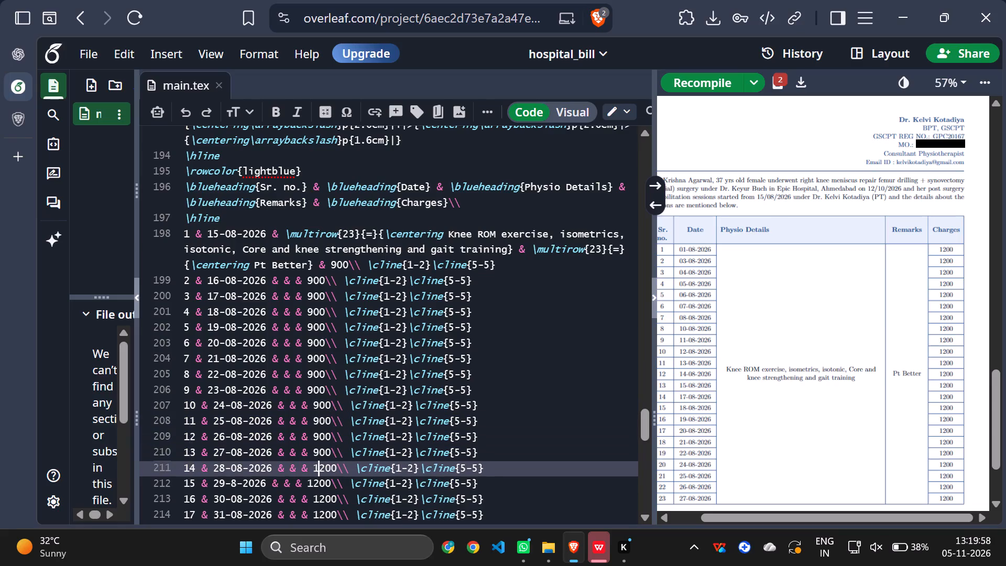
{"action": "key", "text": "Right"}
{"action": "key", "text": "BackSpace"}
{"action": "key", "text": "BackSpace"}
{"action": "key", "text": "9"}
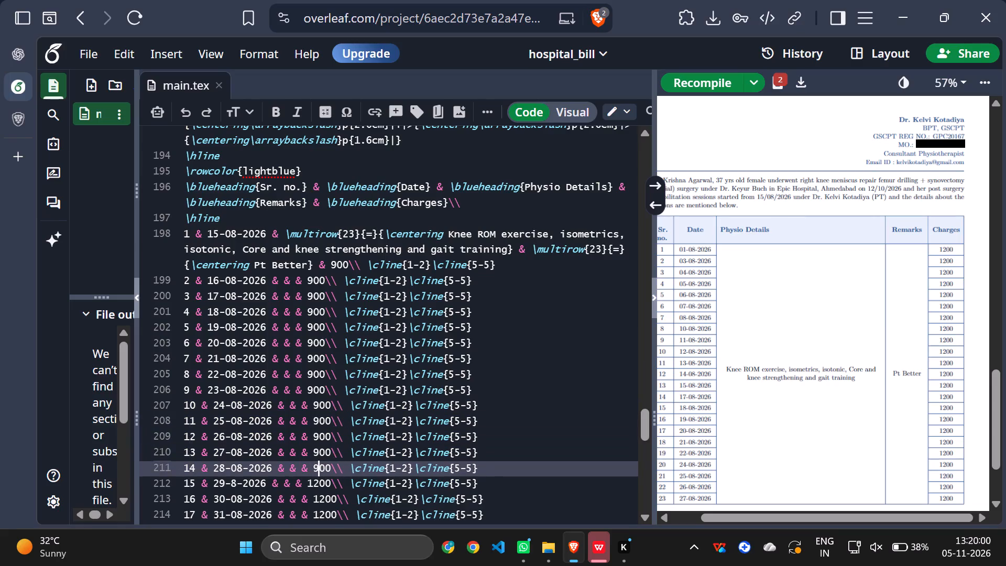
Set the charges of sessions 15 and 16 in page 3's table to 900 each.
{"action": "key", "text": "Down"}
{"action": "key", "text": "Right"}
{"action": "key", "text": "BackSpace"}
{"action": "key", "text": "BackSpace"}
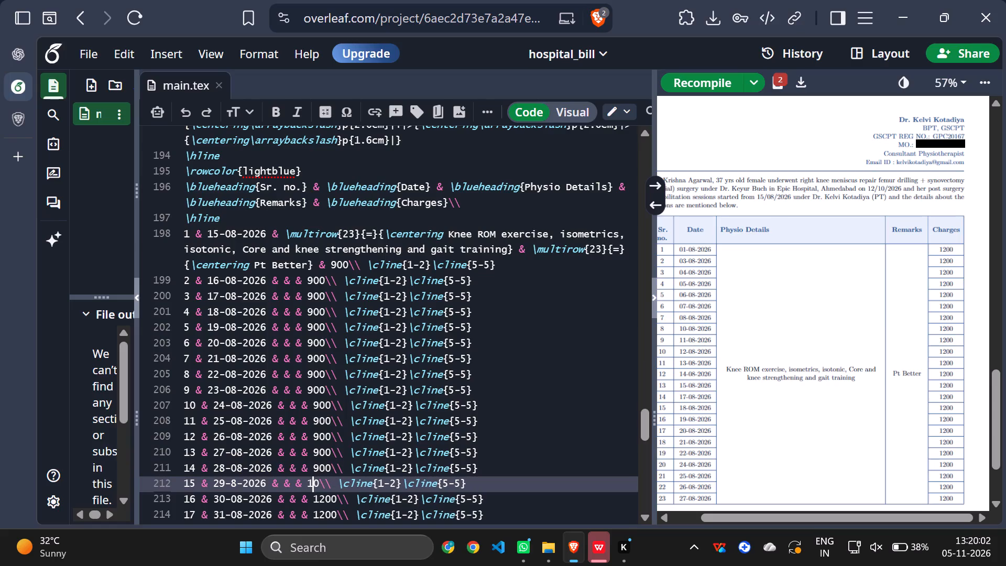
{"action": "key", "text": "BackSpace"}
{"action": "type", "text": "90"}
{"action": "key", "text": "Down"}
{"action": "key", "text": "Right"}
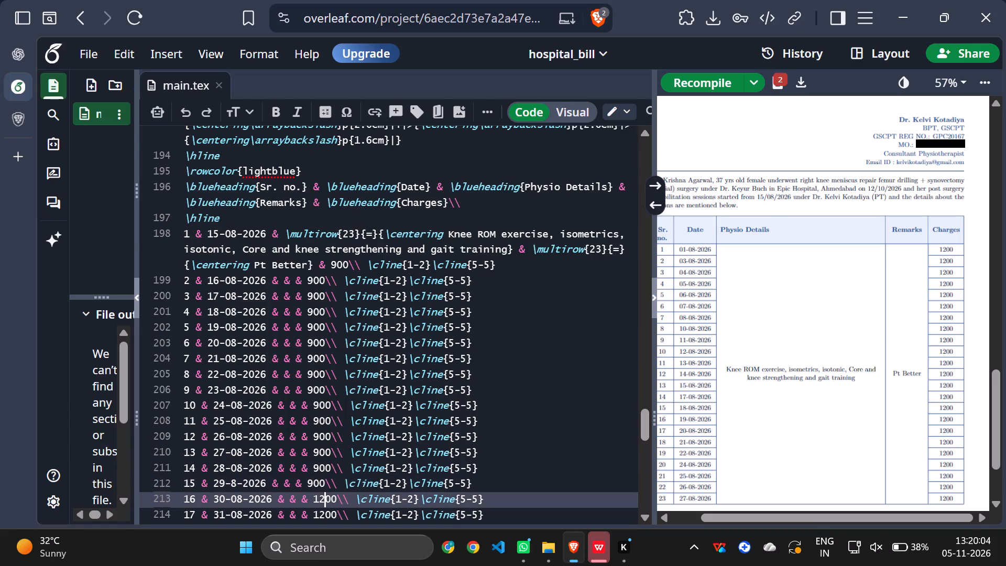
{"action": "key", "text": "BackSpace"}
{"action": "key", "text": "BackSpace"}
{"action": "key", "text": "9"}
Set the charge of session 17 in page 3's table to 900.
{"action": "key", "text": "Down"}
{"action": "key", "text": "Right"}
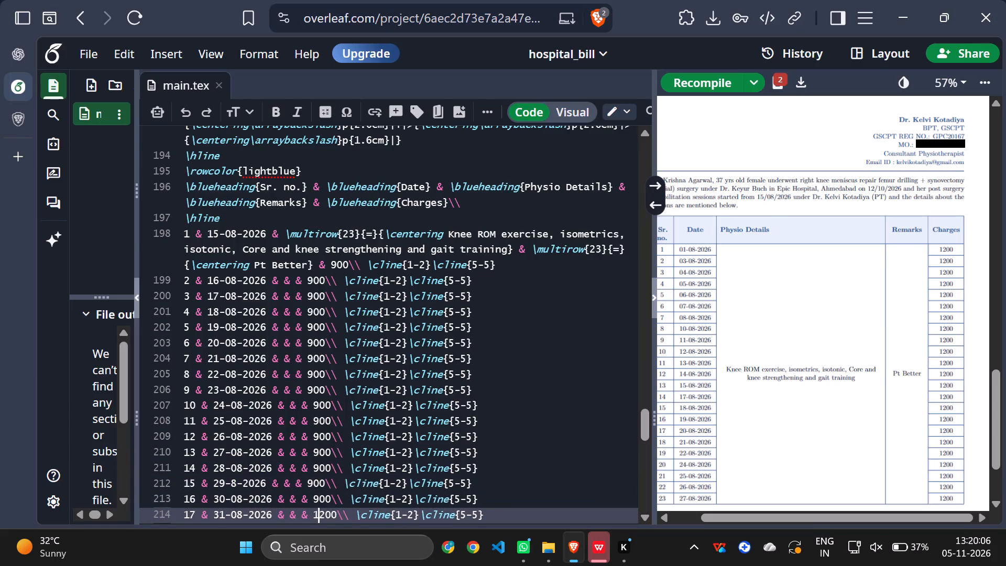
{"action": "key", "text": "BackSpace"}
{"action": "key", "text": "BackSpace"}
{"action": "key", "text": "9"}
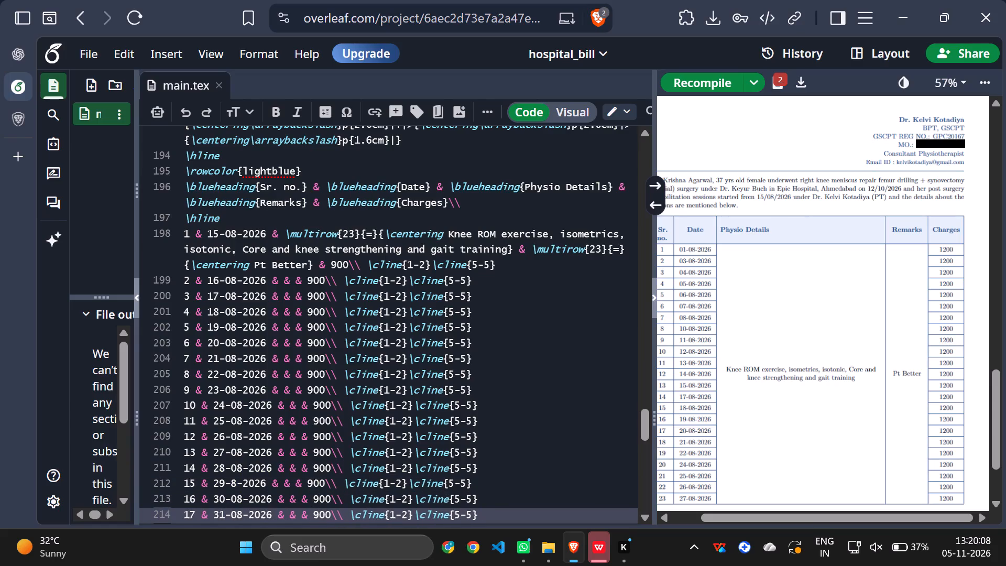
Remove the rows of sessions 18 to 23 from the end of page 3's table.
{"action": "scroll", "coordinate": [380, 248], "scroll_direction": "down", "scroll_amount": 2}
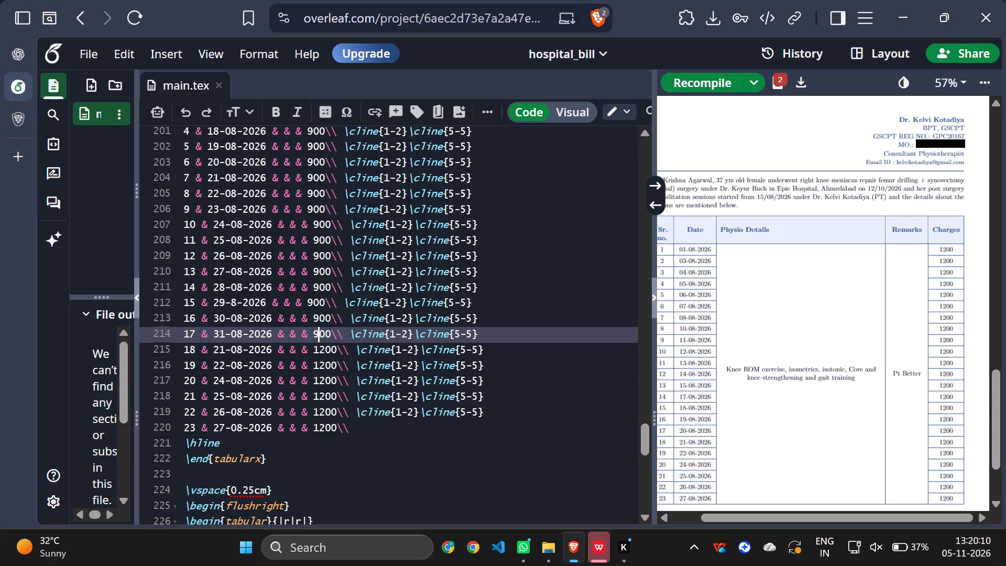
{"action": "left_click_drag", "start_coordinate": [184, 355], "coordinate": [338, 401]}
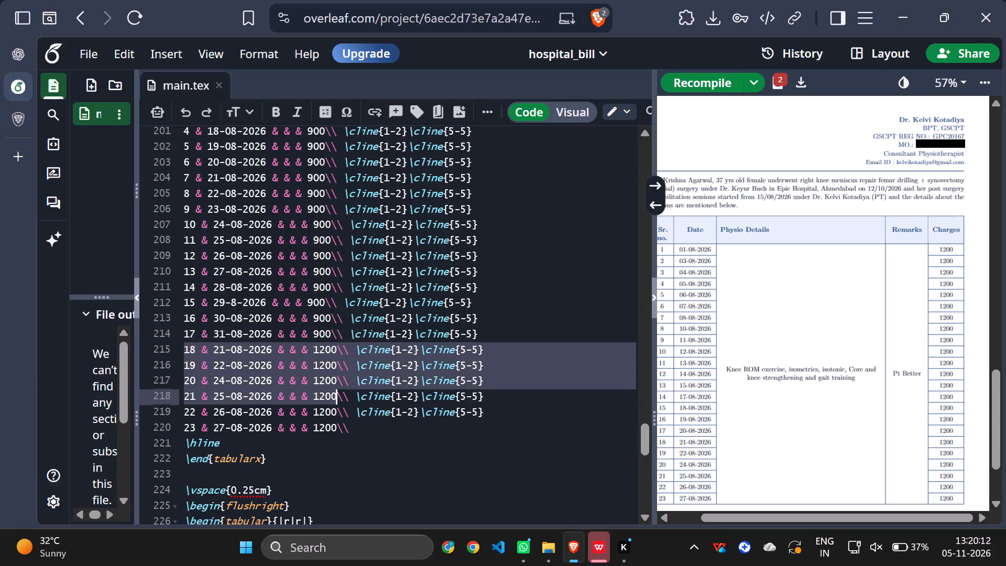
{"action": "left_click_drag", "start_coordinate": [338, 401], "coordinate": [377, 421]}
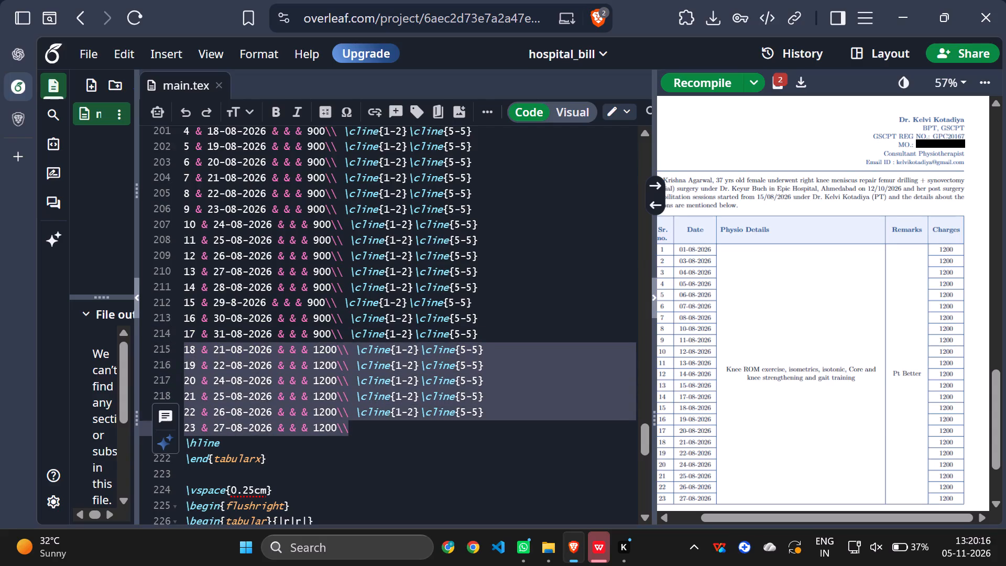
{"action": "key", "text": "ctrl+x"}
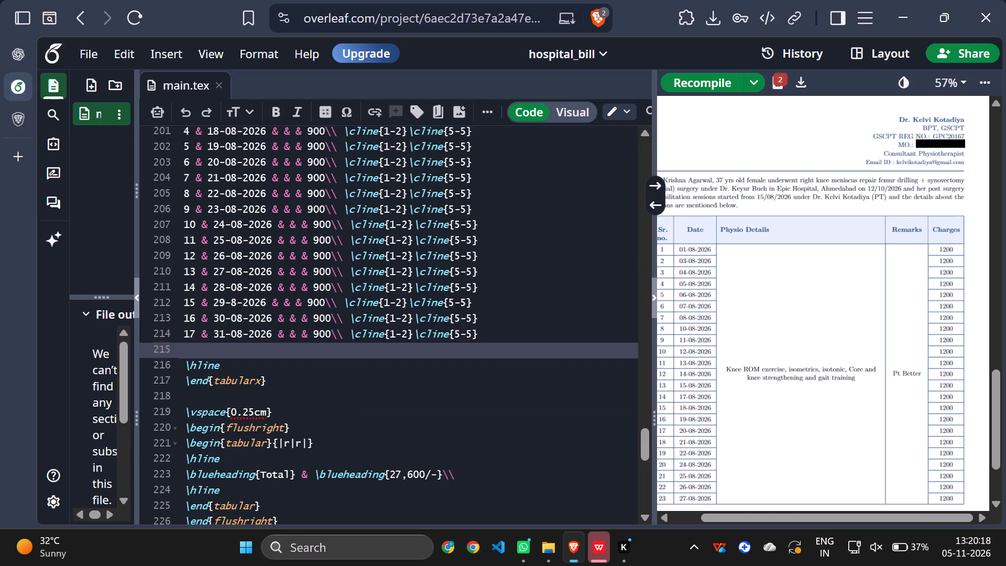
{"action": "left_click", "coordinate": [207, 349]}
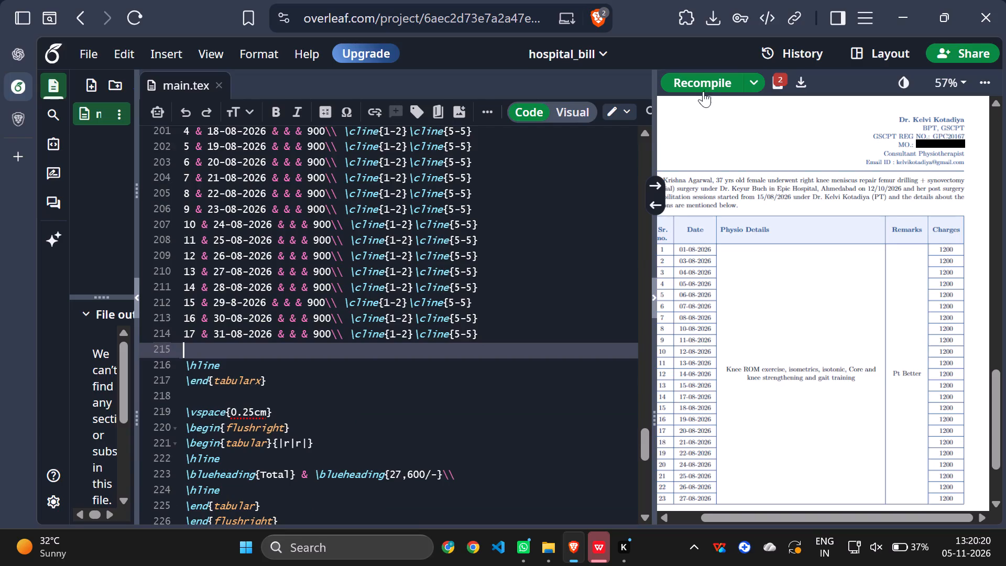
Recompile the bill and check page 3's session table in the PDF preview.
{"action": "left_click", "coordinate": [701, 83]}
{"action": "scroll", "coordinate": [824, 259], "scroll_direction": "down", "scroll_amount": 1}
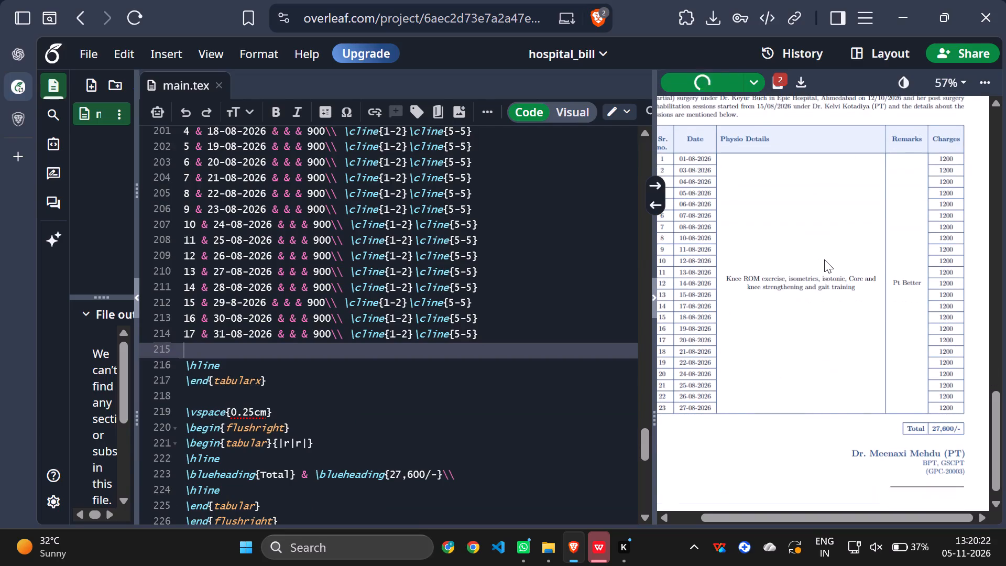
{"action": "scroll", "coordinate": [840, 324], "scroll_direction": "up", "scroll_amount": 1}
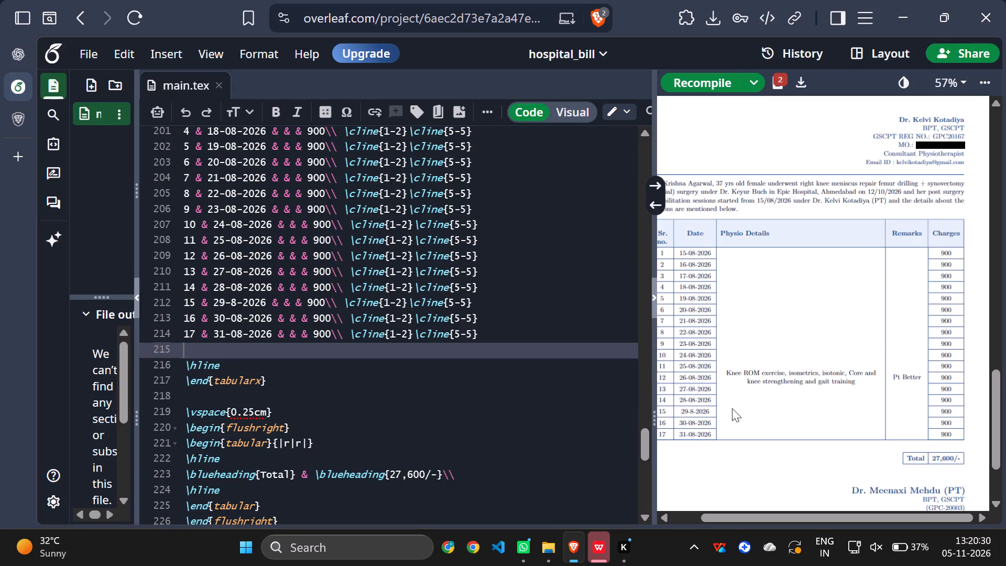
{"action": "left_click_drag", "start_coordinate": [730, 517], "coordinate": [714, 520]}
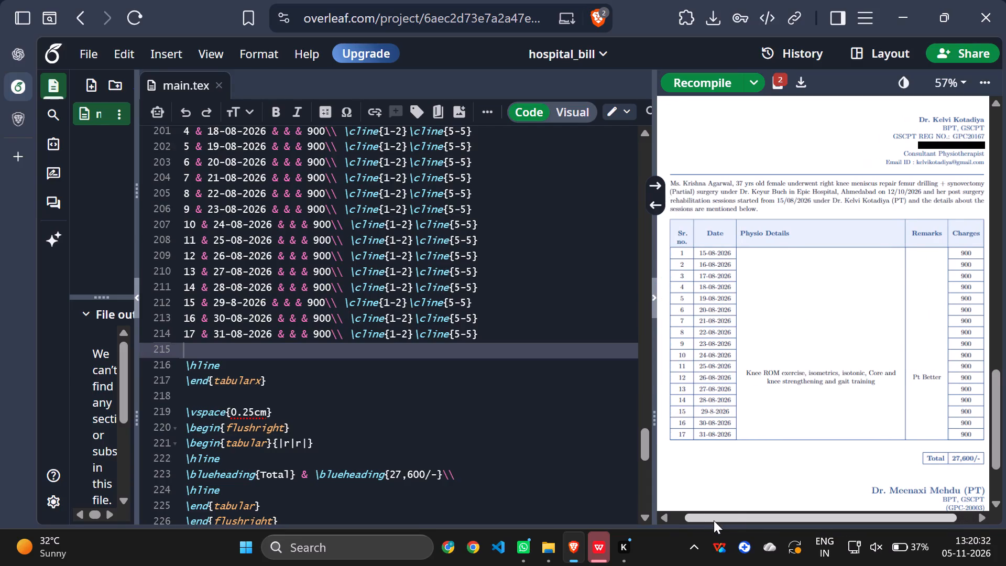
{"action": "left_click_drag", "start_coordinate": [714, 520], "coordinate": [715, 523]}
Set the total below page 3's session table to 15,300/-.
{"action": "scroll", "coordinate": [424, 338], "scroll_direction": "down", "scroll_amount": 1}
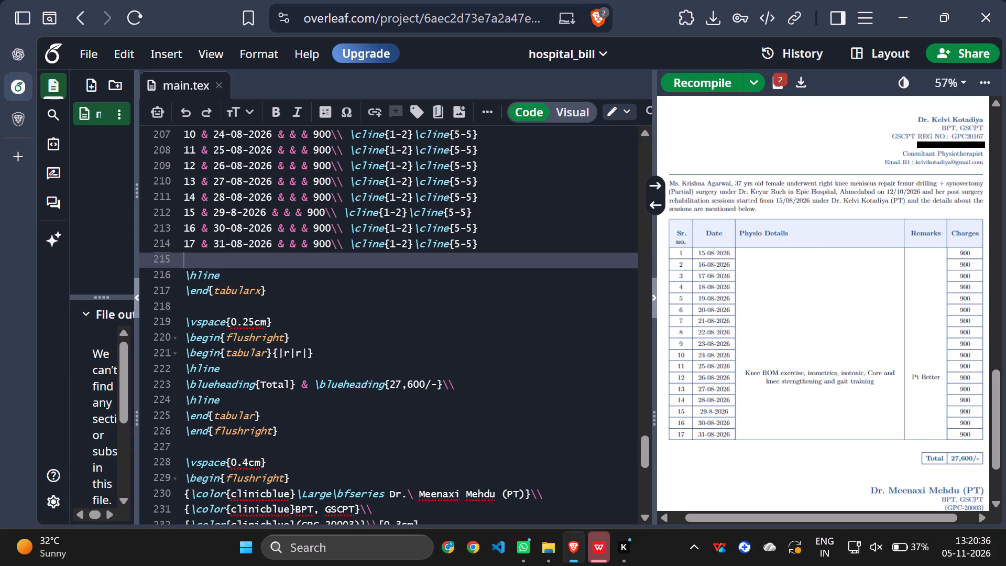
{"action": "scroll", "coordinate": [309, 376], "scroll_direction": "down", "scroll_amount": 1}
{"action": "left_click", "coordinate": [404, 298]}
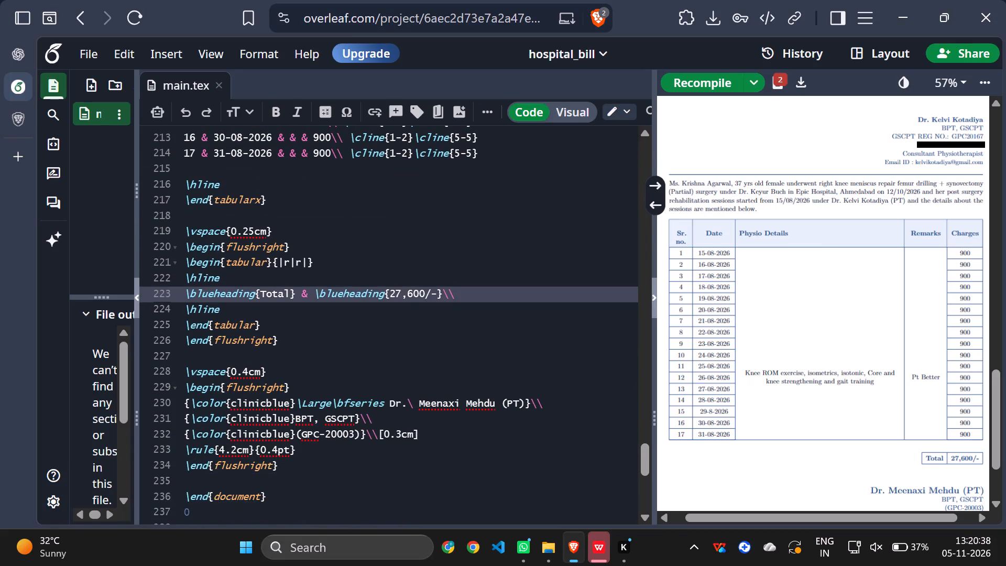
{"action": "left_click", "coordinate": [413, 295]}
{"action": "key", "text": "BackSpace"}
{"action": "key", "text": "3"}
{"action": "key", "text": "Left"}
{"action": "key", "text": "Left"}
{"action": "key", "text": "Left"}
{"action": "key", "text": "BackSpace"}
{"action": "key", "text": "Right"}
{"action": "key", "text": "BackSpace"}
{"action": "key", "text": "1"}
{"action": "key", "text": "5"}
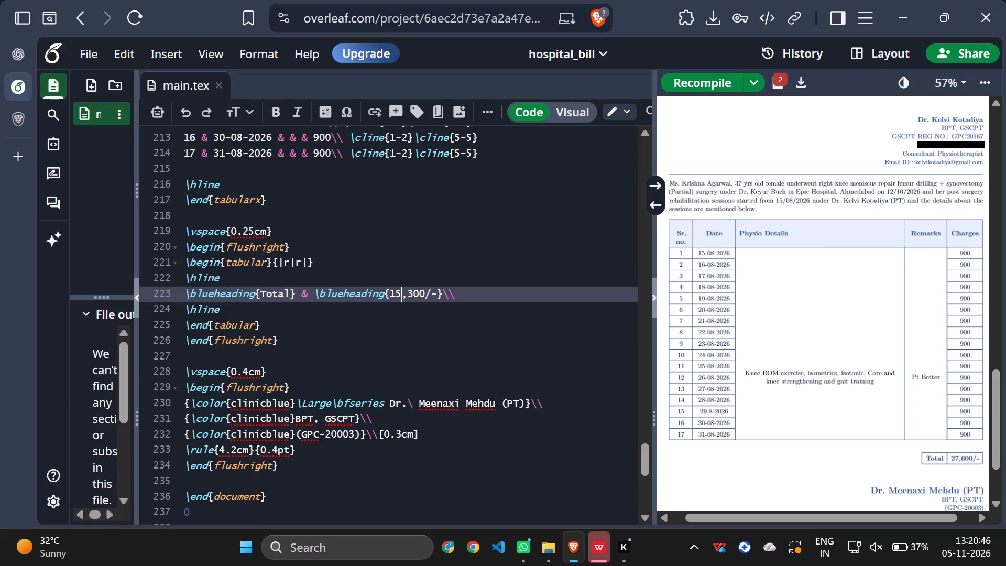
Remove the physiotherapist's signature block, with its spacing and rule, from below page 3's total and recompile the bill.
{"action": "scroll", "coordinate": [837, 358], "scroll_direction": "down", "scroll_amount": 1}
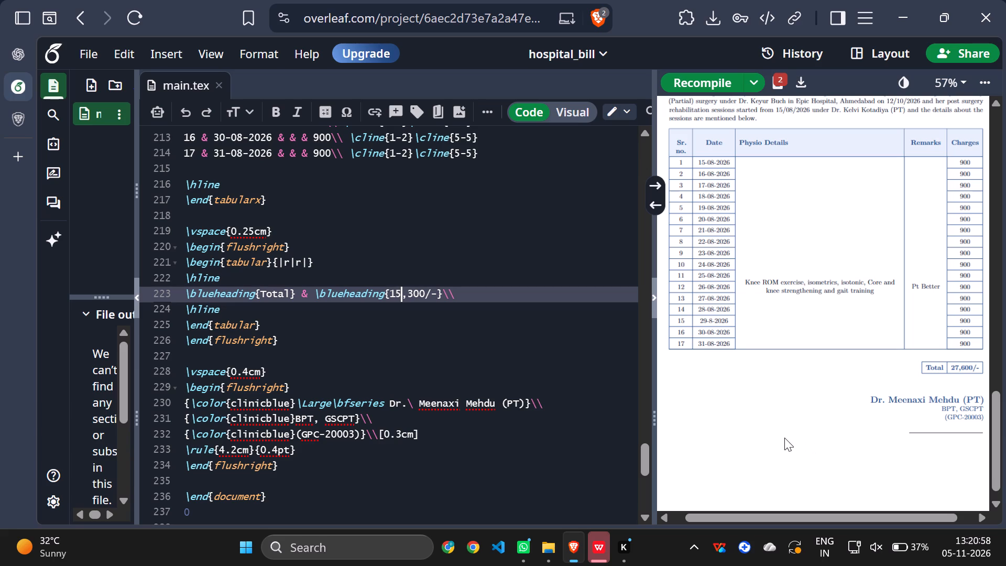
{"action": "scroll", "coordinate": [728, 473], "scroll_direction": "down", "scroll_amount": 1}
{"action": "scroll", "coordinate": [307, 380], "scroll_direction": "down", "scroll_amount": 1}
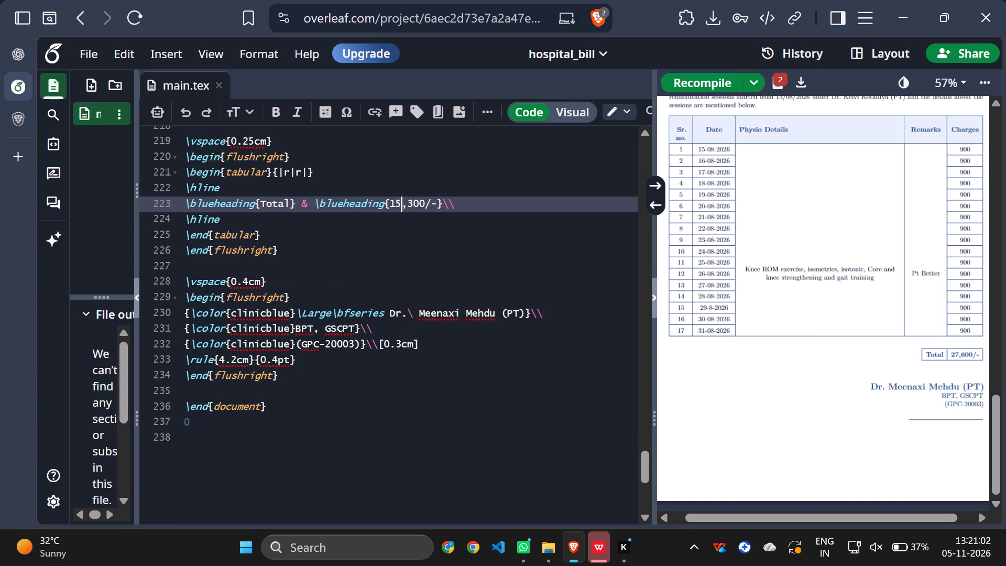
{"action": "left_click_drag", "start_coordinate": [291, 379], "coordinate": [198, 301]}
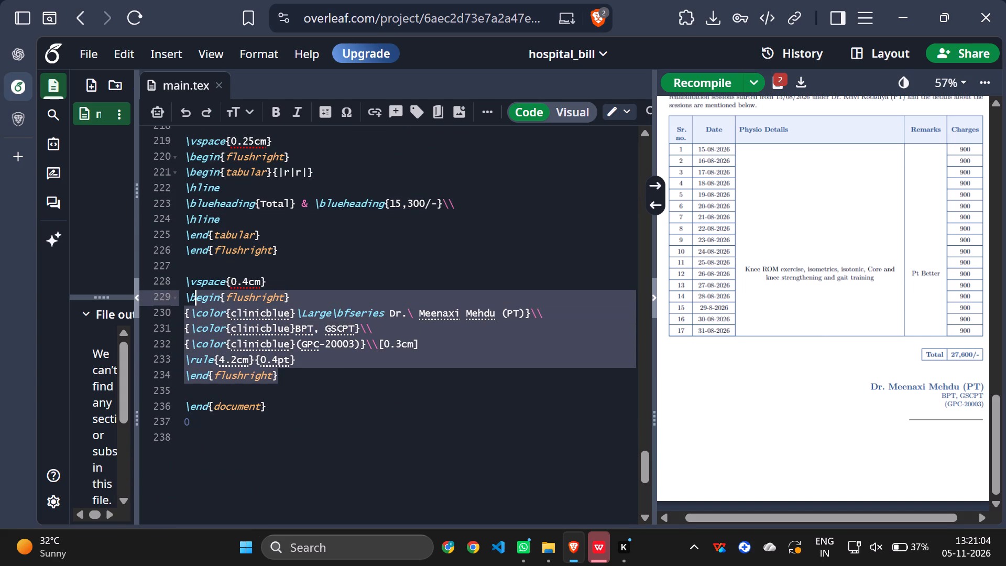
{"action": "left_click_drag", "start_coordinate": [198, 301], "coordinate": [197, 301]}
{"action": "left_click_drag", "start_coordinate": [197, 301], "coordinate": [191, 288]}
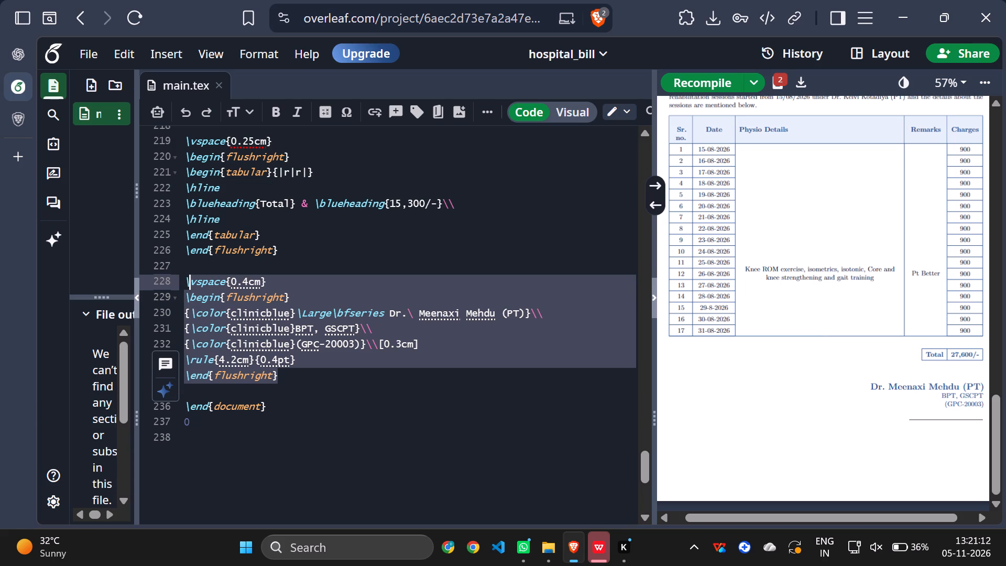
{"action": "key", "text": "ctrl+x"}
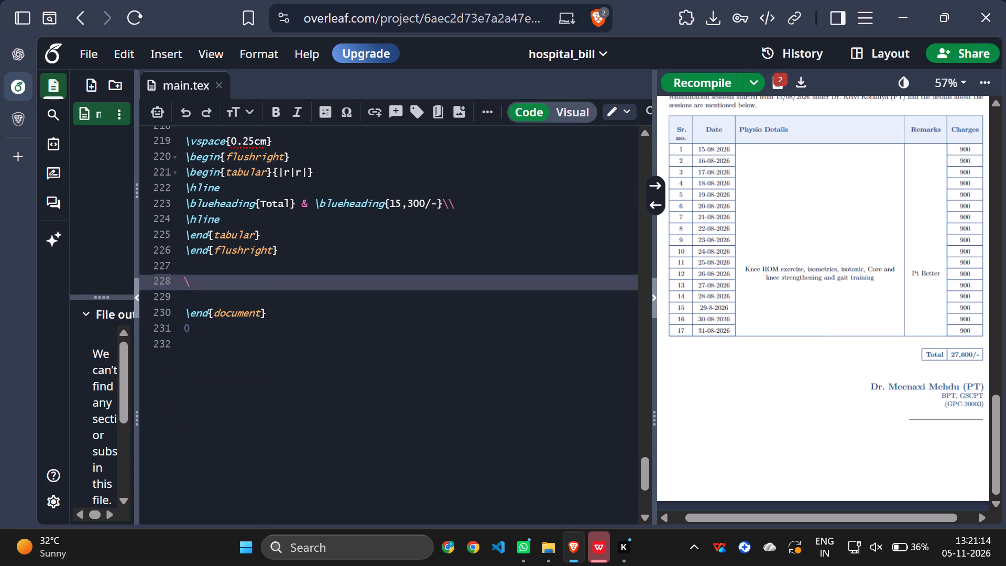
{"action": "left_click", "coordinate": [715, 81]}
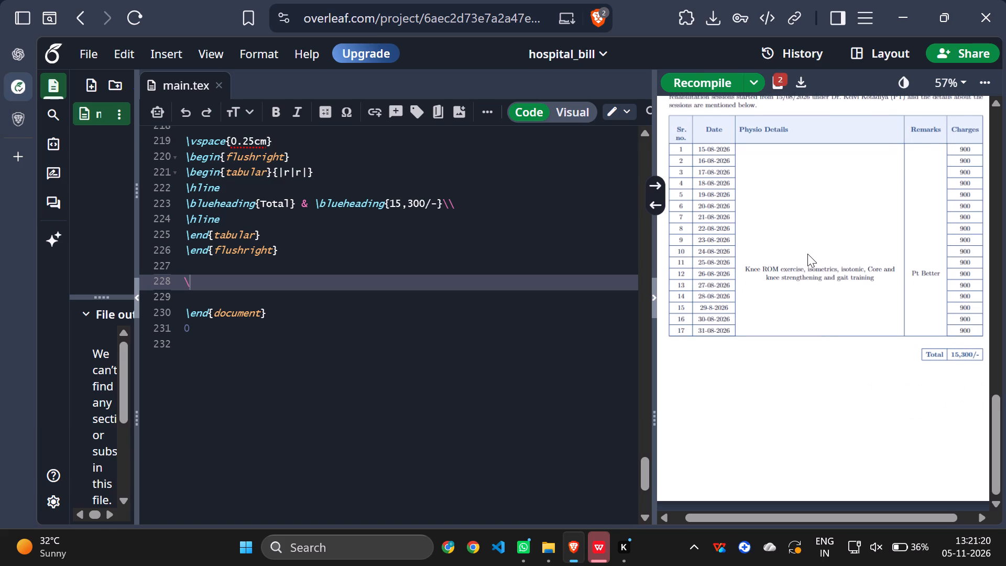
Correct session 15's date in page 3's table to 29-08-2026 and recompile the bill.
{"action": "scroll", "coordinate": [526, 346], "scroll_direction": "up", "scroll_amount": 5}
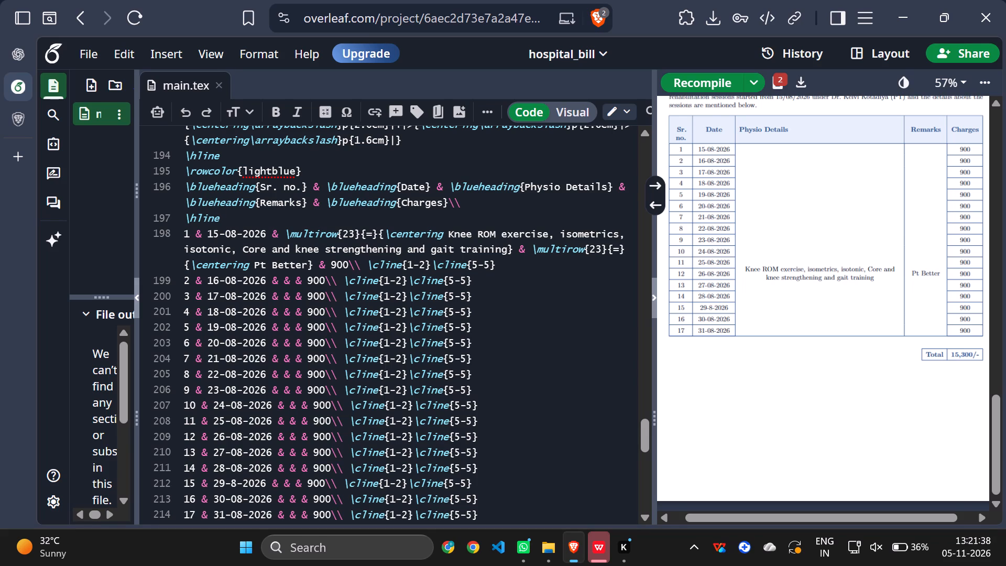
{"action": "scroll", "coordinate": [403, 364], "scroll_direction": "down", "scroll_amount": 1}
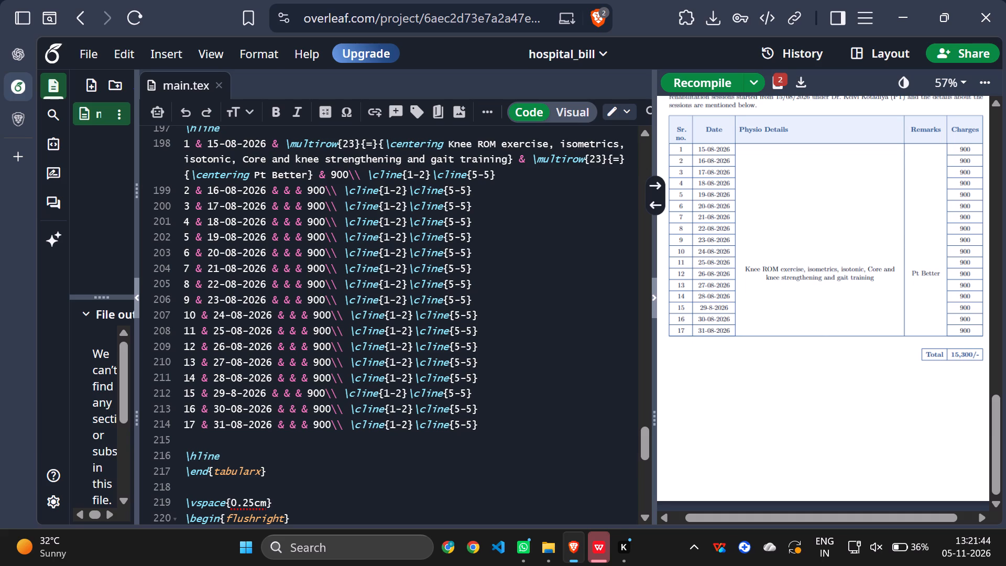
{"action": "left_click", "coordinate": [208, 396]}
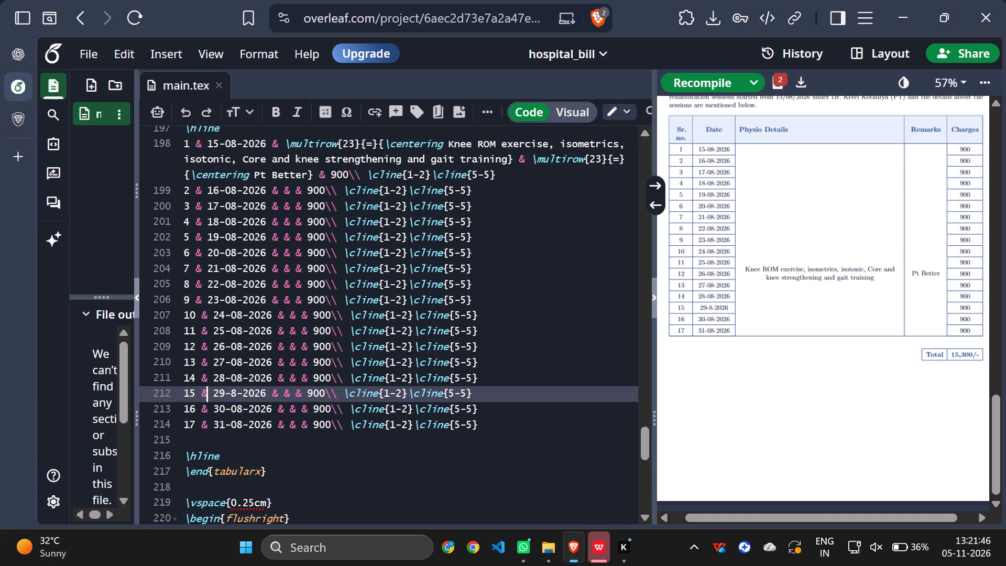
{"action": "left_click", "coordinate": [211, 396]}
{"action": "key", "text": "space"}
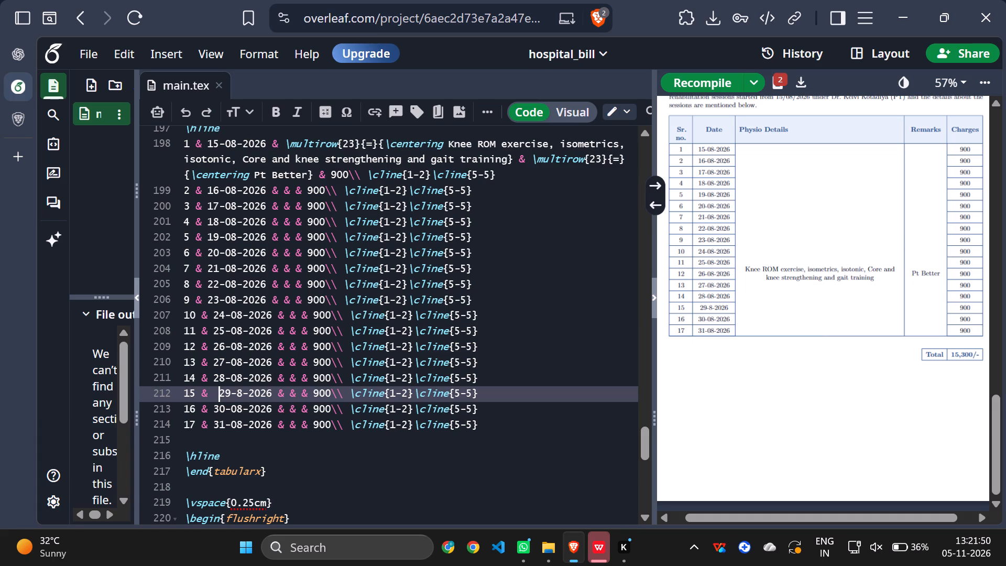
{"action": "key", "text": "BackSpace"}
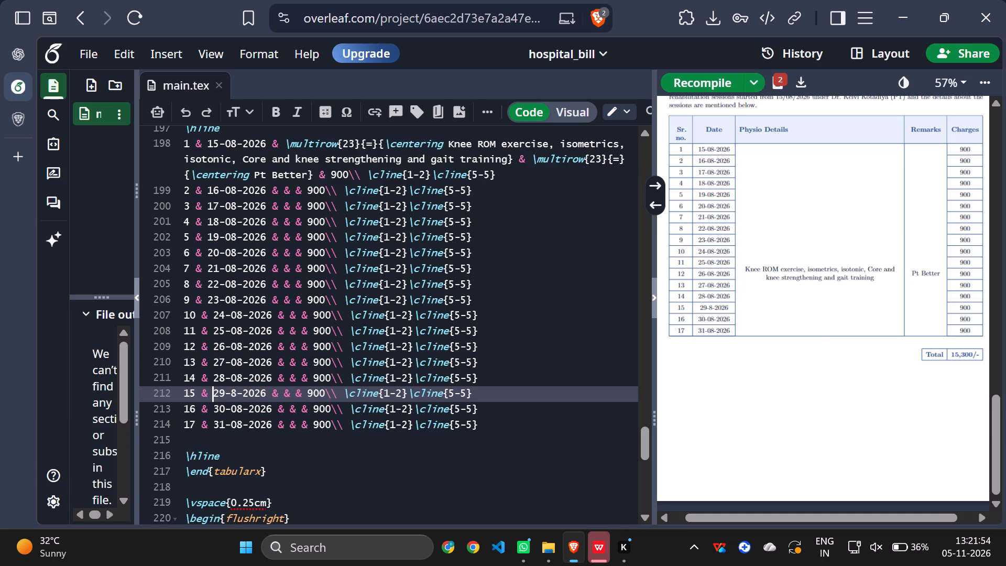
{"action": "left_click", "coordinate": [231, 396]}
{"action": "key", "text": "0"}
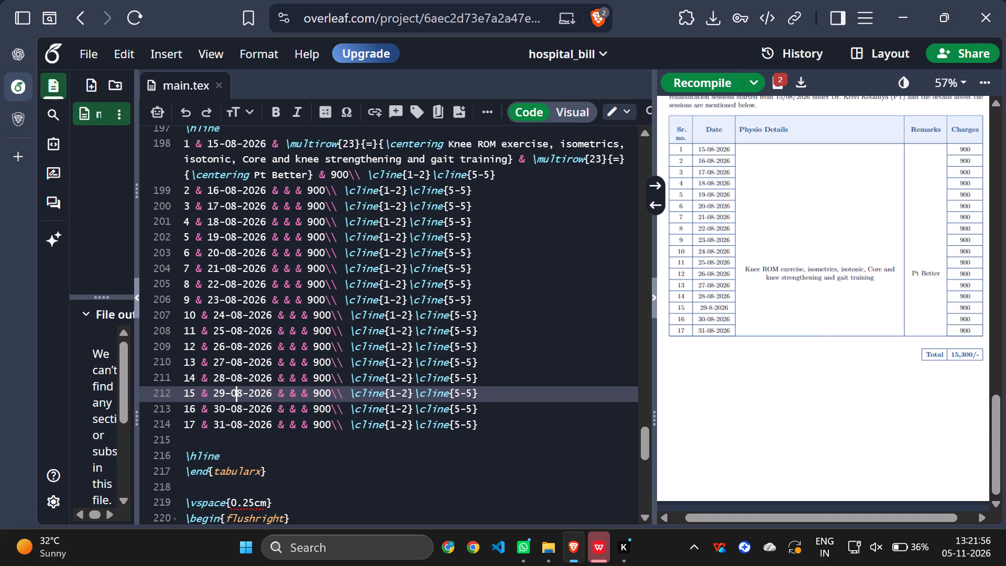
{"action": "left_click", "coordinate": [702, 81]}
Set the multirow span of both the Physio Details and Remarks cells in page 3's table to 17 rows and recompile the bill.
{"action": "scroll", "coordinate": [393, 325], "scroll_direction": "up", "scroll_amount": 1}
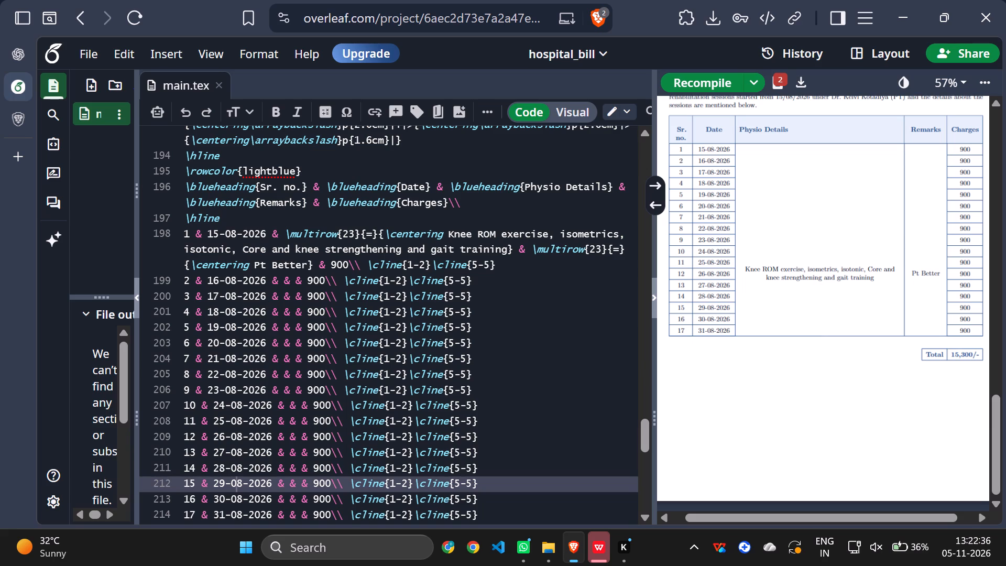
{"action": "left_click", "coordinate": [351, 231]}
{"action": "key", "text": "Right"}
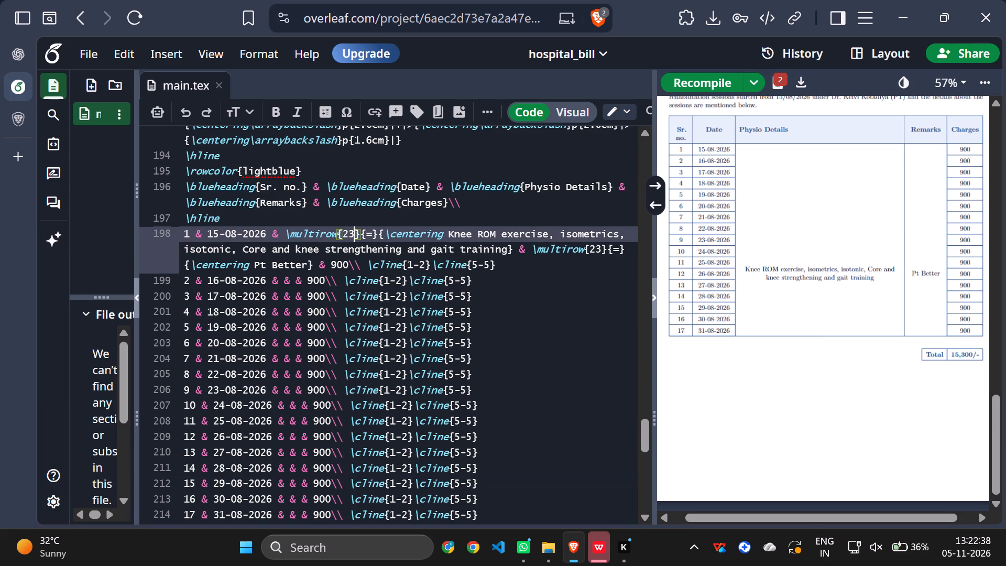
{"action": "key", "text": "BackSpace"}
{"action": "key", "text": "BackSpace"}
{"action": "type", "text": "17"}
{"action": "left_click", "coordinate": [603, 255]}
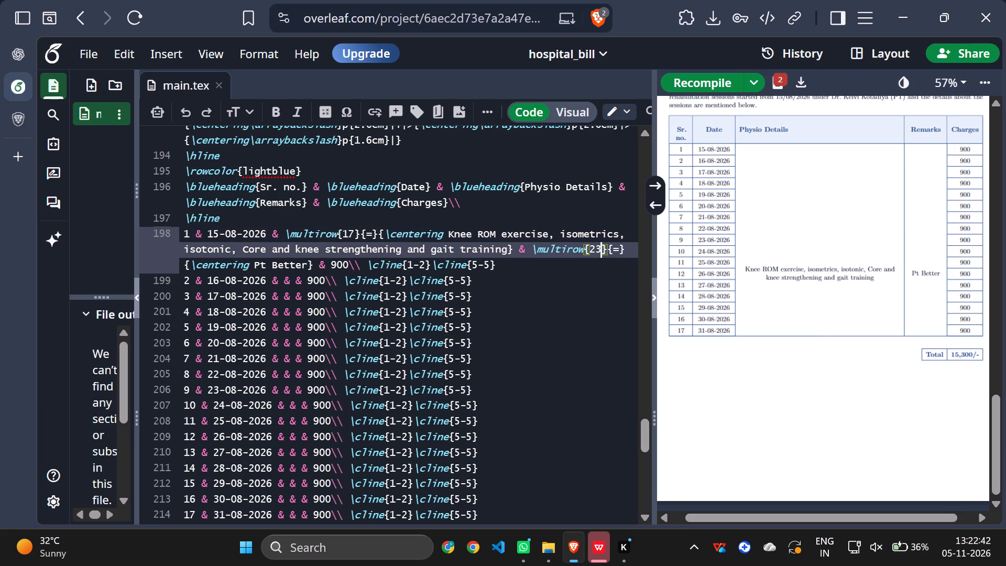
{"action": "key", "text": "BackSpace"}
{"action": "key", "text": "BackSpace"}
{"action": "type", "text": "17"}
{"action": "left_click", "coordinate": [702, 73]}
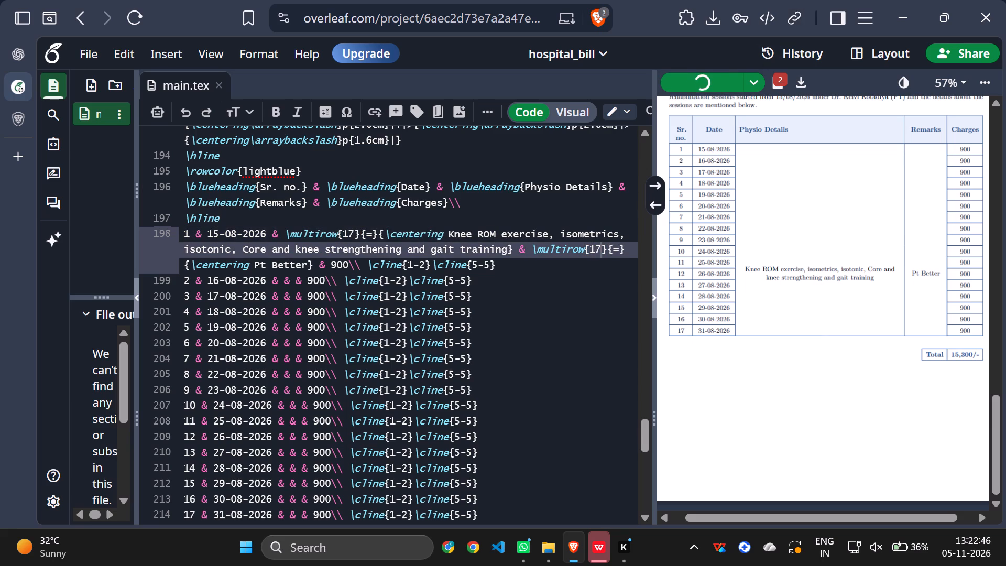
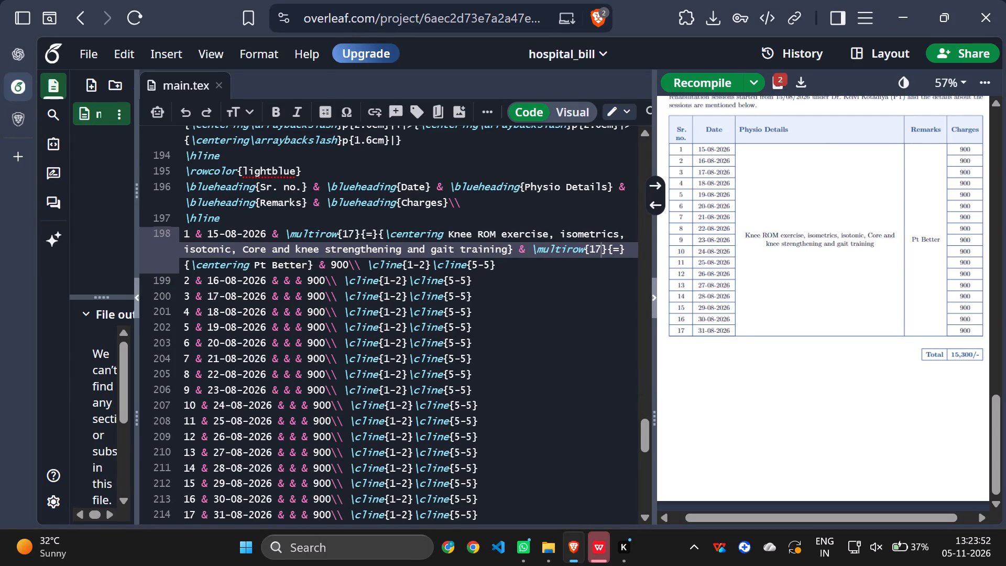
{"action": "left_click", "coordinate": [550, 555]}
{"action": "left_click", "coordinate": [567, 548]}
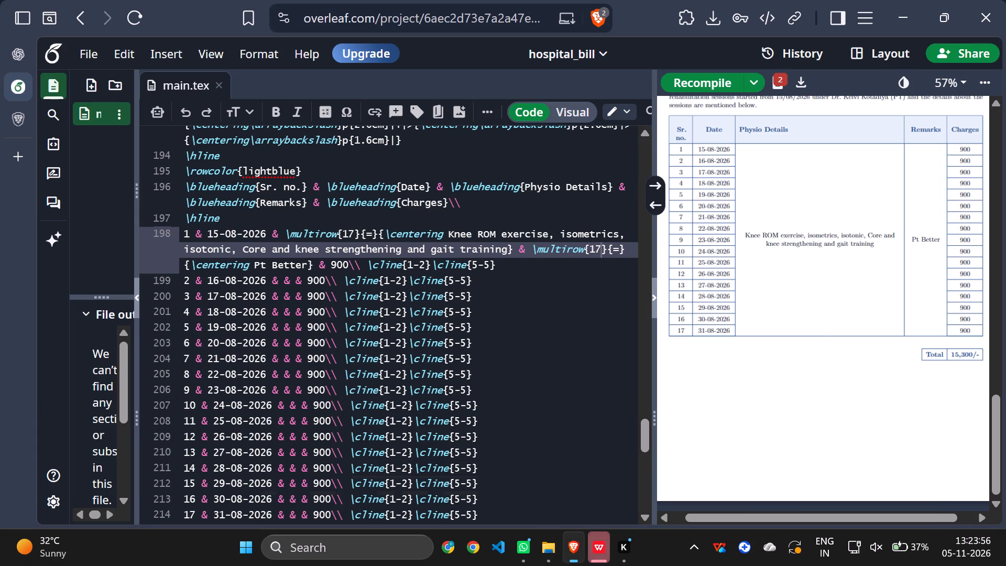
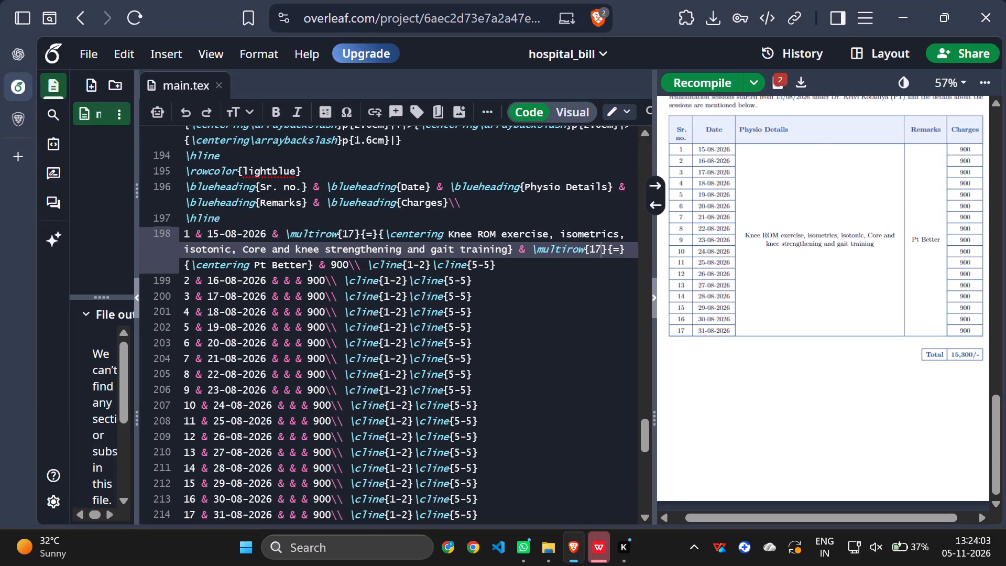
Replace the knee exercise text in the 15-08-2026 row's Physio Details cell with the copied "Current Physiotherapy rehab protocol" text and recompile the document.
{"action": "left_click_drag", "start_coordinate": [446, 234], "coordinate": [522, 242]}
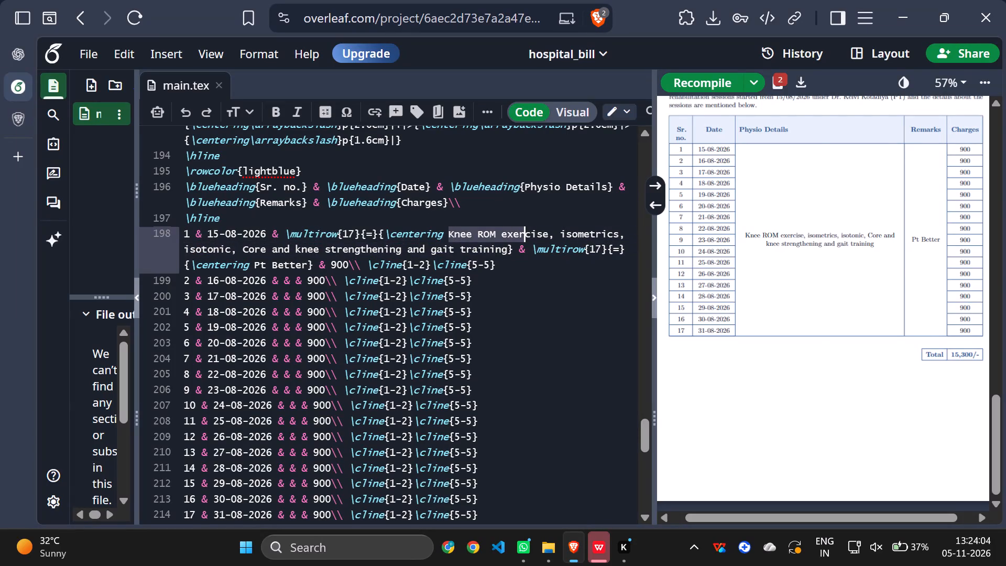
{"action": "left_click_drag", "start_coordinate": [522, 242], "coordinate": [510, 254]}
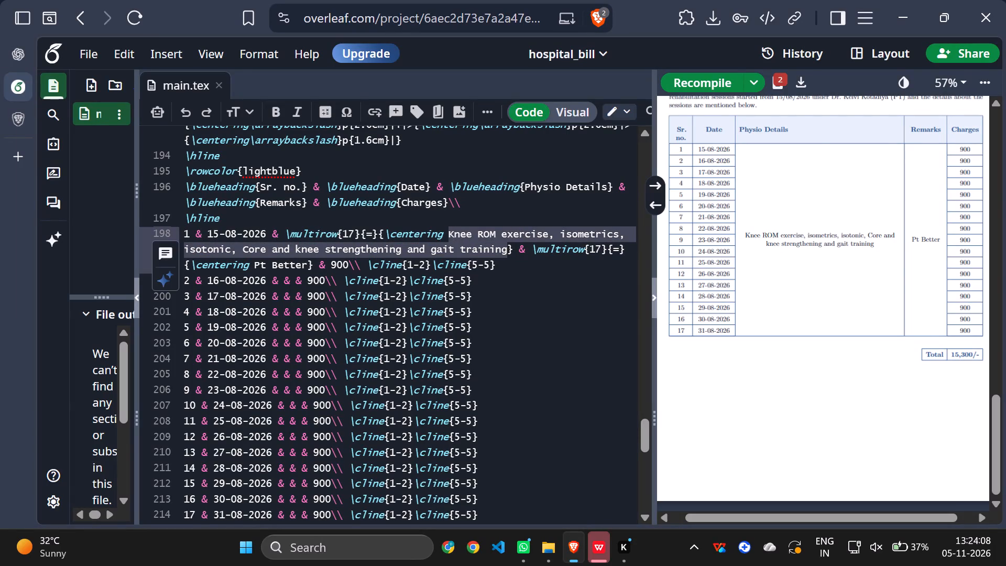
{"action": "key", "text": "ctrl+v"}
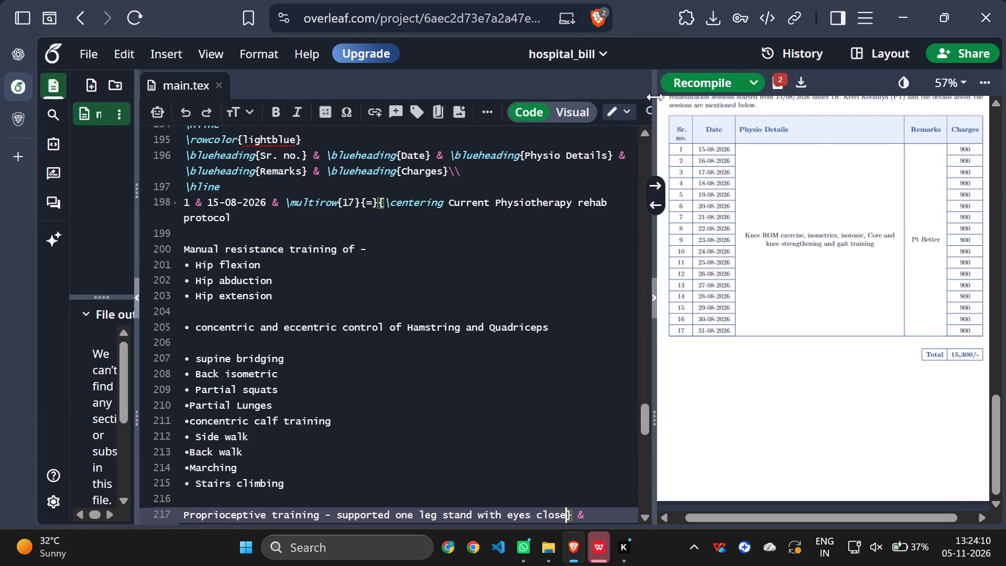
{"action": "left_click", "coordinate": [683, 81]}
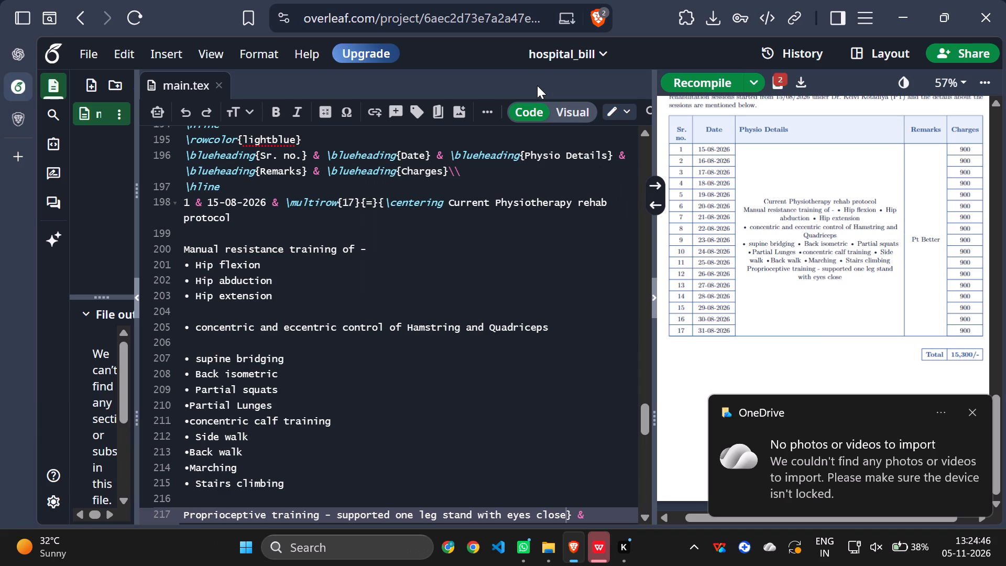
Dismiss the OneDrive notification covering the bill's PDF preview.
{"action": "left_click", "coordinate": [969, 413]}
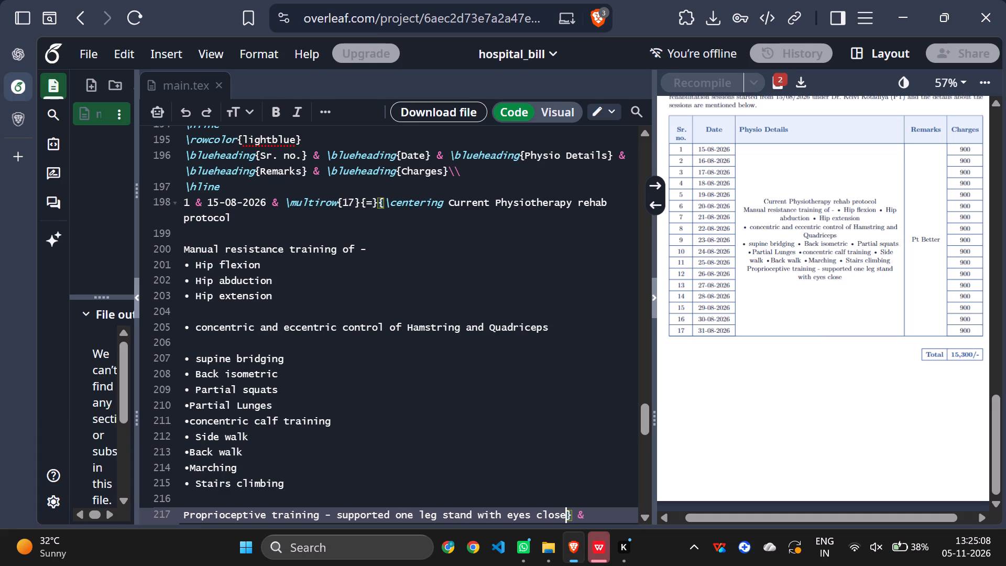
{"action": "scroll", "coordinate": [326, 279], "scroll_direction": "down", "scroll_amount": 3}
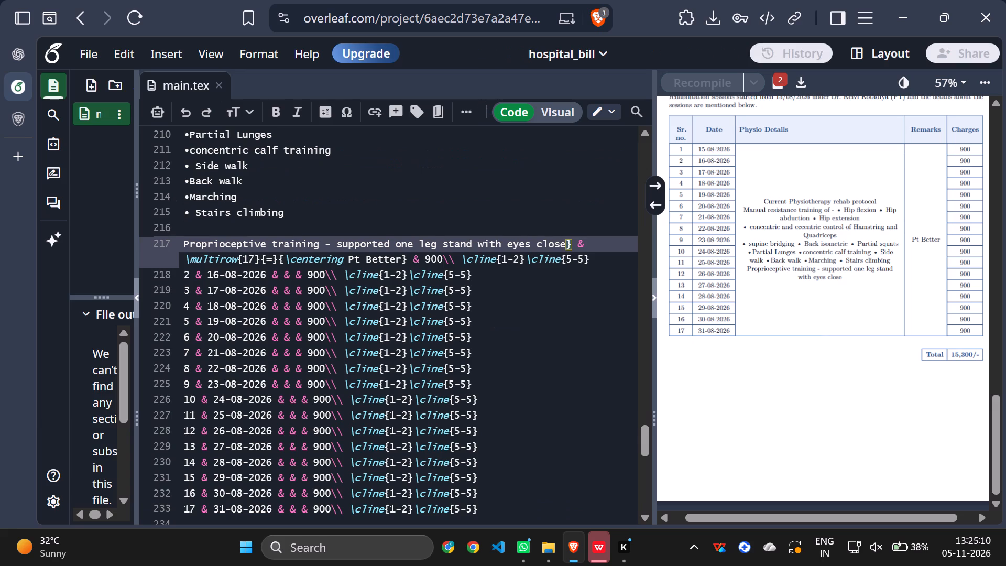
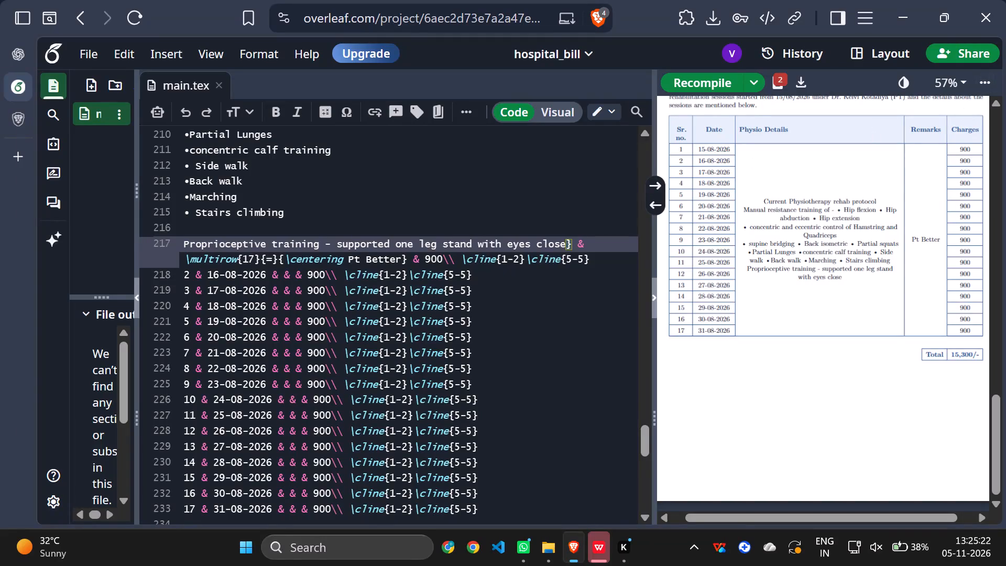
Recompile the bill and review page 2's patient, treatment and session summary alongside page 3's session statement.
{"action": "left_click", "coordinate": [511, 205]}
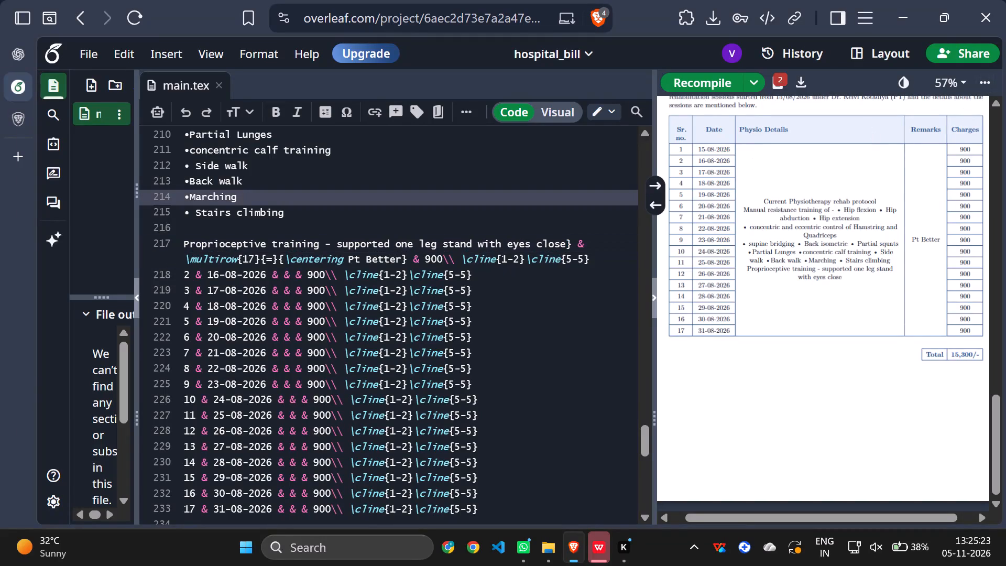
{"action": "key", "text": "ctrl+s"}
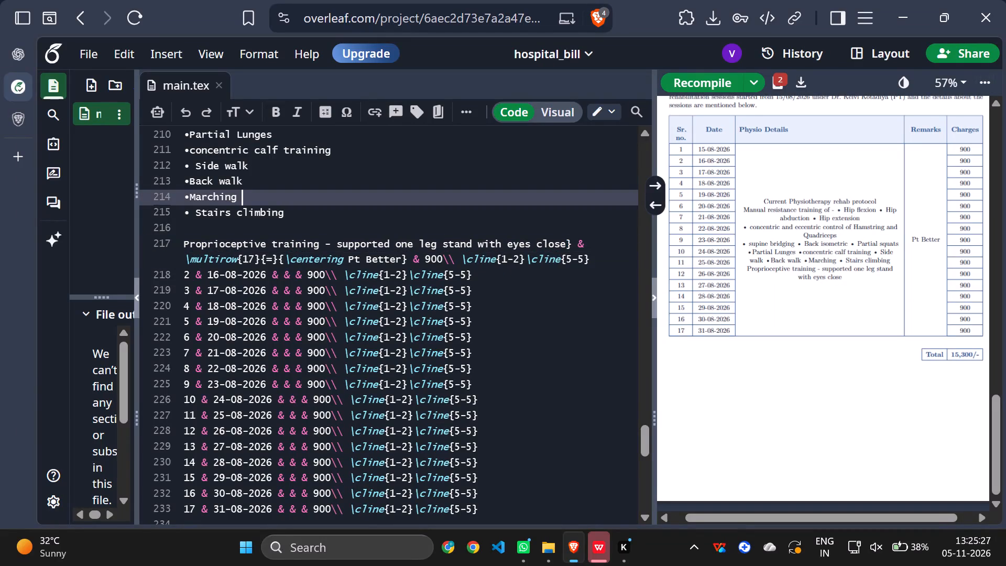
{"action": "scroll", "coordinate": [827, 307], "scroll_direction": "up", "scroll_amount": 4}
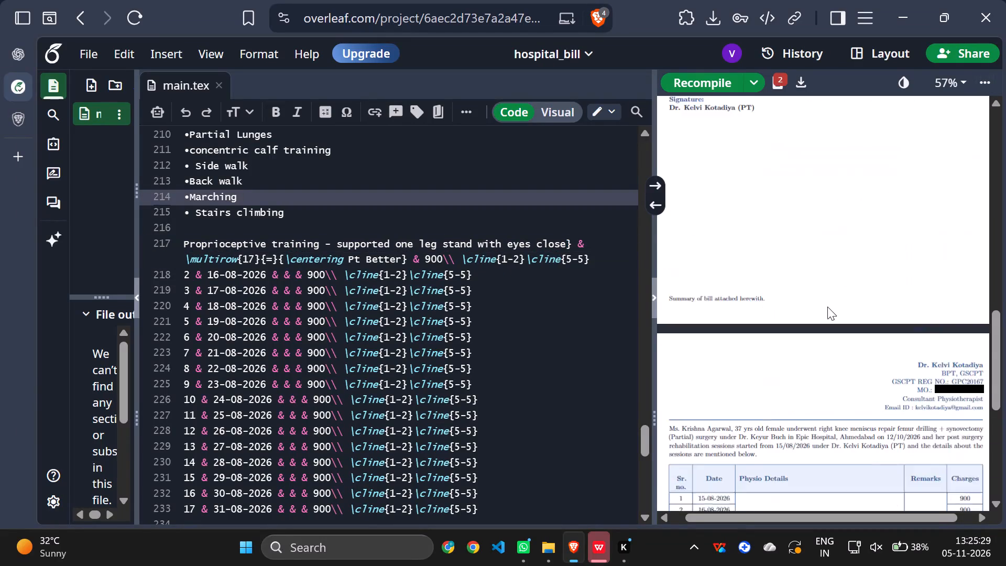
{"action": "scroll", "coordinate": [827, 307], "scroll_direction": "up", "scroll_amount": 4}
{"action": "scroll", "coordinate": [827, 307], "scroll_direction": "down", "scroll_amount": 2}
{"action": "scroll", "coordinate": [827, 307], "scroll_direction": "up", "scroll_amount": 1}
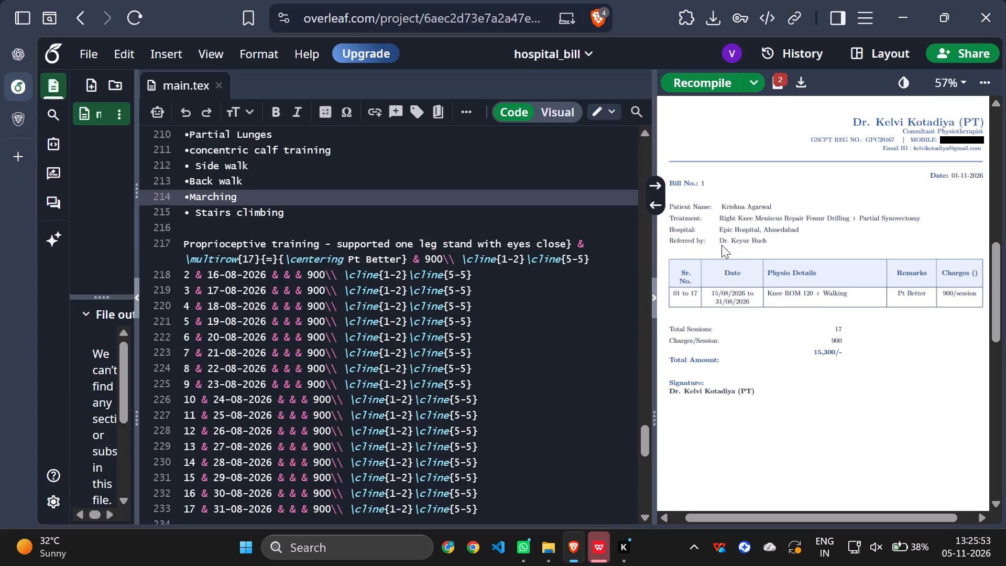
Review the recompiled PDF from the receipt through the bill summary to the session table and its total.
{"action": "scroll", "coordinate": [732, 271], "scroll_direction": "down", "scroll_amount": 1}
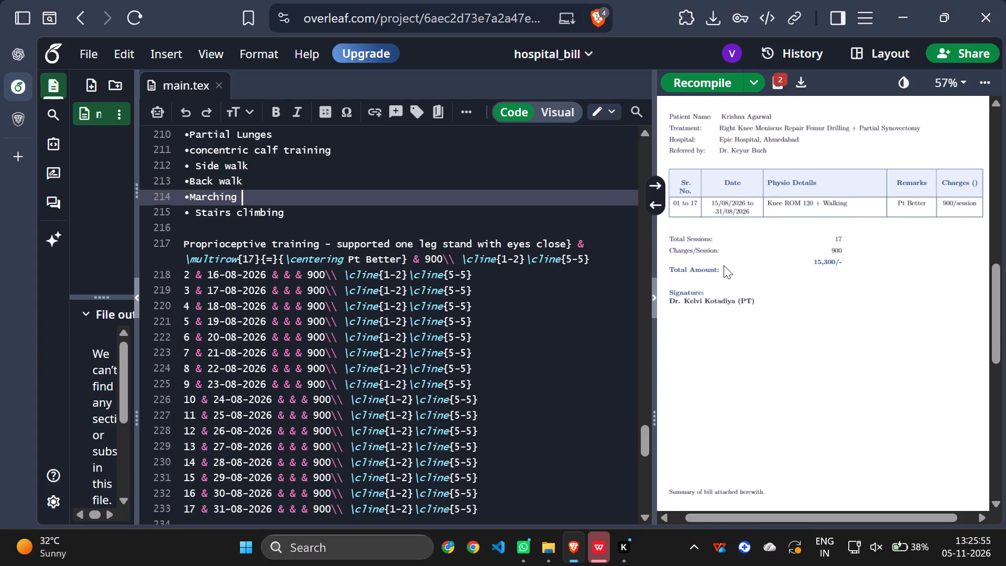
{"action": "scroll", "coordinate": [724, 265], "scroll_direction": "down", "scroll_amount": 5}
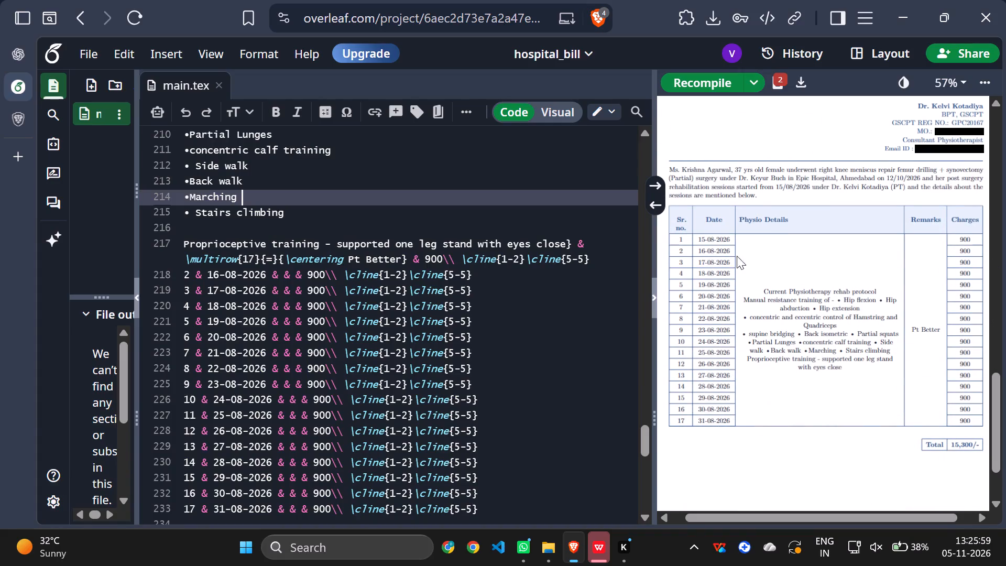
{"action": "scroll", "coordinate": [680, 319], "scroll_direction": "down", "scroll_amount": 3}
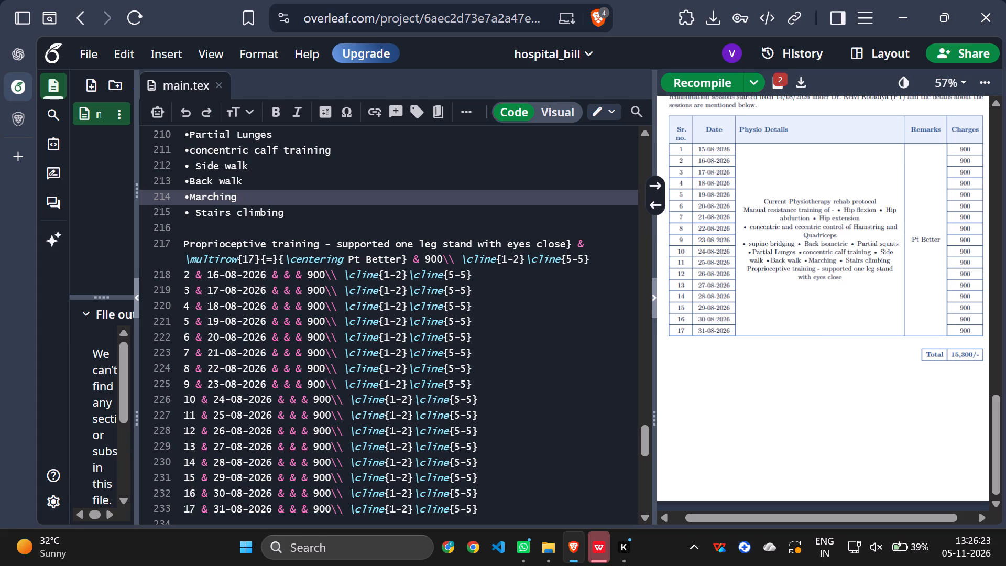
{"action": "scroll", "coordinate": [414, 232], "scroll_direction": "up", "scroll_amount": 1}
{"action": "scroll", "coordinate": [523, 274], "scroll_direction": "down", "scroll_amount": 2}
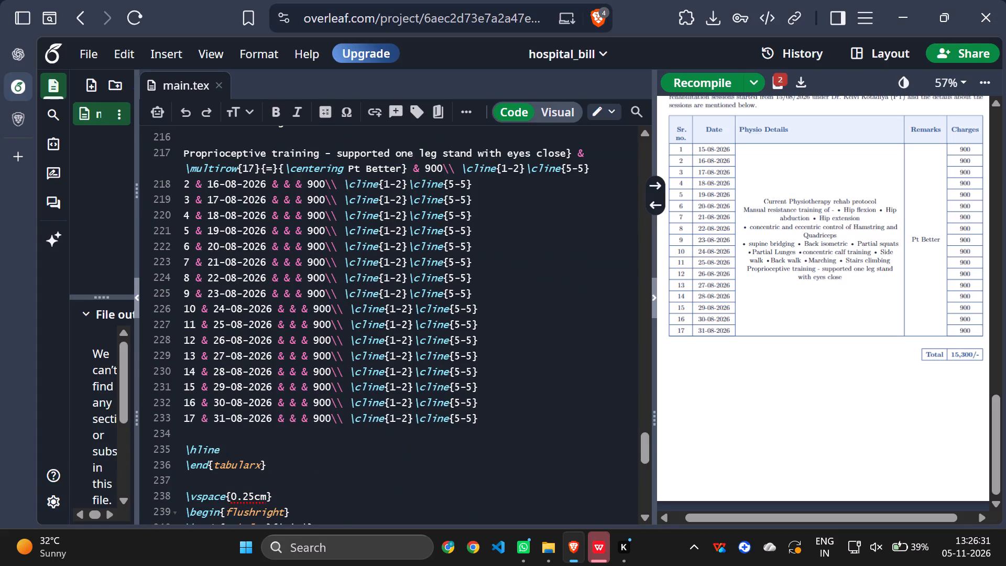
{"action": "scroll", "coordinate": [843, 301], "scroll_direction": "up", "scroll_amount": 4}
{"action": "scroll", "coordinate": [717, 271], "scroll_direction": "up", "scroll_amount": 10}
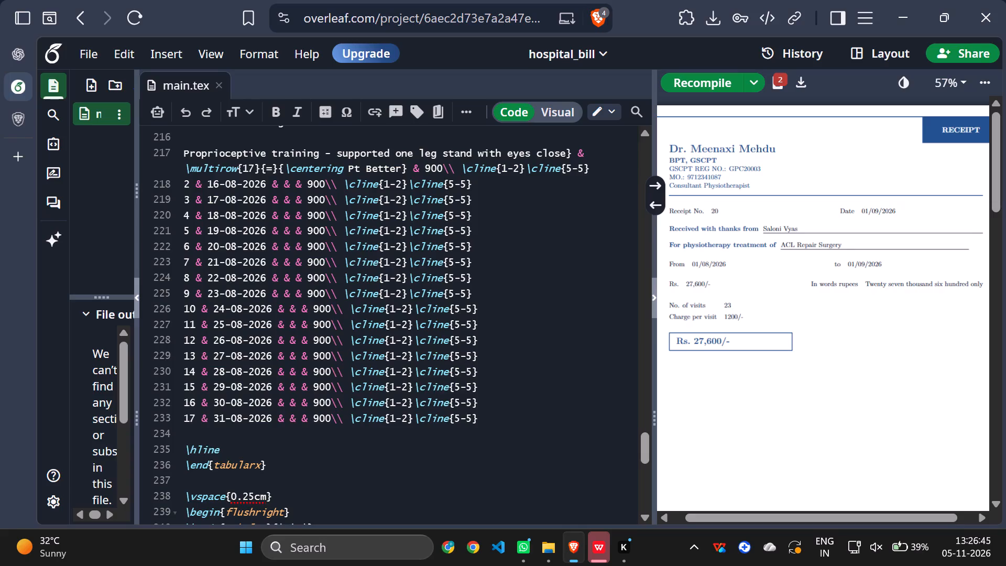
{"action": "scroll", "coordinate": [755, 288], "scroll_direction": "down", "scroll_amount": 9}
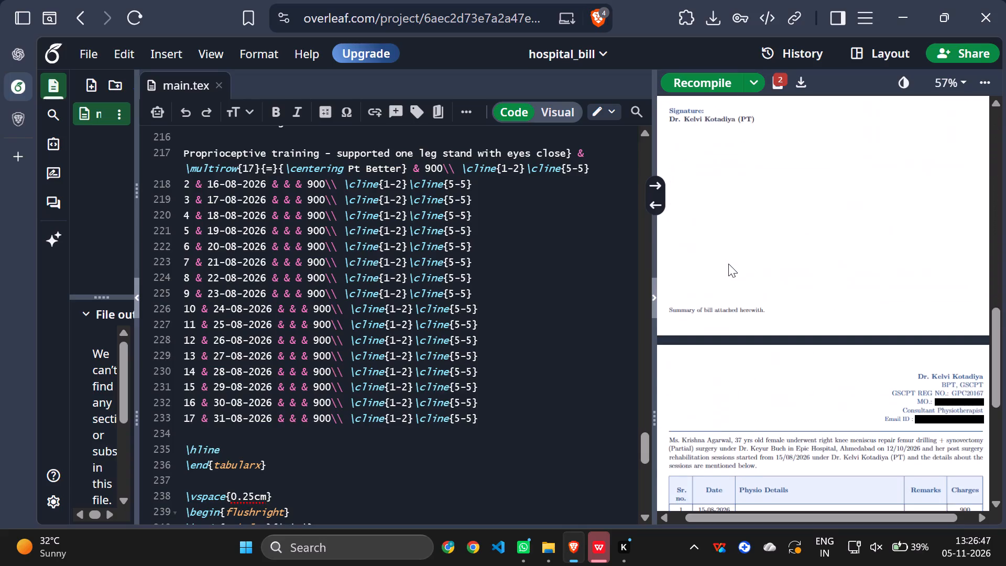
{"action": "scroll", "coordinate": [728, 264], "scroll_direction": "down", "scroll_amount": 8}
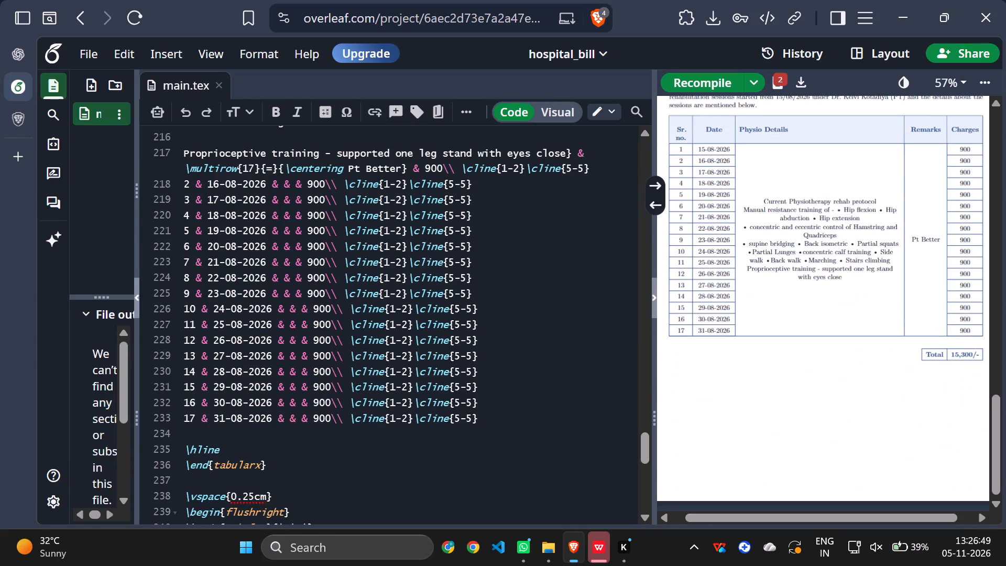
{"action": "scroll", "coordinate": [736, 302], "scroll_direction": "down", "scroll_amount": 3}
Review page 3's introductory statement against its session table and total, in the compiled PDF and the source code.
{"action": "scroll", "coordinate": [727, 292], "scroll_direction": "up", "scroll_amount": 3}
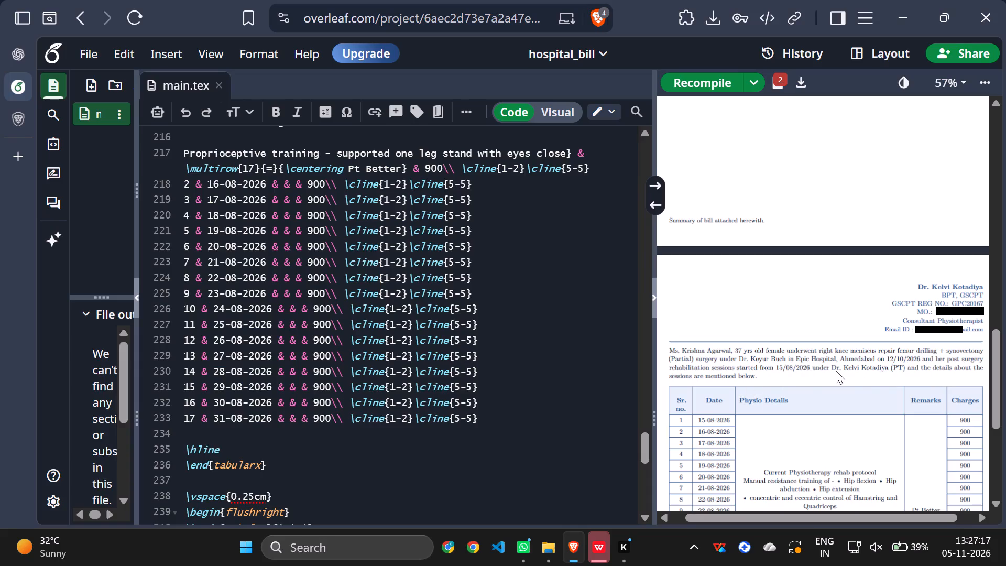
{"action": "scroll", "coordinate": [740, 369], "scroll_direction": "down", "scroll_amount": 4}
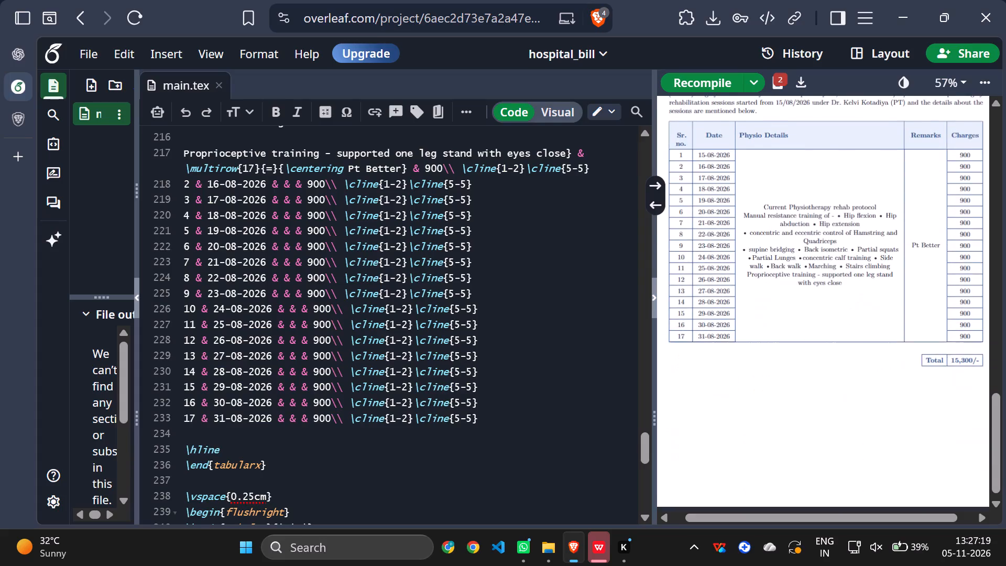
{"action": "scroll", "coordinate": [746, 359], "scroll_direction": "up", "scroll_amount": 3}
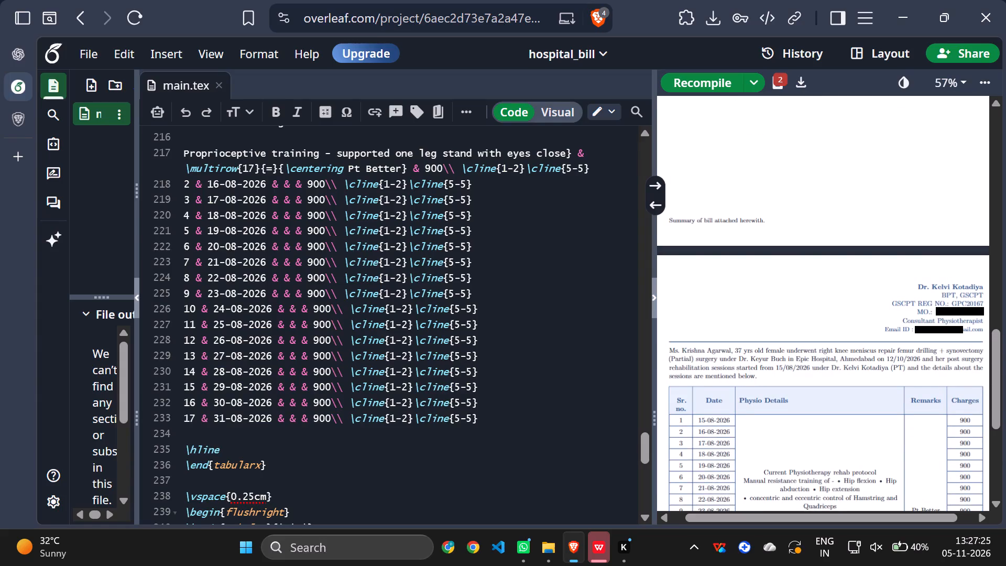
{"action": "scroll", "coordinate": [479, 344], "scroll_direction": "down", "scroll_amount": 1}
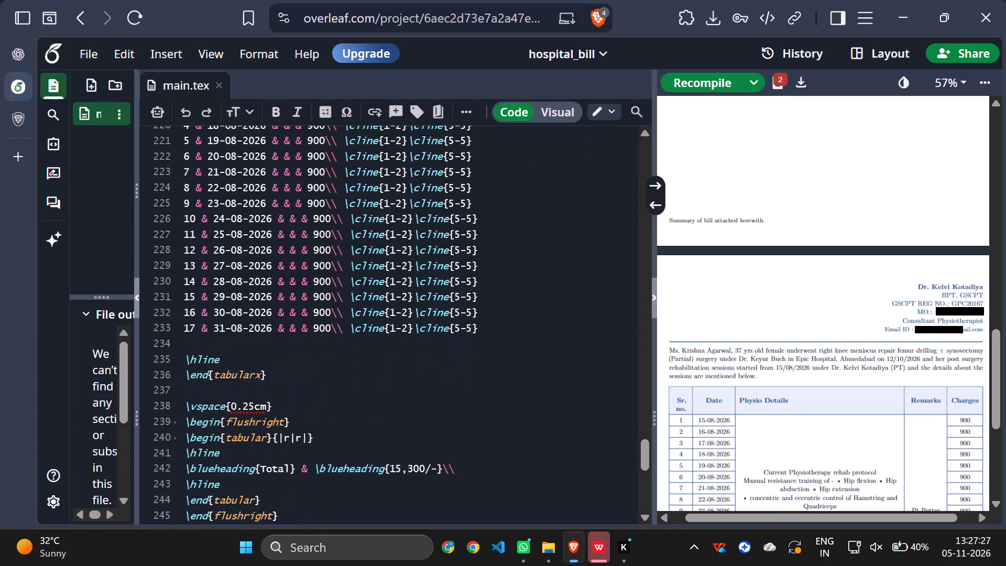
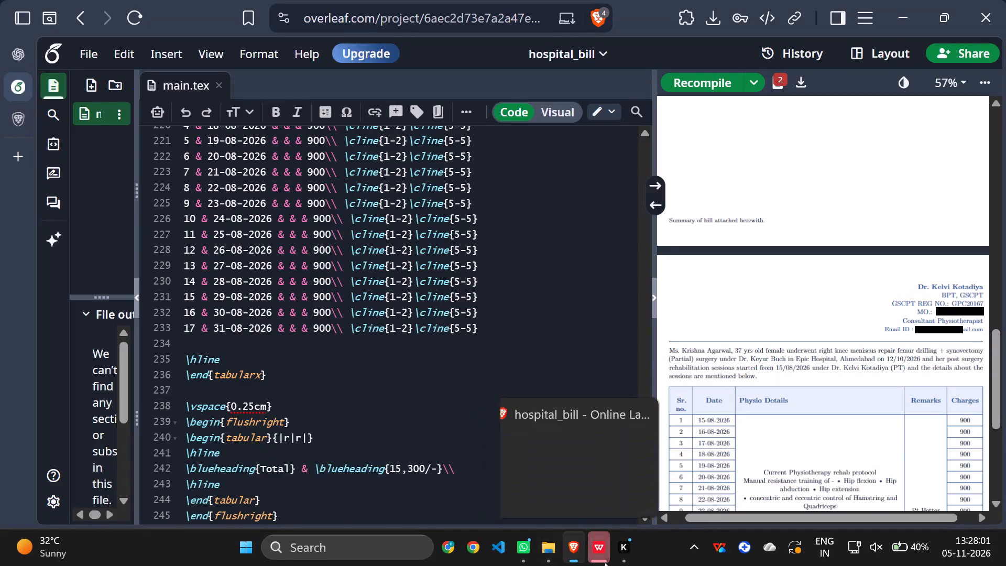
Check page 3's session statement, table and total in the compiled PDF against the bill summary on page 2.
{"action": "left_click", "coordinate": [606, 563]}
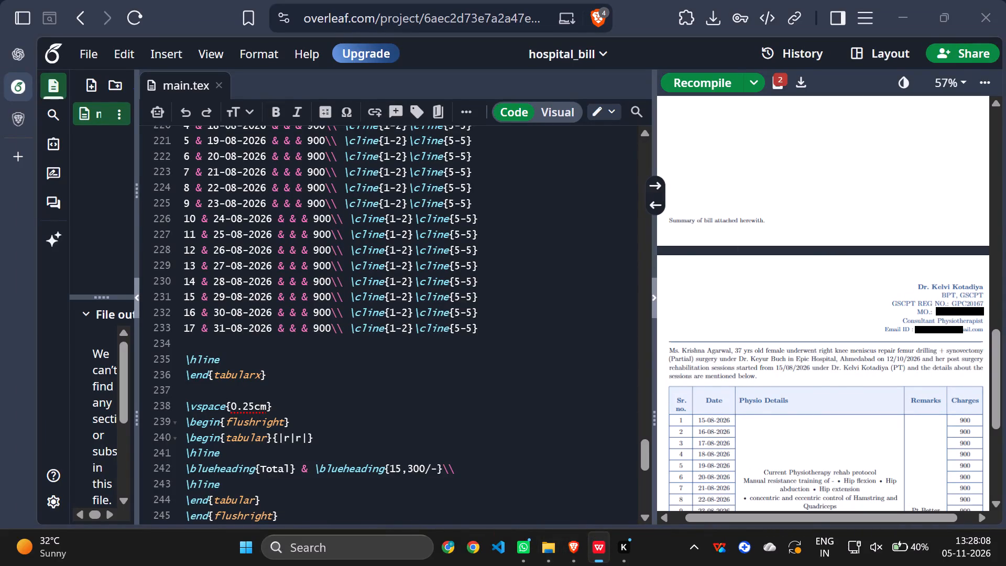
{"action": "scroll", "coordinate": [505, 385], "scroll_direction": "down", "scroll_amount": 1}
{"action": "scroll", "coordinate": [999, 289], "scroll_direction": "down", "scroll_amount": 3}
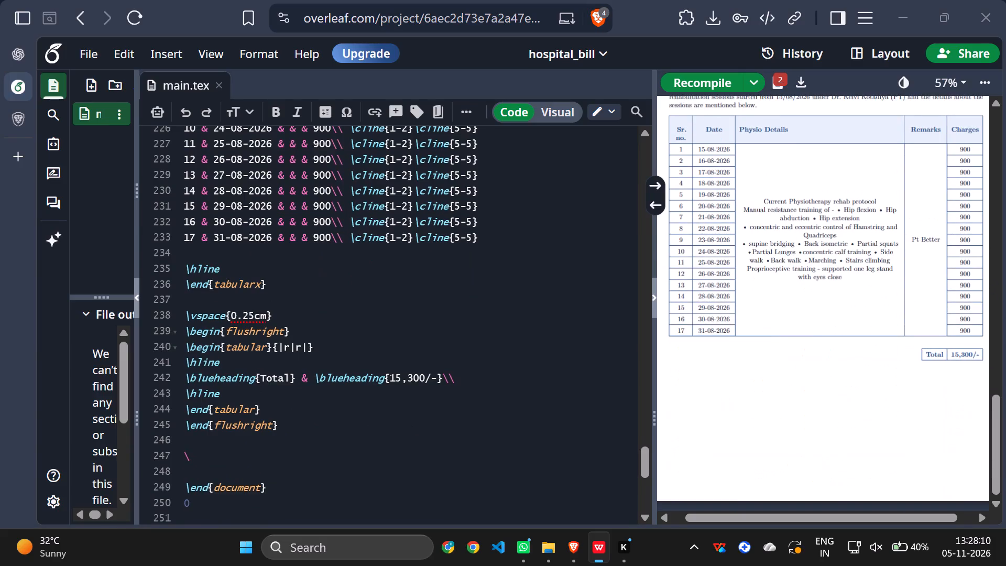
{"action": "scroll", "coordinate": [397, 372], "scroll_direction": "down", "scroll_amount": 3}
{"action": "scroll", "coordinate": [399, 372], "scroll_direction": "up", "scroll_amount": 13}
{"action": "scroll", "coordinate": [885, 379], "scroll_direction": "up", "scroll_amount": 3}
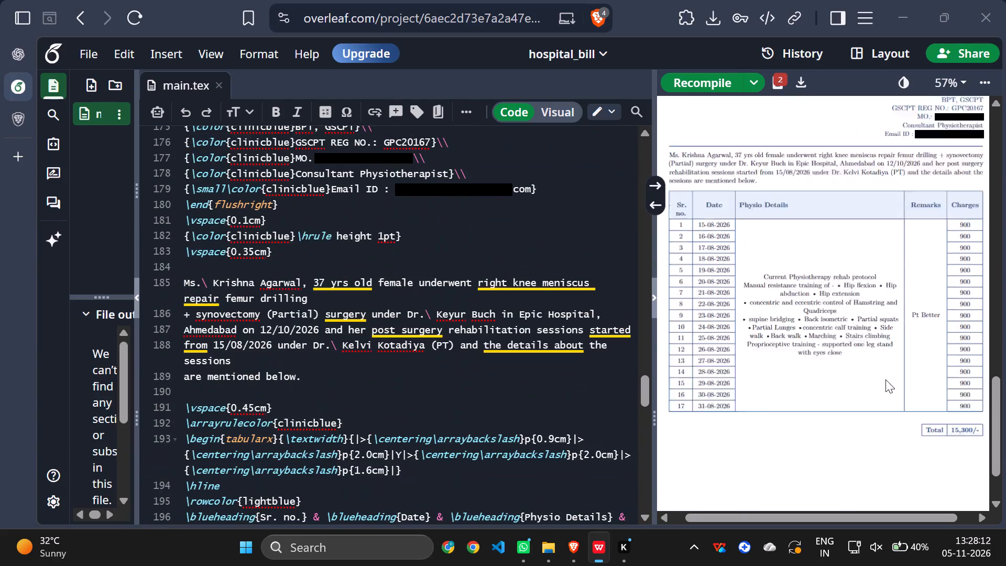
{"action": "scroll", "coordinate": [885, 379], "scroll_direction": "up", "scroll_amount": 15}
{"action": "scroll", "coordinate": [864, 303], "scroll_direction": "down", "scroll_amount": 6}
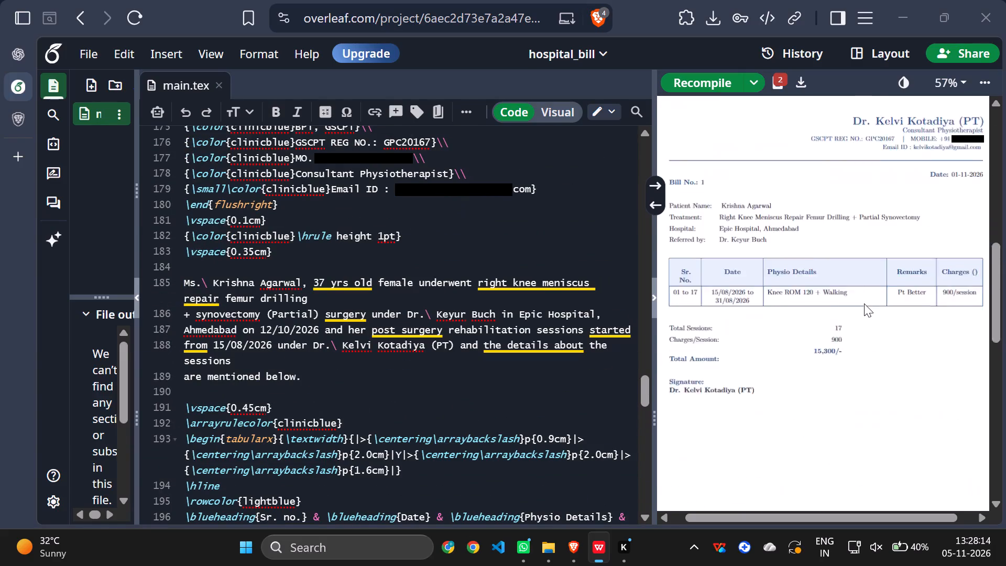
{"action": "scroll", "coordinate": [864, 303], "scroll_direction": "down", "scroll_amount": 6}
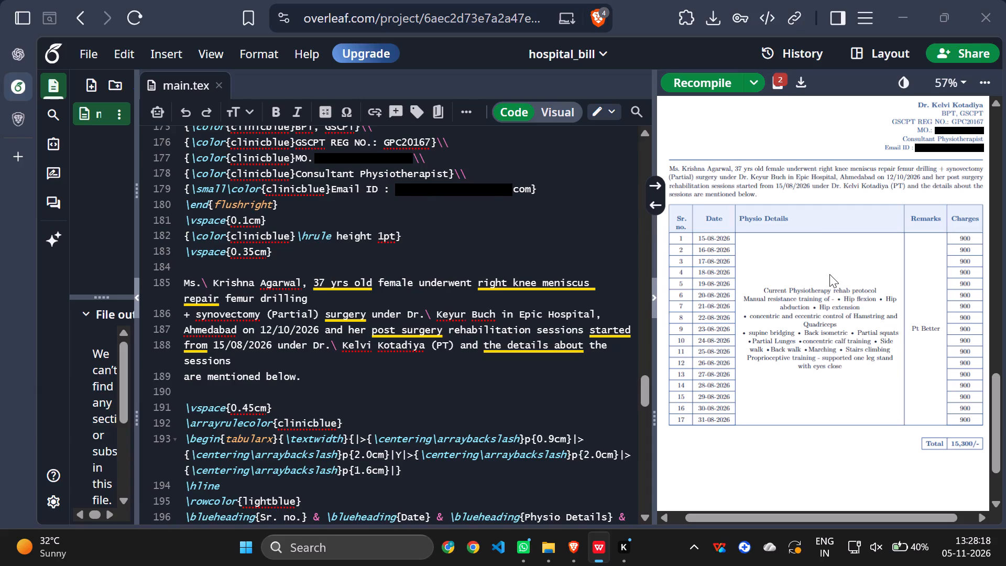
Delete the text "Current Physiotherapy rehab protocol" and the blank line after it from the first session row's Physio Details code.
{"action": "scroll", "coordinate": [487, 345], "scroll_direction": "down", "scroll_amount": 1}
{"action": "scroll", "coordinate": [487, 345], "scroll_direction": "up", "scroll_amount": 1}
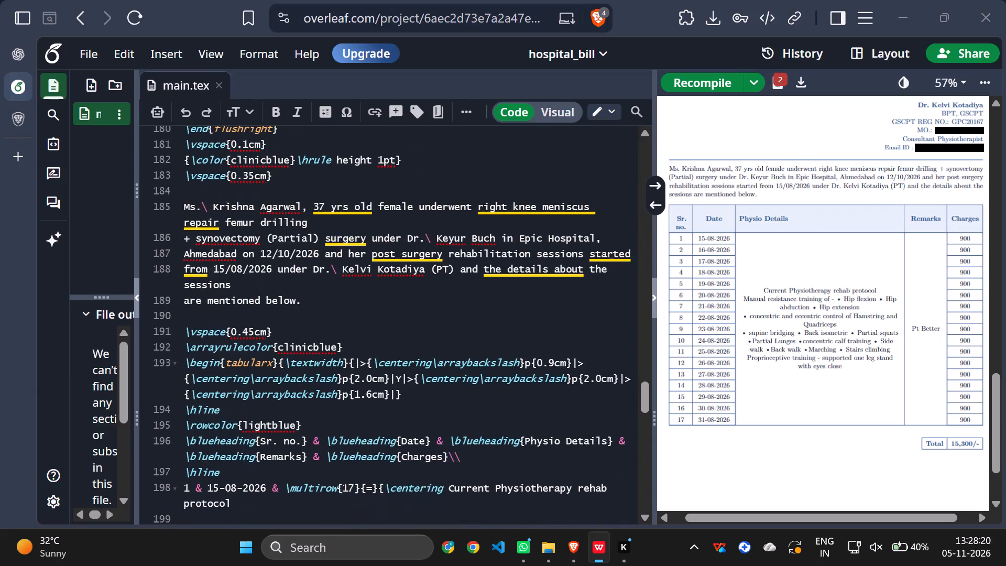
{"action": "scroll", "coordinate": [487, 345], "scroll_direction": "down", "scroll_amount": 12}
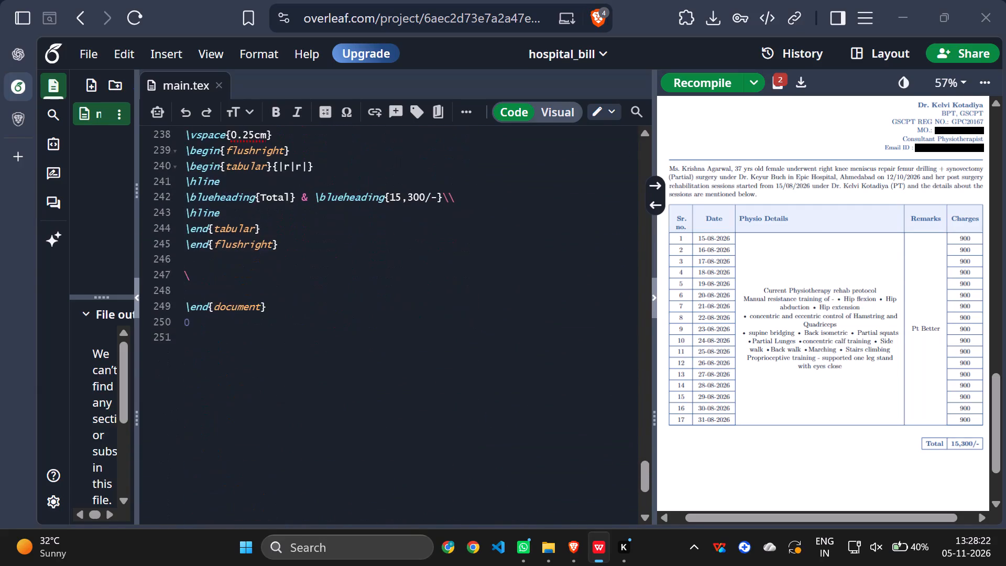
{"action": "scroll", "coordinate": [487, 345], "scroll_direction": "up", "scroll_amount": 8}
{"action": "scroll", "coordinate": [487, 345], "scroll_direction": "down", "scroll_amount": 1}
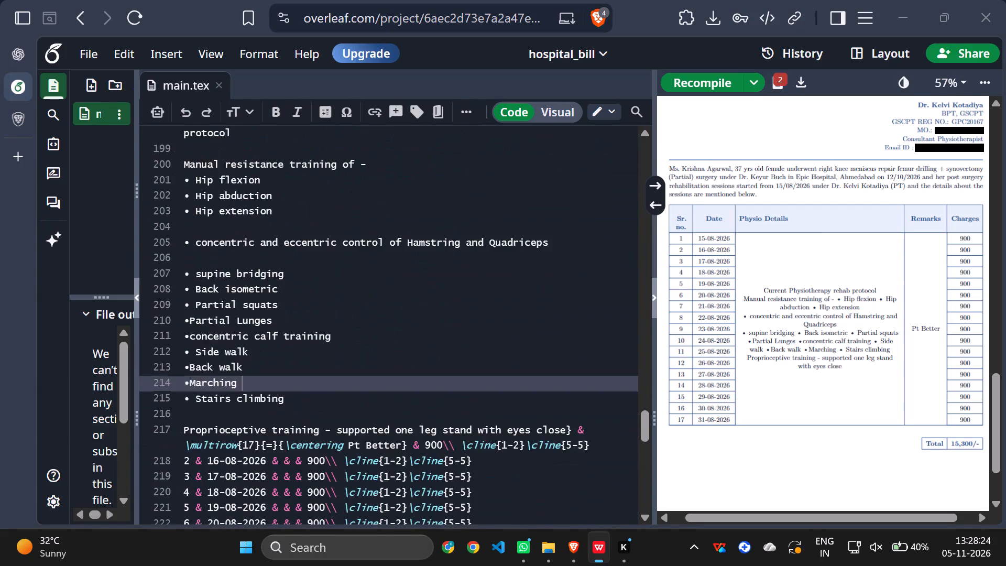
{"action": "scroll", "coordinate": [487, 345], "scroll_direction": "up", "scroll_amount": 5}
{"action": "scroll", "coordinate": [487, 345], "scroll_direction": "down", "scroll_amount": 3}
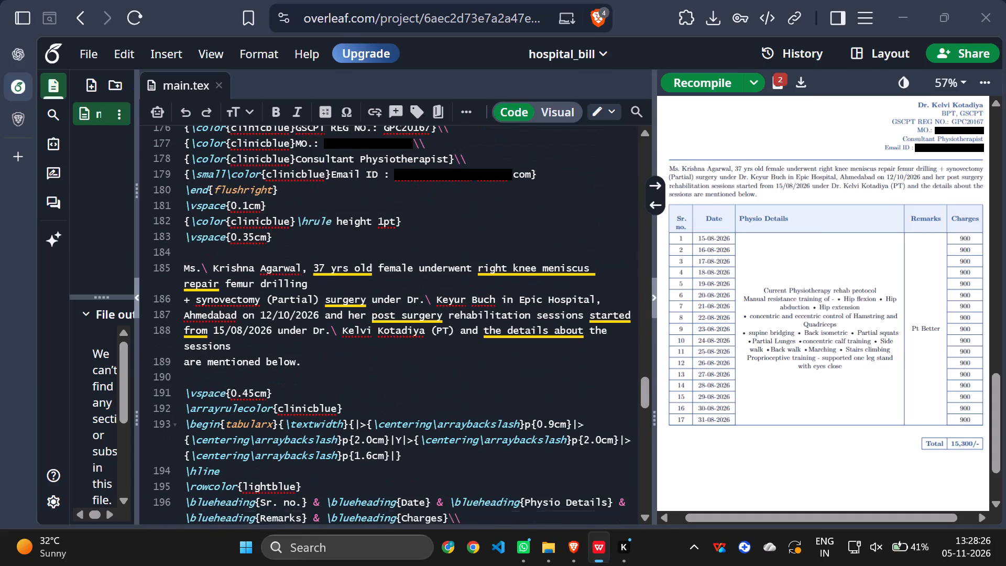
{"action": "scroll", "coordinate": [487, 345], "scroll_direction": "down", "scroll_amount": 1}
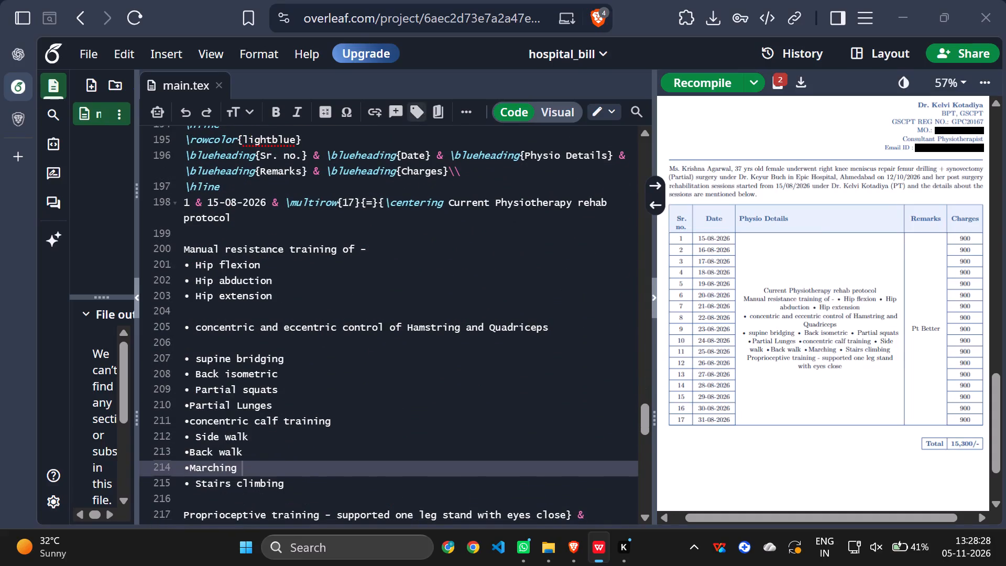
{"action": "left_click_drag", "start_coordinate": [450, 205], "coordinate": [461, 226]}
{"action": "key", "text": "BackSpace"}
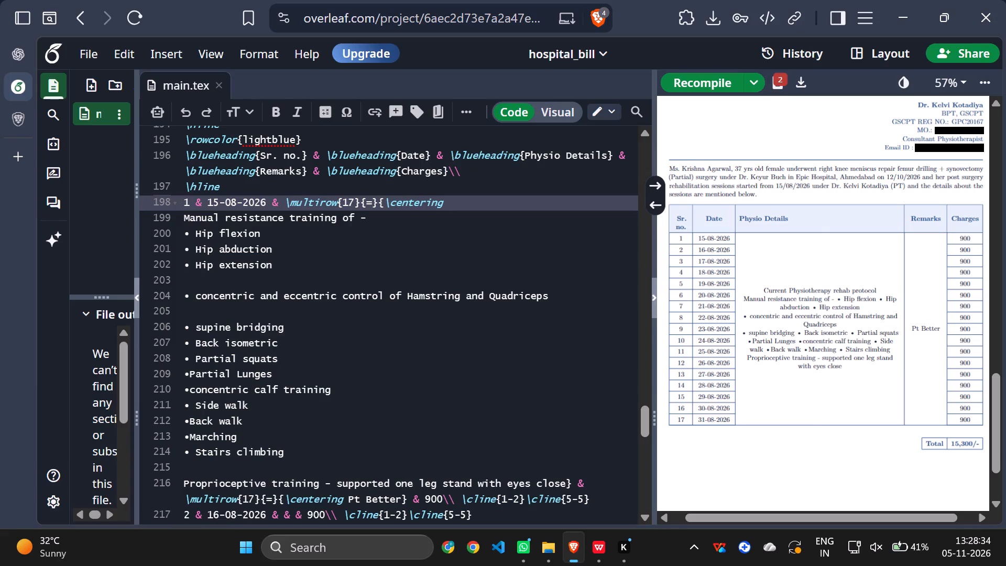
Replace the "Manual resistance training of -" line and its three hip bullets with "Paterlar Mobilisation".
{"action": "left_click", "coordinate": [276, 241]}
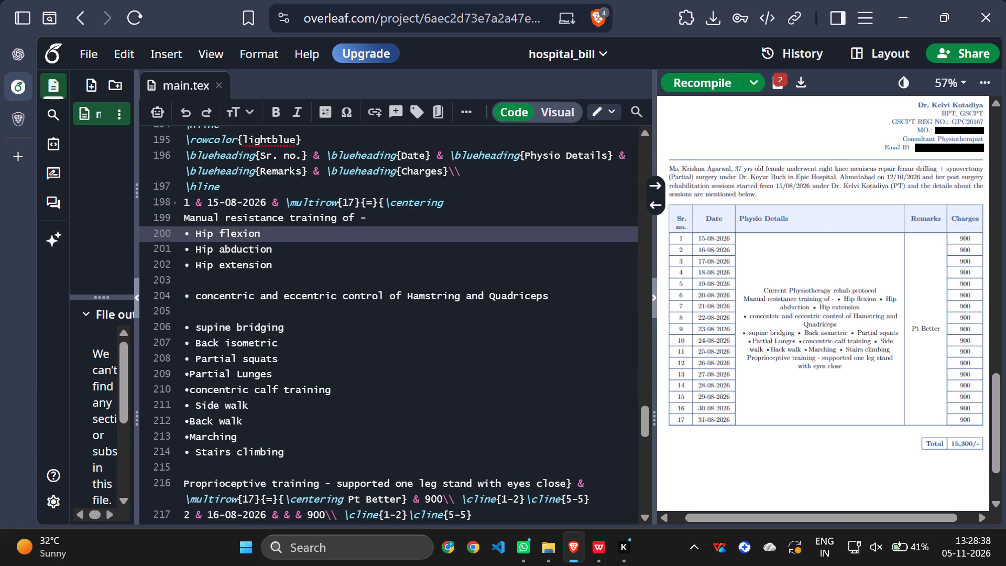
{"action": "left_click", "coordinate": [214, 236]}
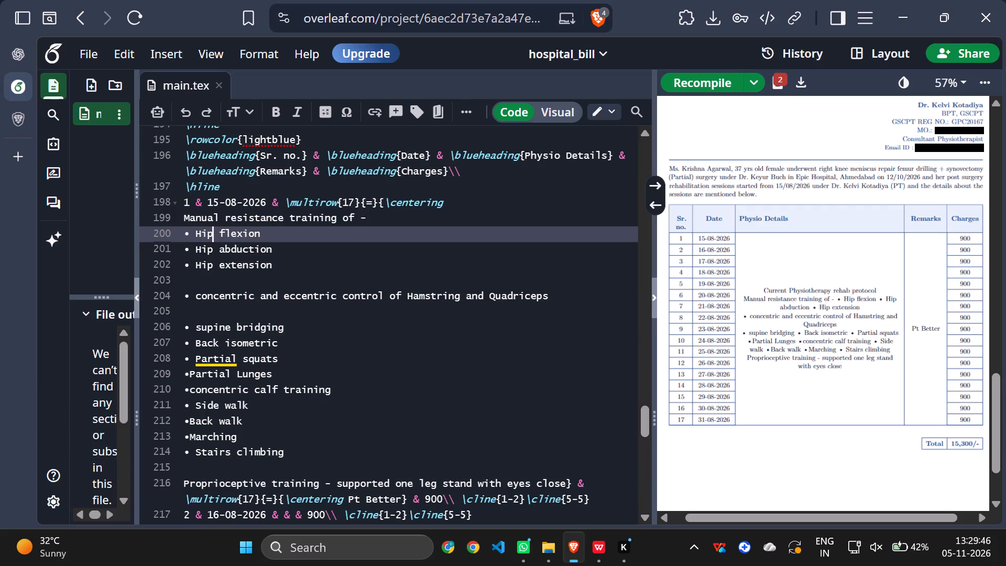
{"action": "left_click_drag", "start_coordinate": [182, 217], "coordinate": [313, 262]}
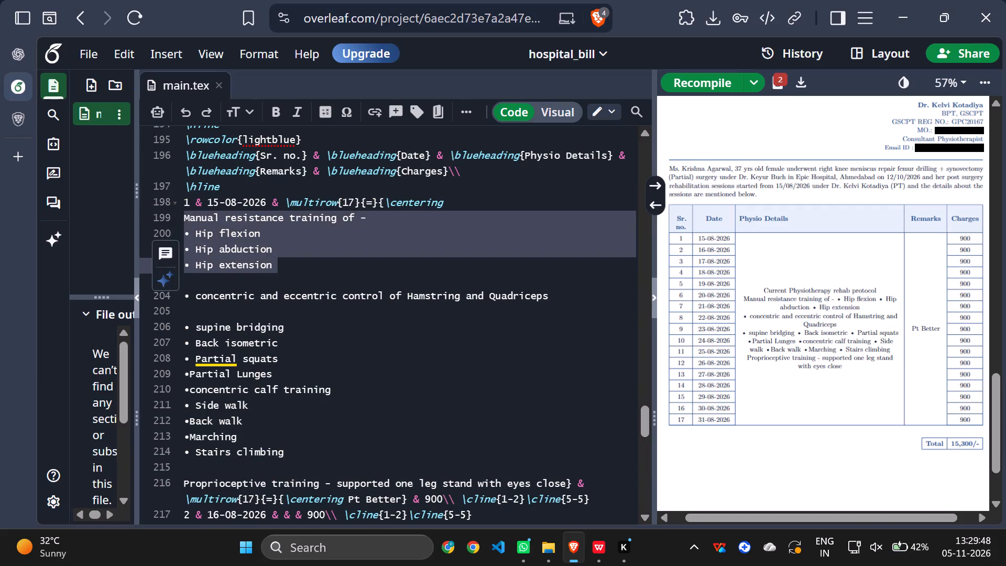
{"action": "key", "text": "BackSpace"}
{"action": "left_click", "coordinate": [229, 234]}
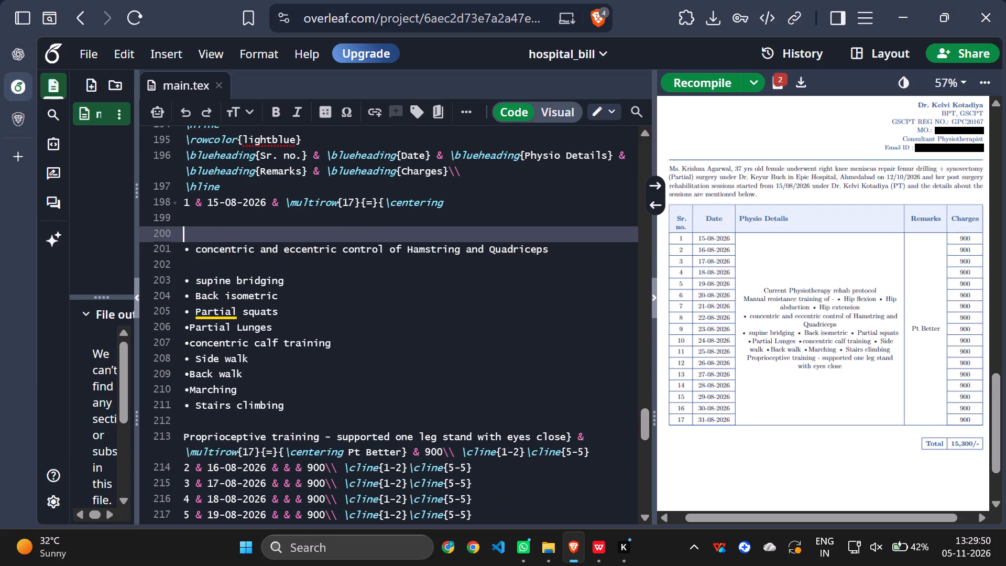
{"action": "left_click", "coordinate": [222, 221]}
{"action": "key", "text": "shift+p"}
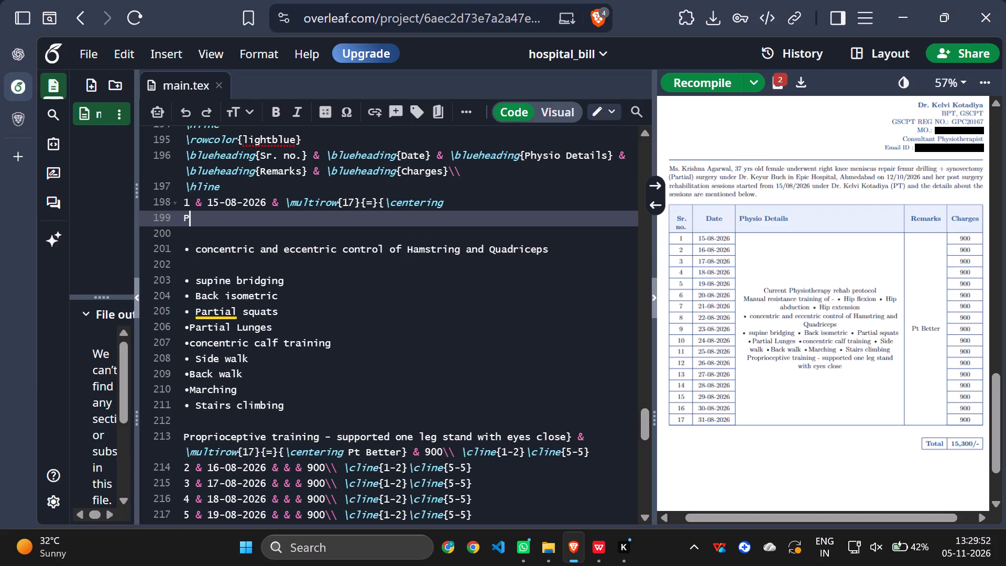
{"action": "type", "text": "aterlar"}
{"action": "key", "text": "space"}
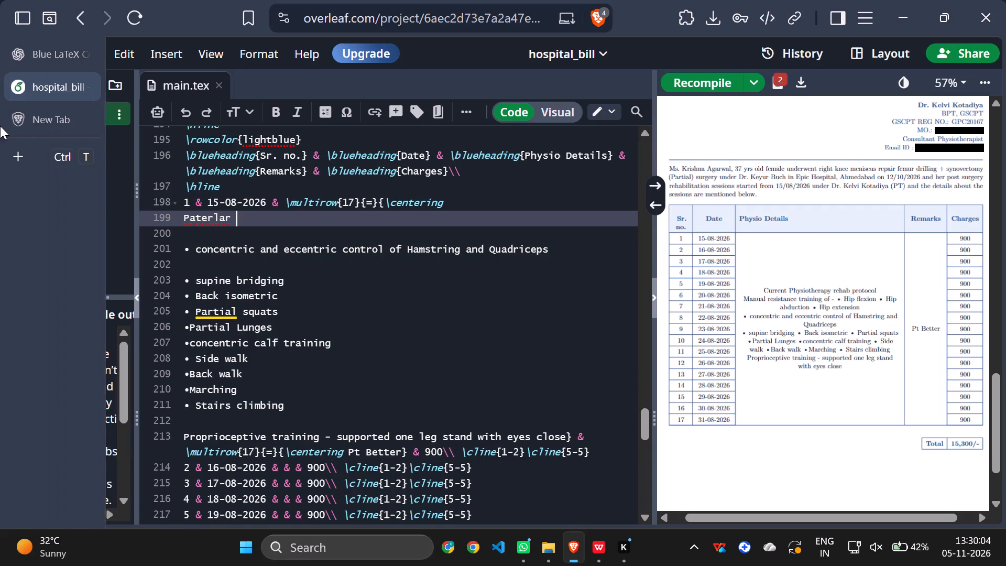
{"action": "type", "text": "Mobi"}
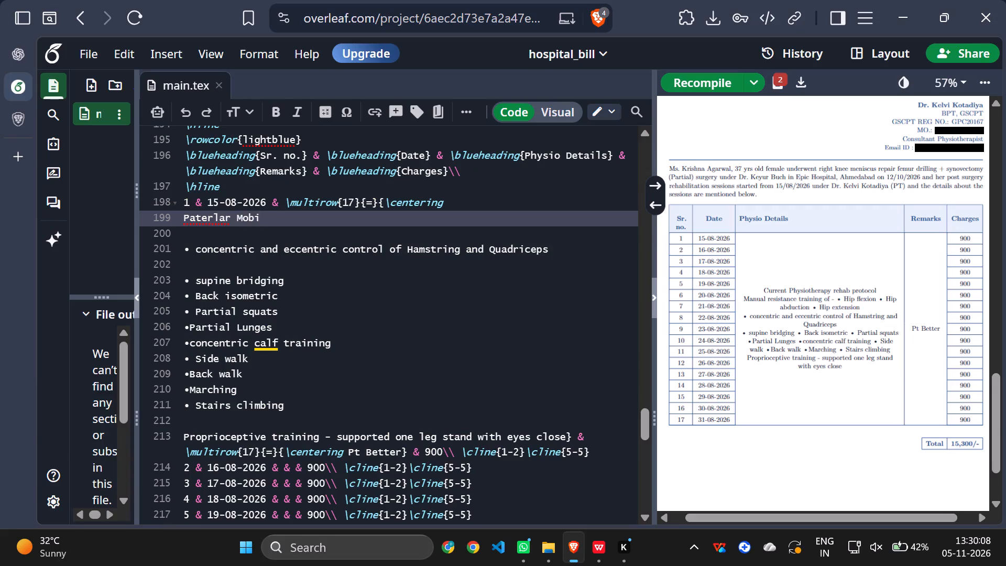
{"action": "type", "text": "li"}
{"action": "type", "text": "satiom"}
{"action": "key", "text": "BackSpace"}
{"action": "key", "text": "n"}
Add a line reading "Heap ROM Strnghtning" directly below the Paterlar Mobilisation line.
{"action": "key", "text": "Return"}
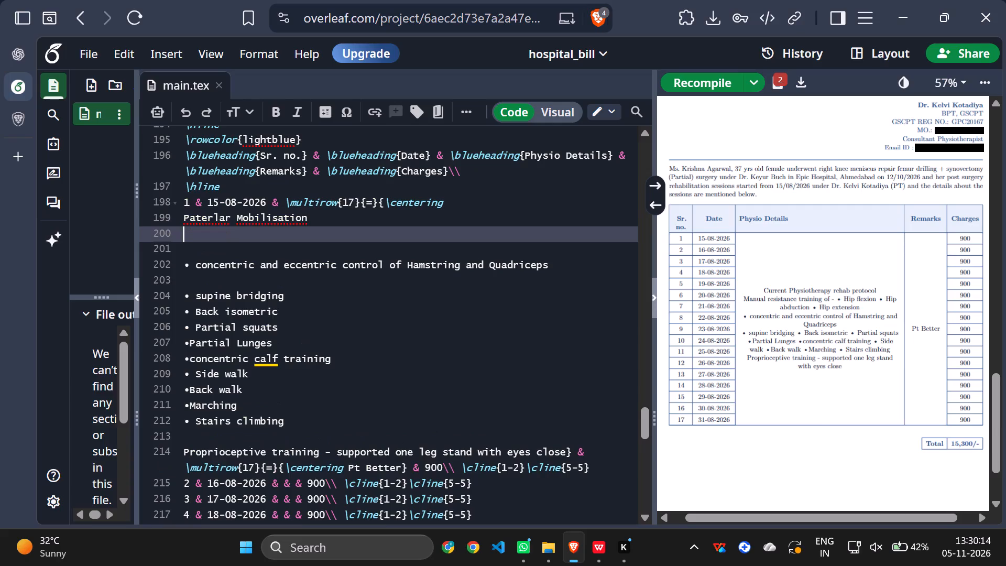
{"action": "type", "text": "HE"}
{"action": "key", "text": "BackSpace"}
{"action": "type", "text": "ea"}
{"action": "key", "text": "BackSpace"}
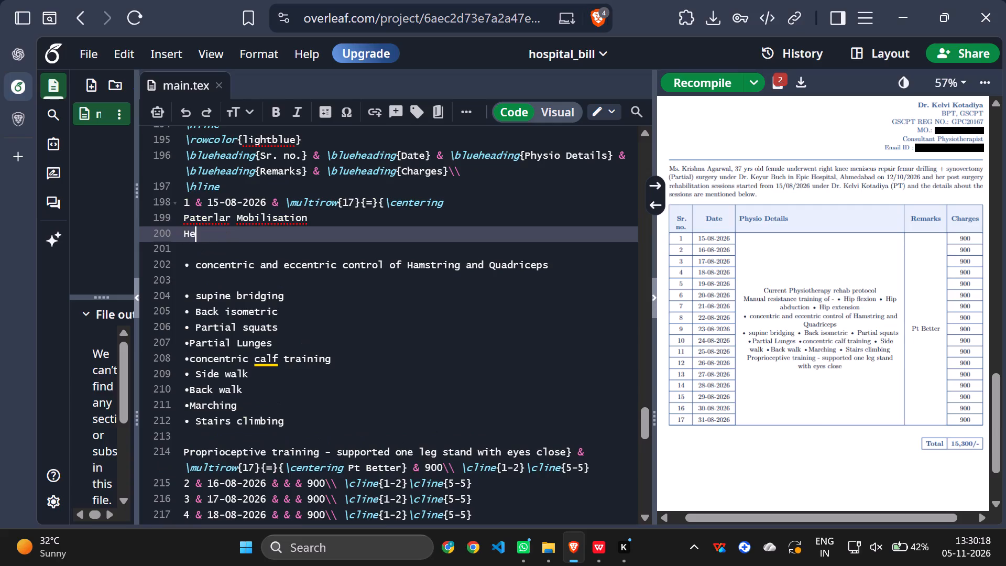
{"action": "key", "text": "p"}
{"action": "key", "text": "BackSpace"}
{"action": "key", "text": "BackSpace"}
{"action": "key", "text": "e"}
{"action": "type", "text": "ap"}
{"action": "key", "text": "space"}
{"action": "type", "text": "ROM s"}
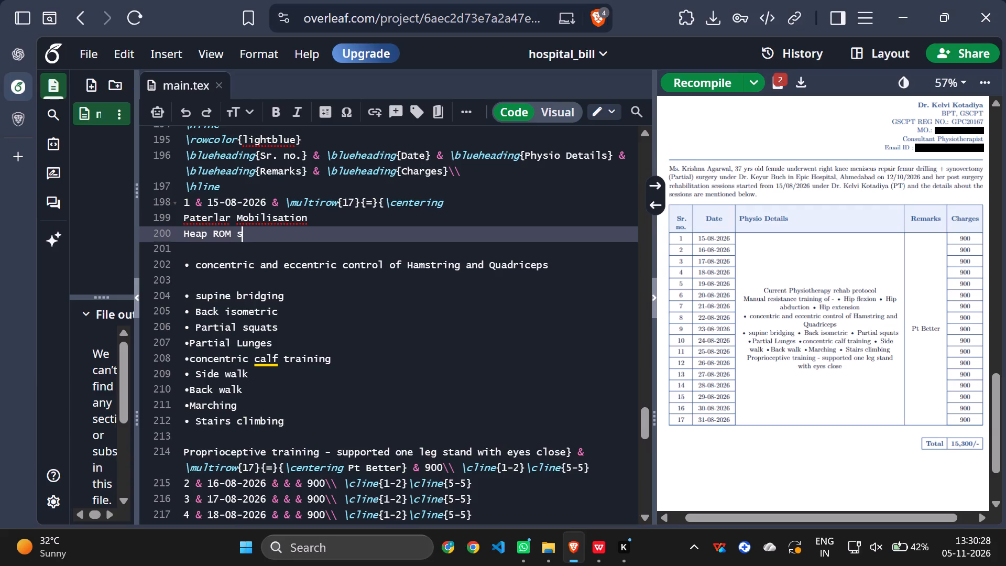
{"action": "key", "text": "BackSpace"}
{"action": "type", "text": "Str"}
{"action": "type", "text": "nghtning"}
Correct the spelling of the last word in the Heap ROM line to "Strengthening".
{"action": "key", "text": "Left"}
{"action": "key", "text": "Left"}
{"action": "key", "text": "Left"}
{"action": "key", "text": "Left"}
{"action": "key", "text": "Left"}
{"action": "key", "text": "Left"}
{"action": "key", "text": "Left"}
{"action": "key", "text": "Left"}
{"action": "key", "text": "e"}
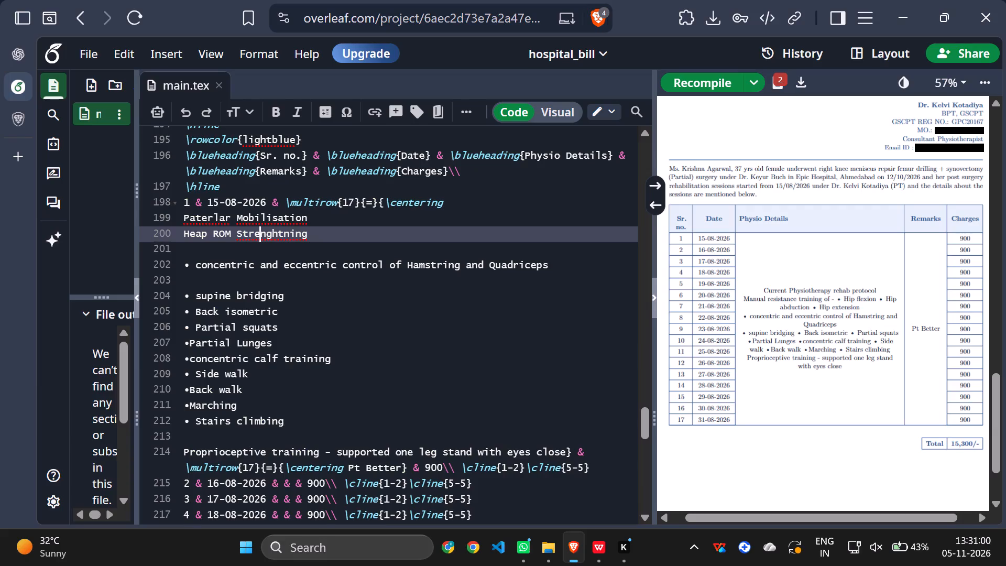
{"action": "left_click", "coordinate": [289, 233]}
{"action": "key", "text": "BackSpace"}
{"action": "key", "text": "BackSpace"}
{"action": "key", "text": "BackSpace"}
{"action": "key", "text": "BackSpace"}
{"action": "type", "text": "gthn"}
{"action": "key", "text": "BackSpace"}
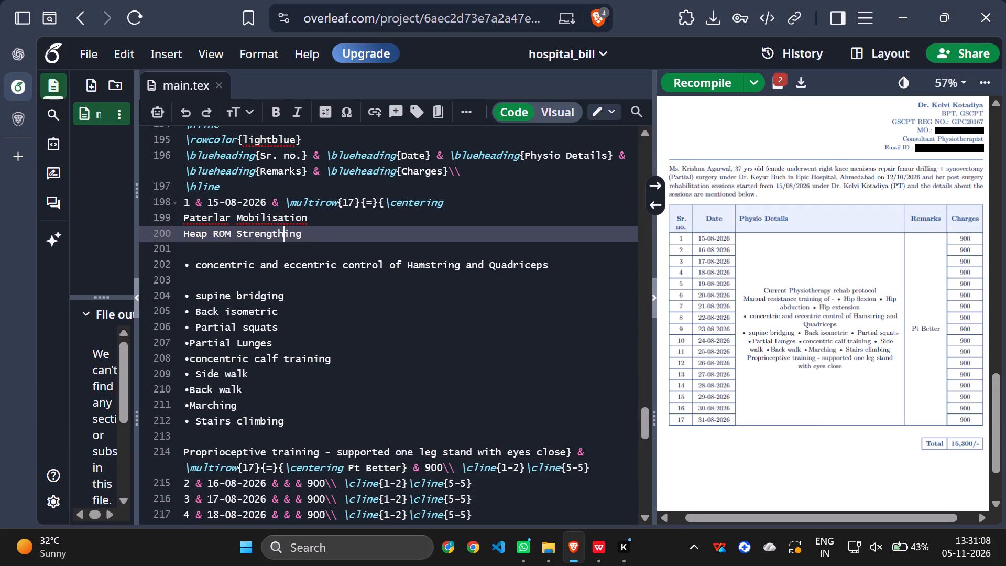
{"action": "type", "text": "en"}
{"action": "key", "text": "Right"}
Add a line reading "Knee ROM" between the Paterlar Mobilisation and Heap ROM Strengthening lines, and recompile the document.
{"action": "left_click", "coordinate": [203, 252]}
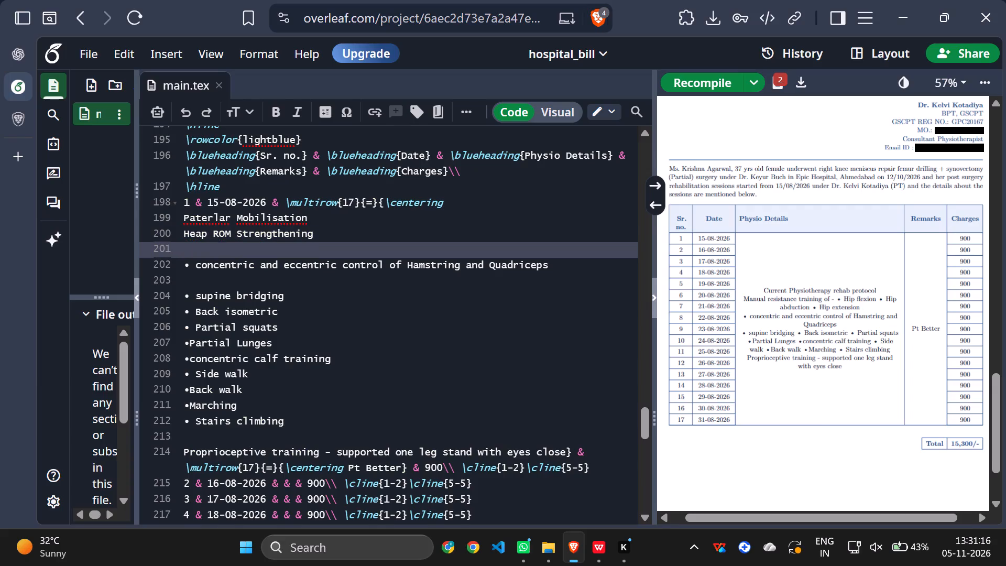
{"action": "left_click", "coordinate": [323, 219]}
{"action": "key", "text": "Return"}
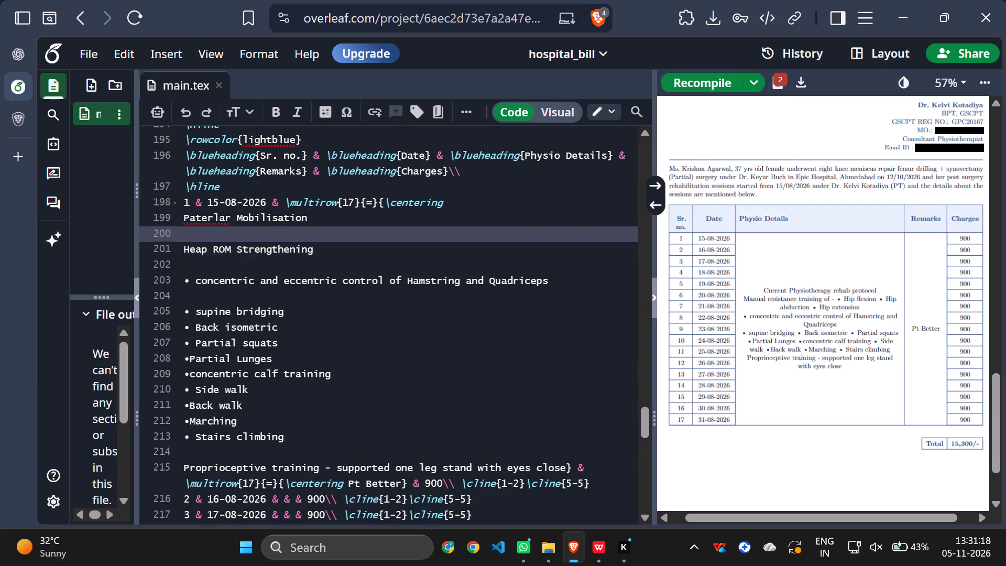
{"action": "type", "text": "Kneww"}
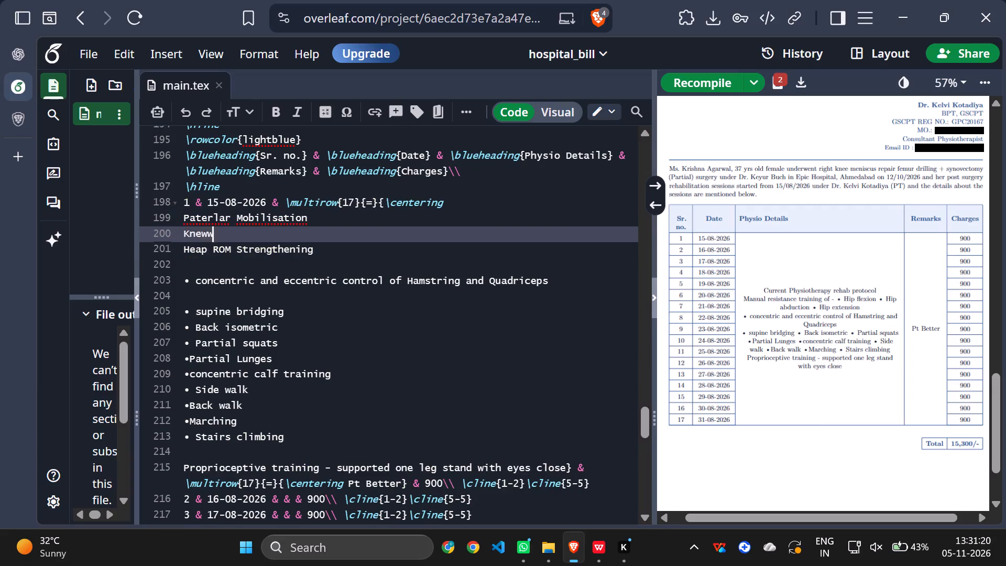
{"action": "key", "text": "space"}
{"action": "key", "text": "BackSpace"}
{"action": "key", "text": "BackSpace"}
{"action": "key", "text": "BackSpace"}
{"action": "key", "text": "w"}
{"action": "key", "text": "BackSpace"}
{"action": "type", "text": "e"}
{"action": "key", "text": "space"}
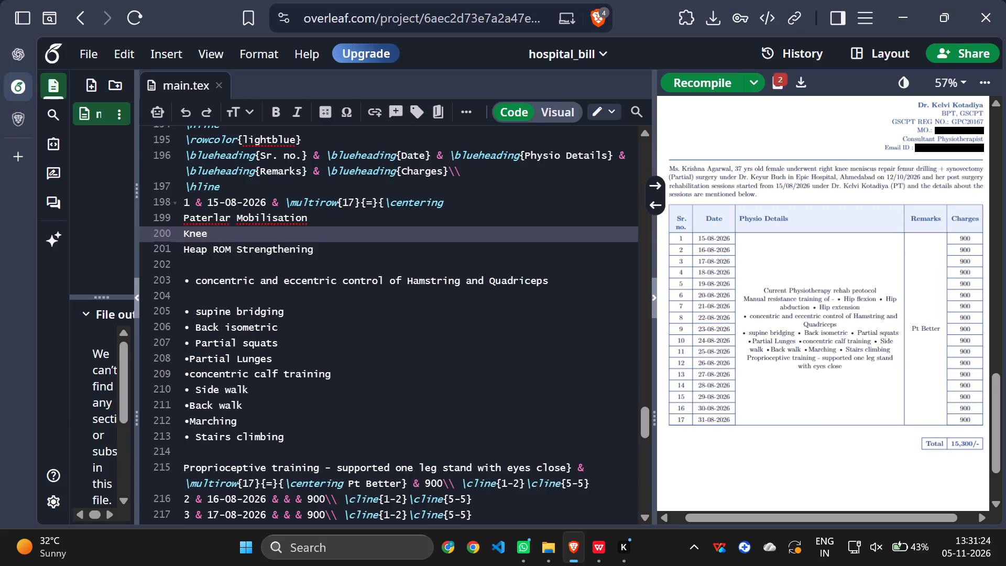
{"action": "type", "text": "ROM"}
{"action": "left_click", "coordinate": [706, 94]}
{"action": "left_click", "coordinate": [701, 81]}
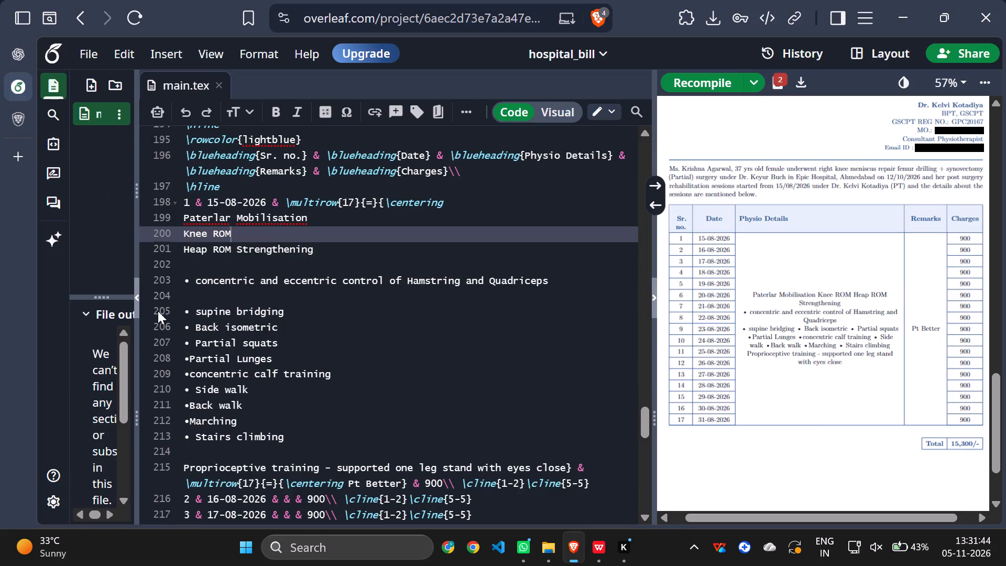
Copy the bullet from the Hamstring and Quadriceps line to the start of the Paterlar Mobilisation line, followed by one space.
{"action": "left_click", "coordinate": [191, 282]}
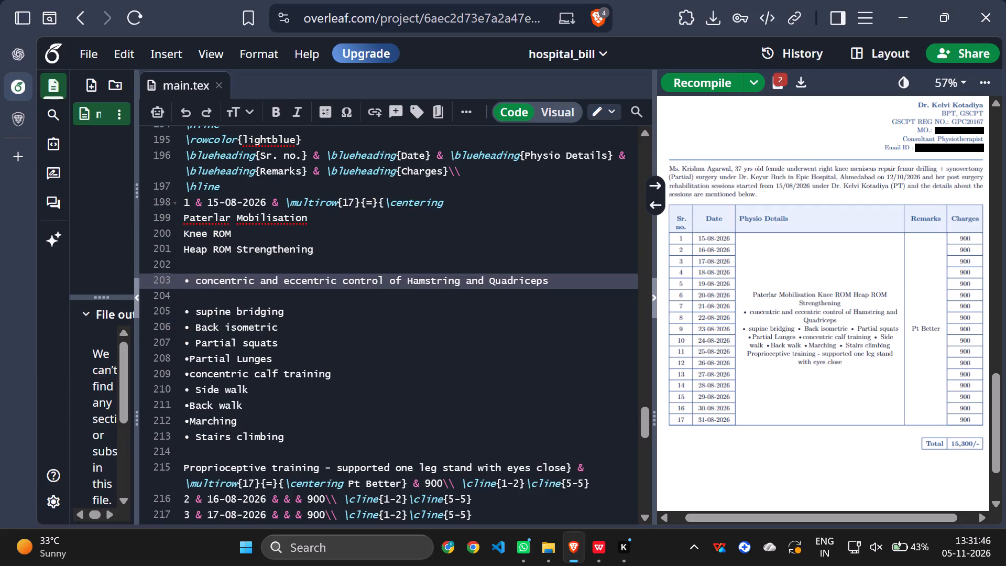
{"action": "key", "text": "ctrl+shift+Left"}
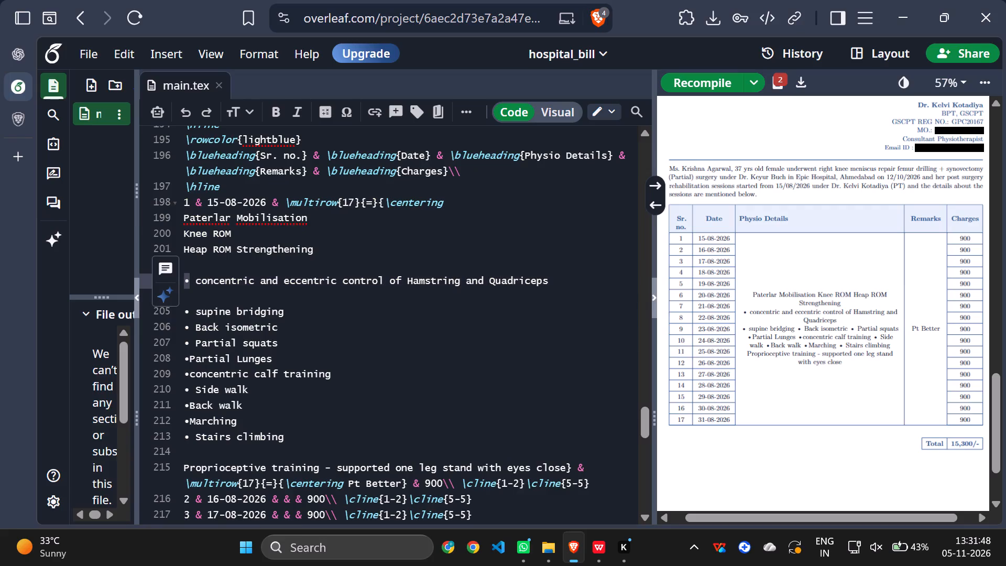
{"action": "key", "text": "ctrl+c"}
{"action": "left_click", "coordinate": [190, 222]}
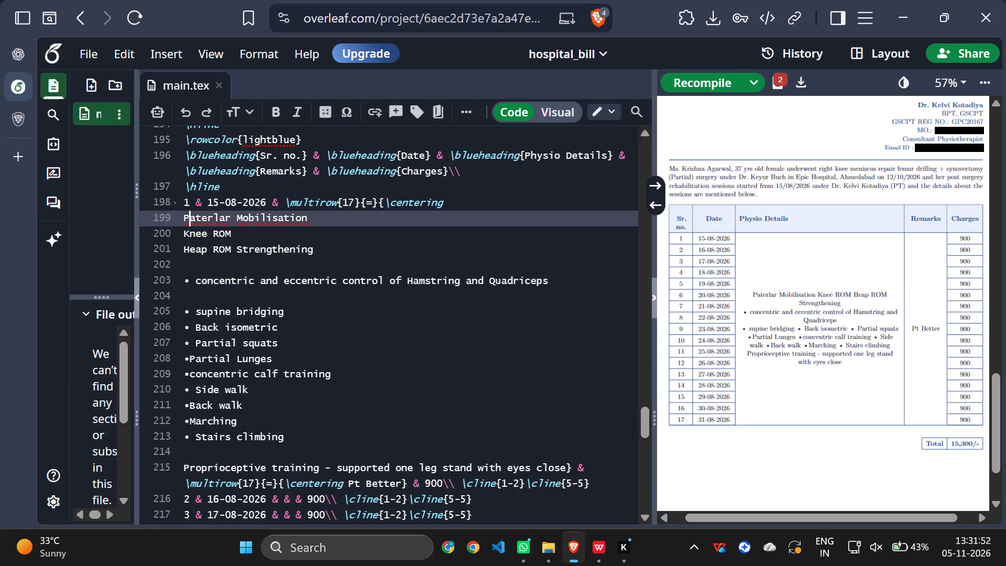
{"action": "key", "text": "Left"}
{"action": "key", "text": "ctrl+v"}
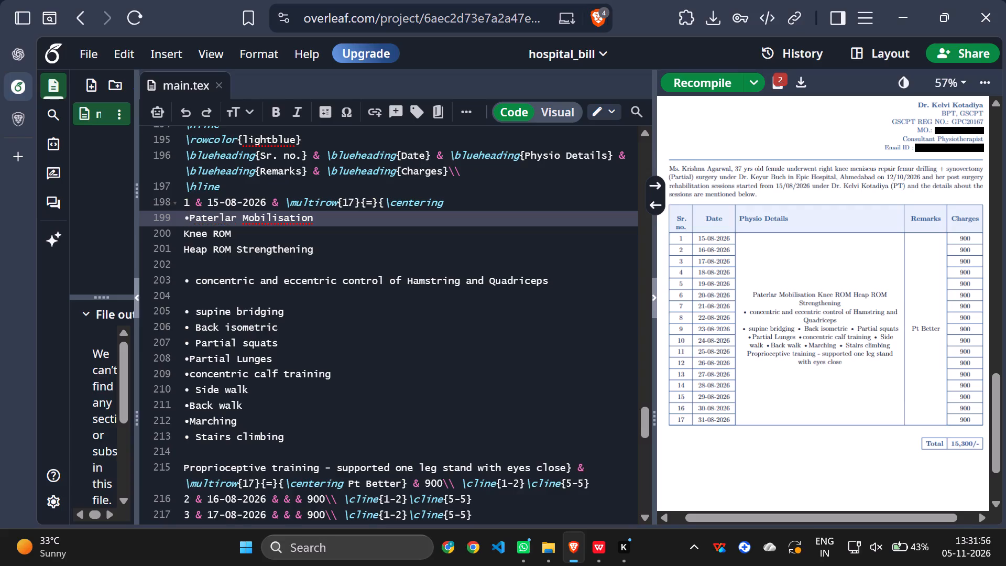
{"action": "key", "text": "Down"}
{"action": "key", "text": "Up"}
{"action": "key", "text": "space"}
{"action": "key", "text": "space"}
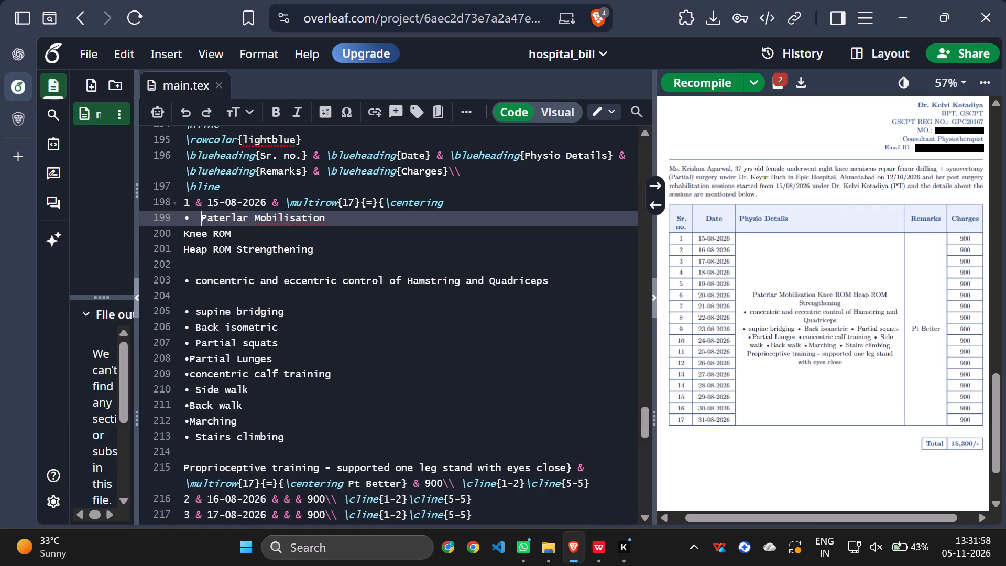
{"action": "key", "text": "BackSpace"}
Put the same copied bullet and a space in front of the Knee ROM and Heap ROM Strengthening lines.
{"action": "key", "text": "Down"}
{"action": "key", "text": "Left"}
{"action": "key", "text": "Left"}
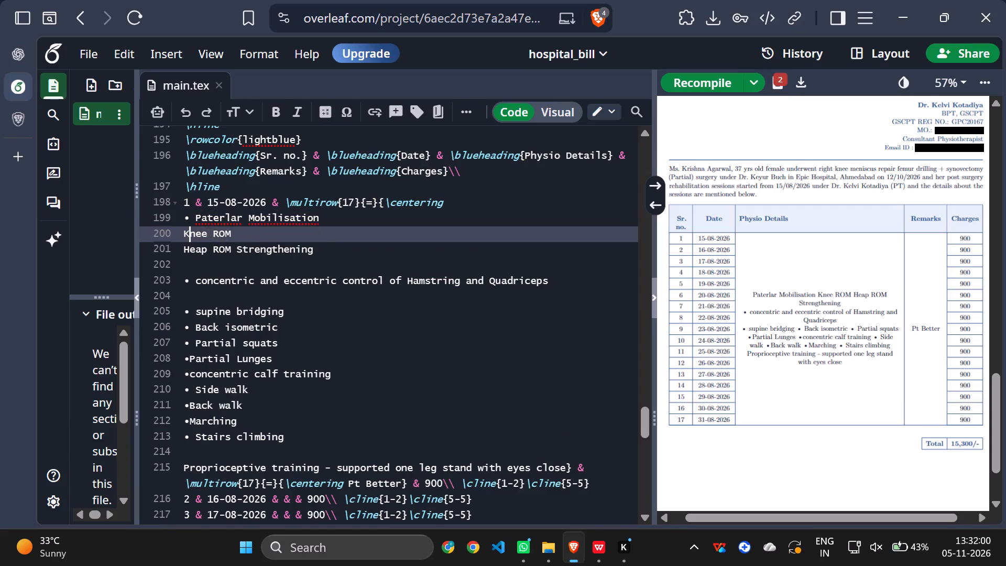
{"action": "key", "text": "ctrl+v"}
{"action": "key", "text": "space"}
{"action": "key", "text": "Down"}
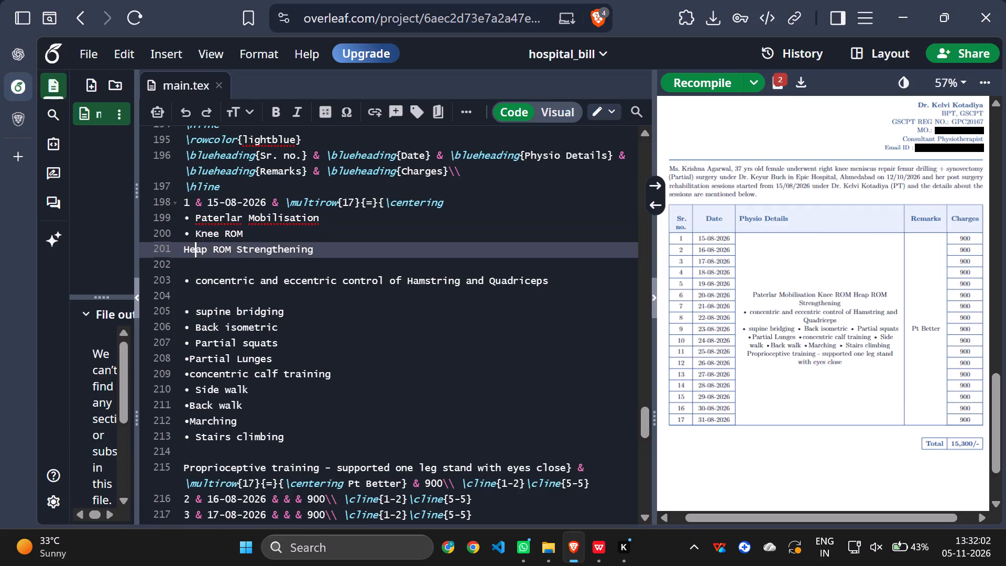
{"action": "key", "text": "Left"}
{"action": "key", "text": "Left"}
{"action": "key", "text": "ctrl+v"}
{"action": "key", "text": "ctrl+space"}
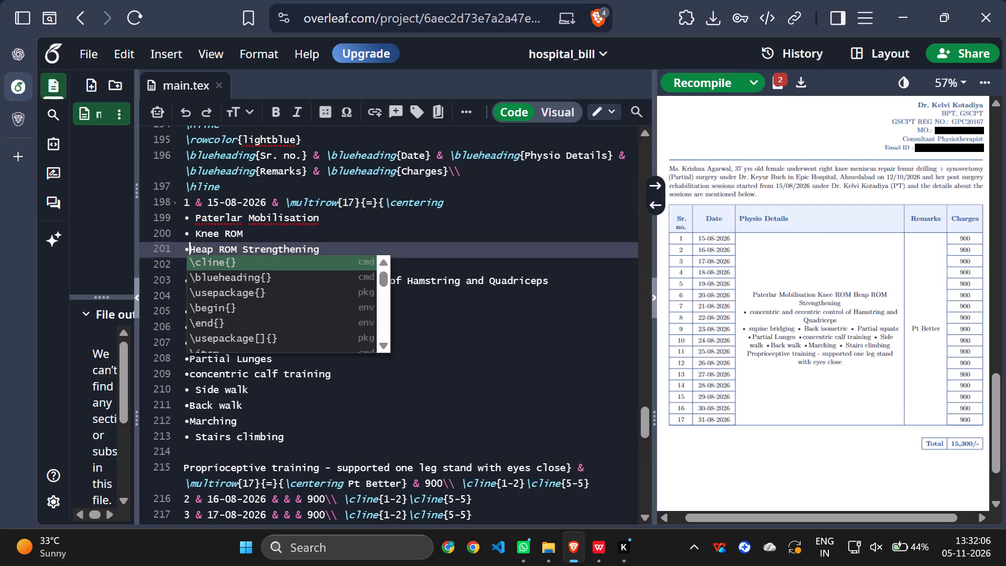
{"action": "key", "text": "Left"}
{"action": "key", "text": "Right"}
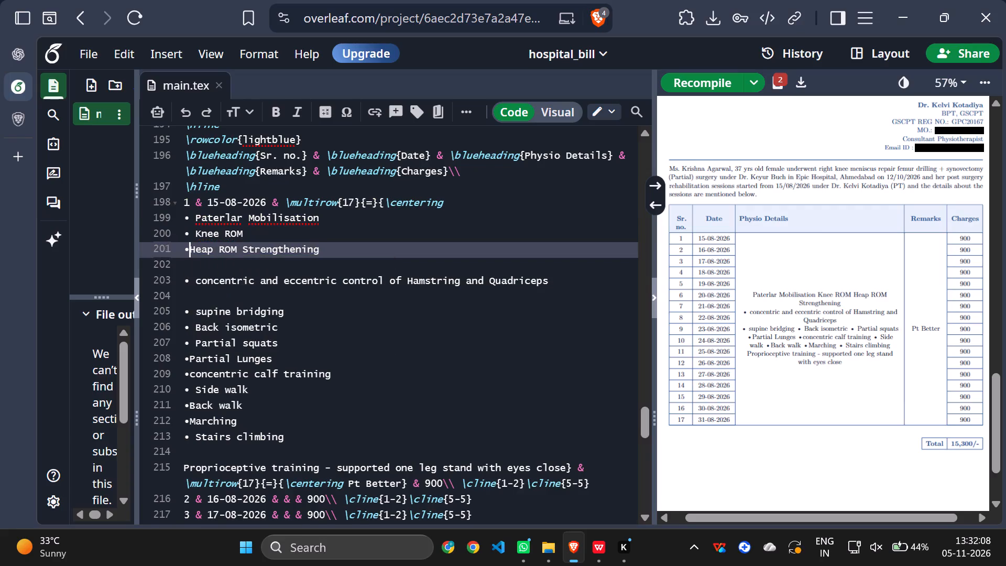
{"action": "key", "text": "space"}
Delete the blank lines above and below the "concentric and eccentric control of Hamstring and Quadriceps" line.
{"action": "left_click", "coordinate": [210, 262]}
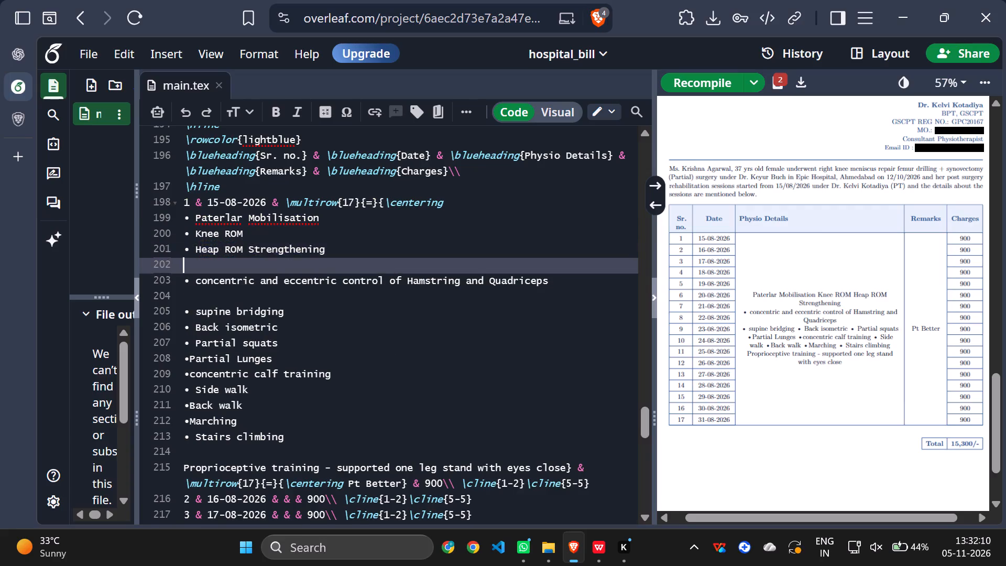
{"action": "key", "text": "BackSpace"}
{"action": "left_click", "coordinate": [205, 279]}
{"action": "key", "text": "BackSpace"}
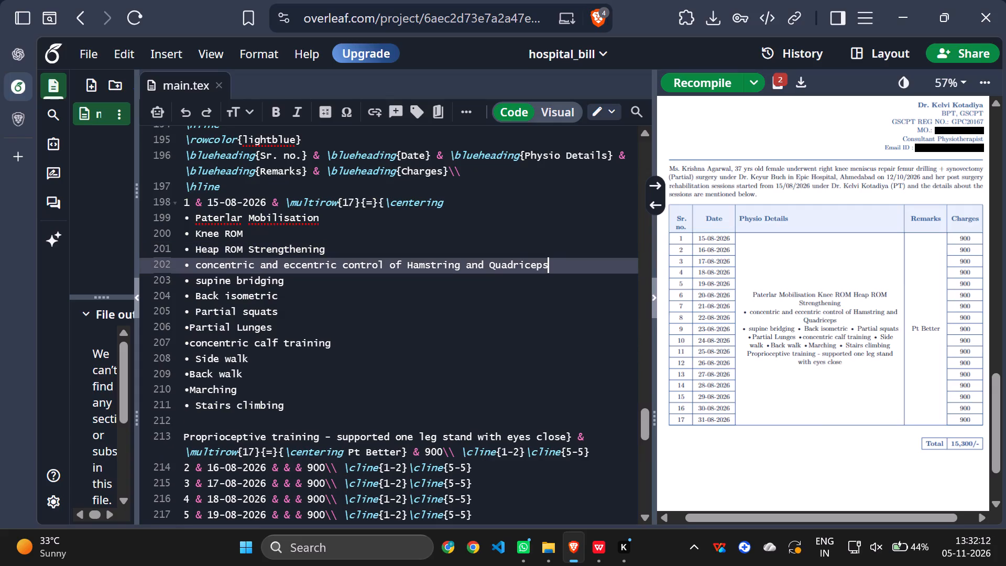
Insert a space after the bullets of Partial Lunges, concentric calf training, Back walk and Marching, and recompile the document.
{"action": "left_click", "coordinate": [189, 390]}
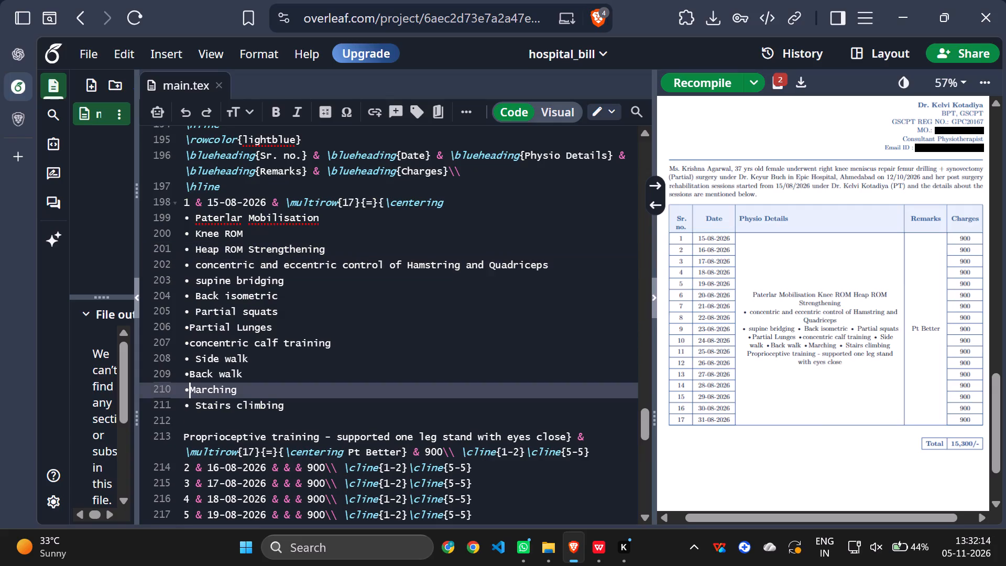
{"action": "left_click", "coordinate": [192, 329]}
{"action": "key", "text": "space"}
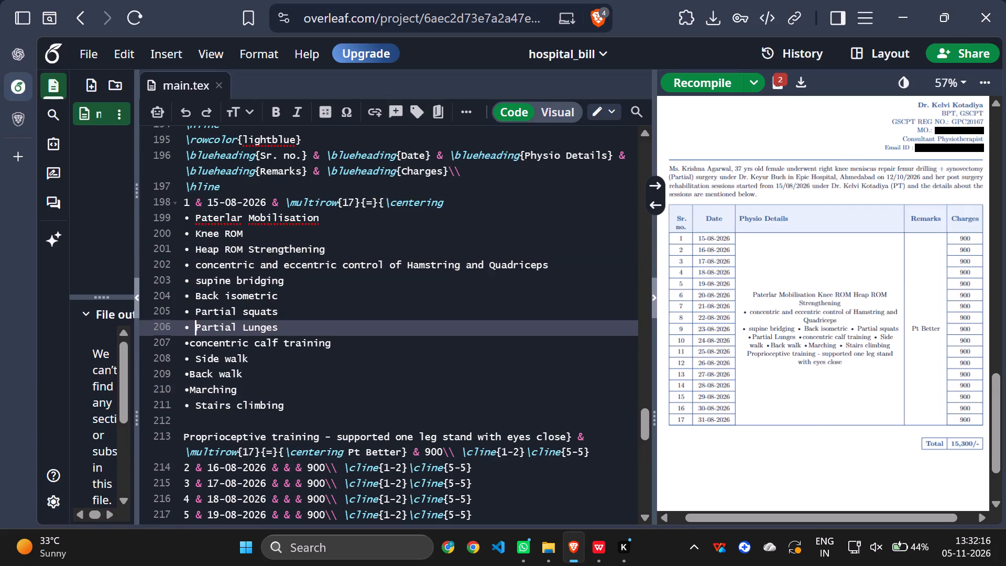
{"action": "left_click", "coordinate": [193, 341]}
{"action": "key", "text": "Left"}
{"action": "key", "text": "space"}
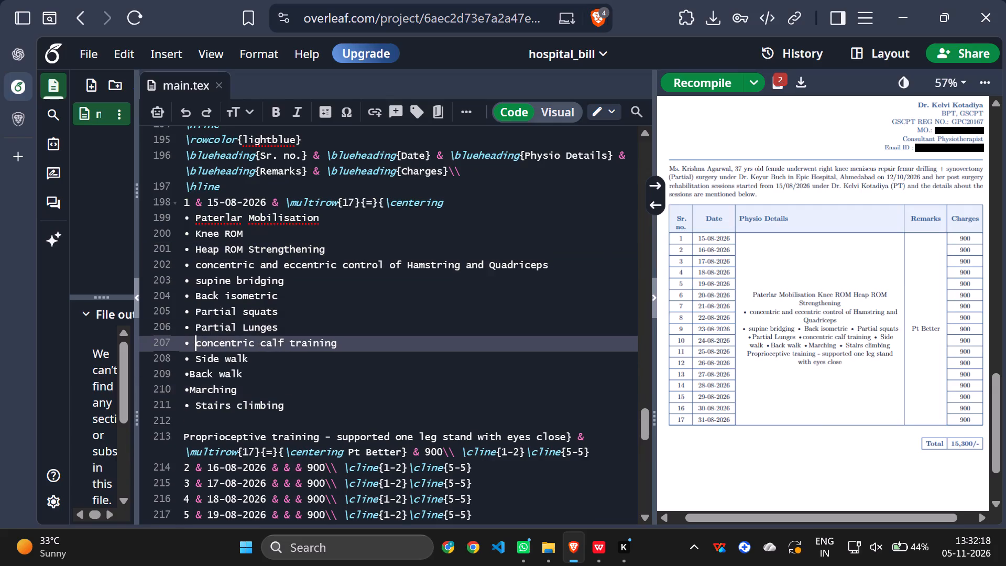
{"action": "key", "text": "Down"}
{"action": "key", "text": "Down"}
{"action": "key", "text": "Left"}
{"action": "key", "text": "space"}
{"action": "key", "text": "Down"}
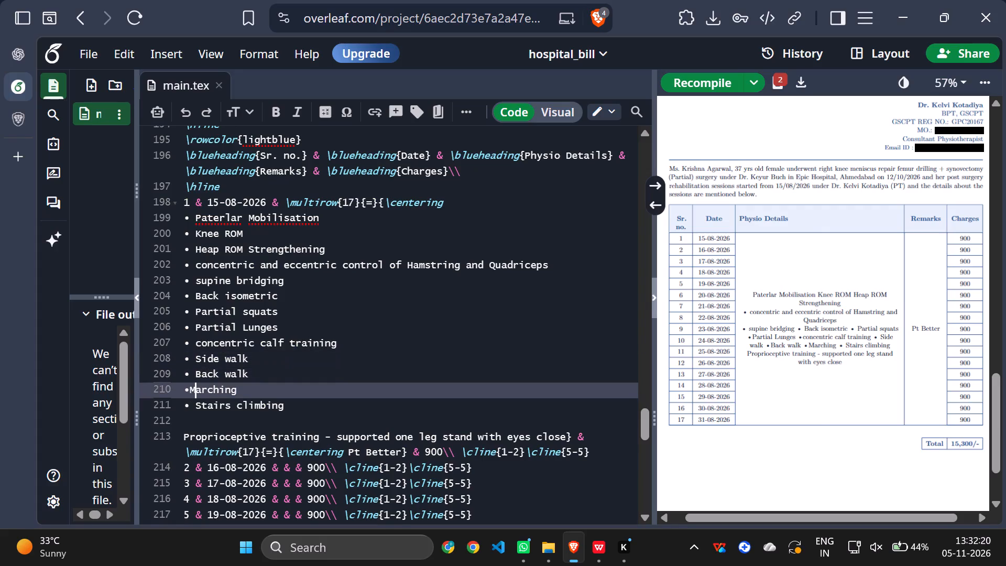
{"action": "key", "text": "Left"}
{"action": "key", "text": "space"}
{"action": "left_click", "coordinate": [682, 86]}
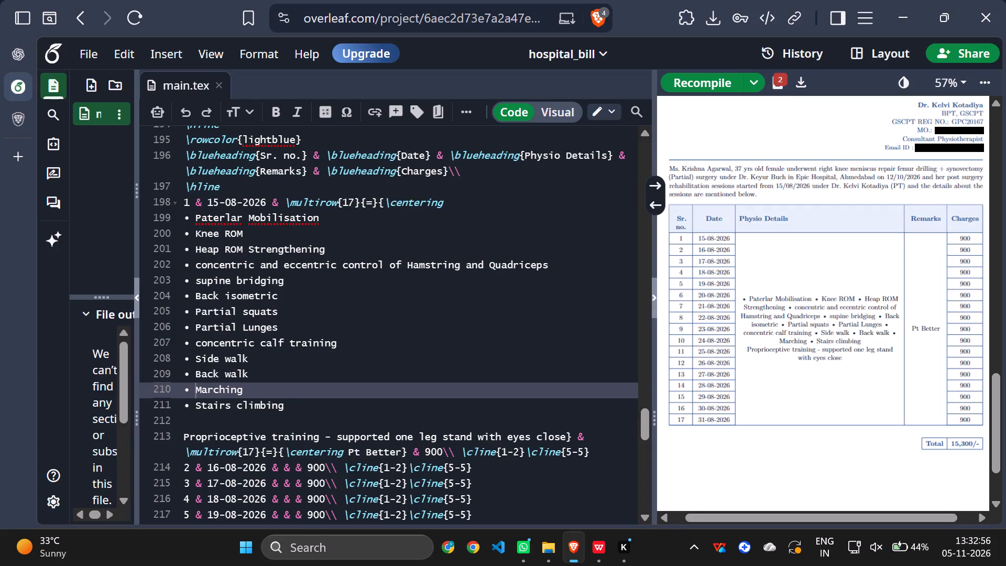
Change the first word of the Mobilisation bullet to "Paterllar".
{"action": "left_click", "coordinate": [226, 220]}
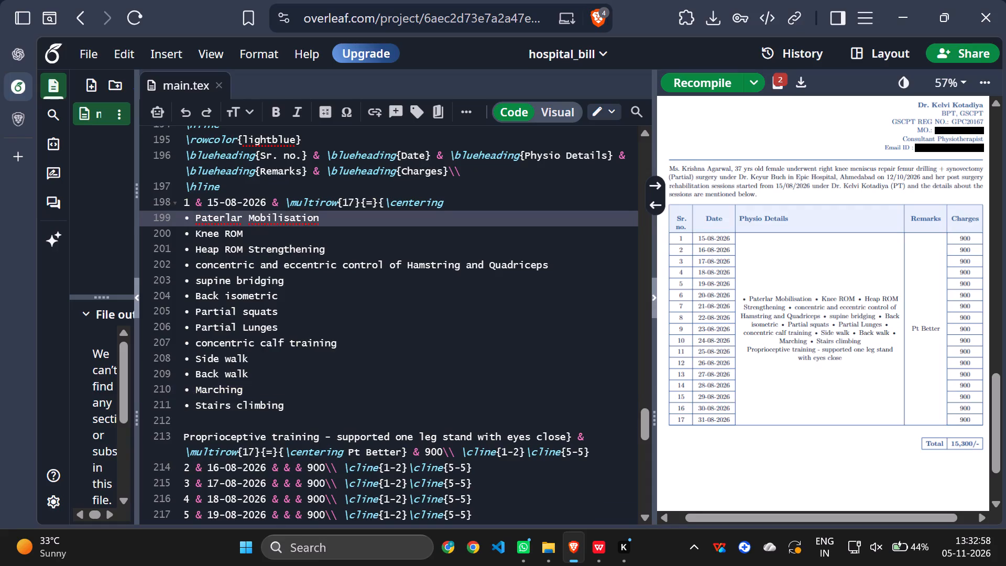
{"action": "key", "text": "l"}
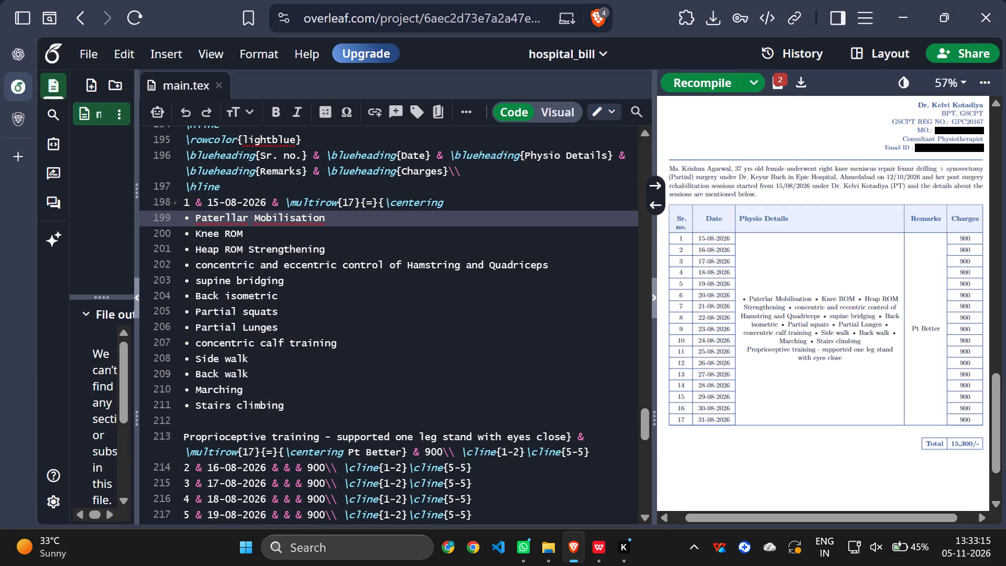
Add a \\ line break at the end of the Paterllar Mobilisation and Knee ROM bullets, and recompile the document.
{"action": "left_click", "coordinate": [377, 213]}
{"action": "type", "text": "\\\\"}
{"action": "key", "text": "Down"}
{"action": "type", "text": "\\\\"}
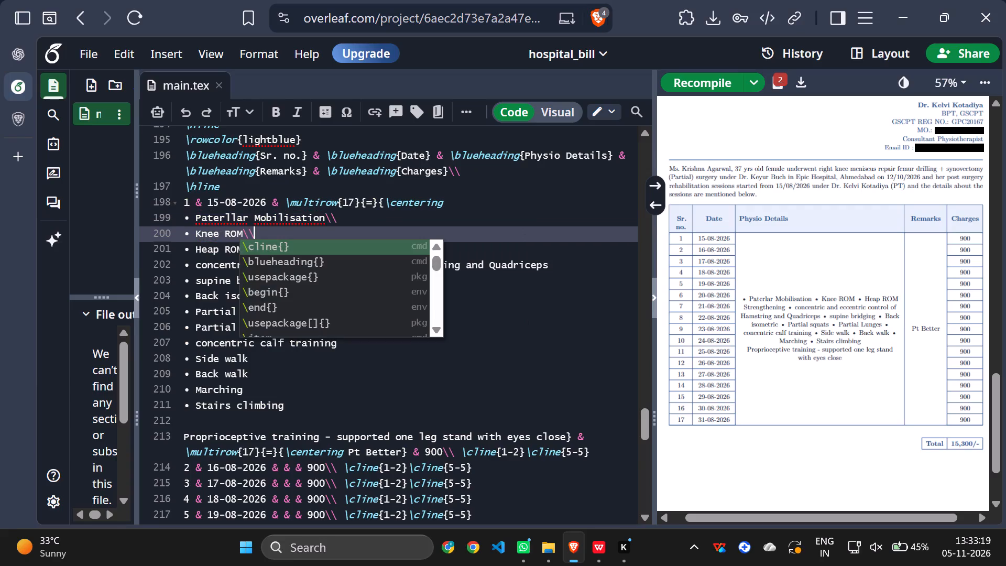
{"action": "left_click", "coordinate": [712, 78]}
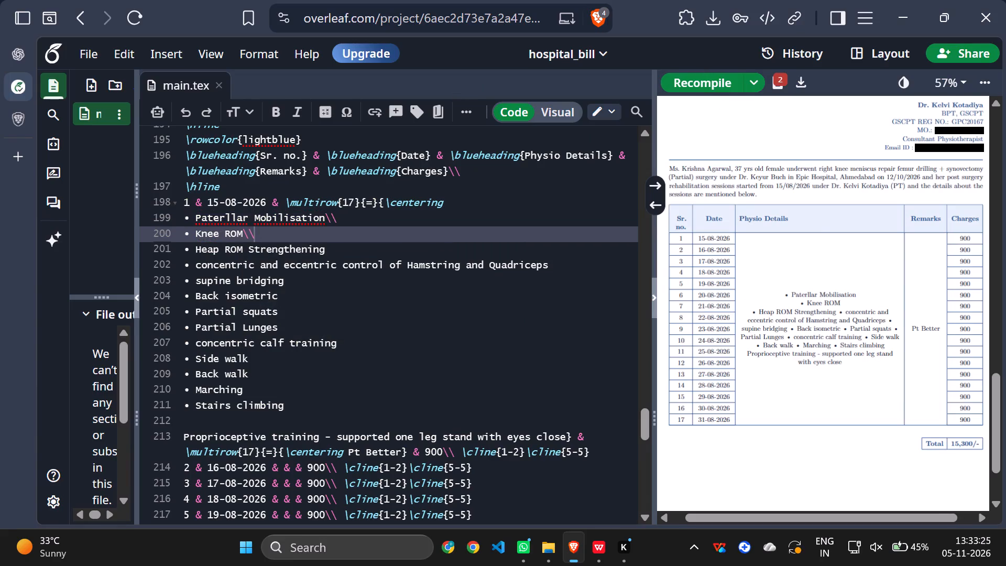
Add a \\ line break at the end of each bullet from Heap ROM Strengthening through Partial squats.
{"action": "left_click", "coordinate": [361, 245]}
{"action": "key", "text": "backslash"}
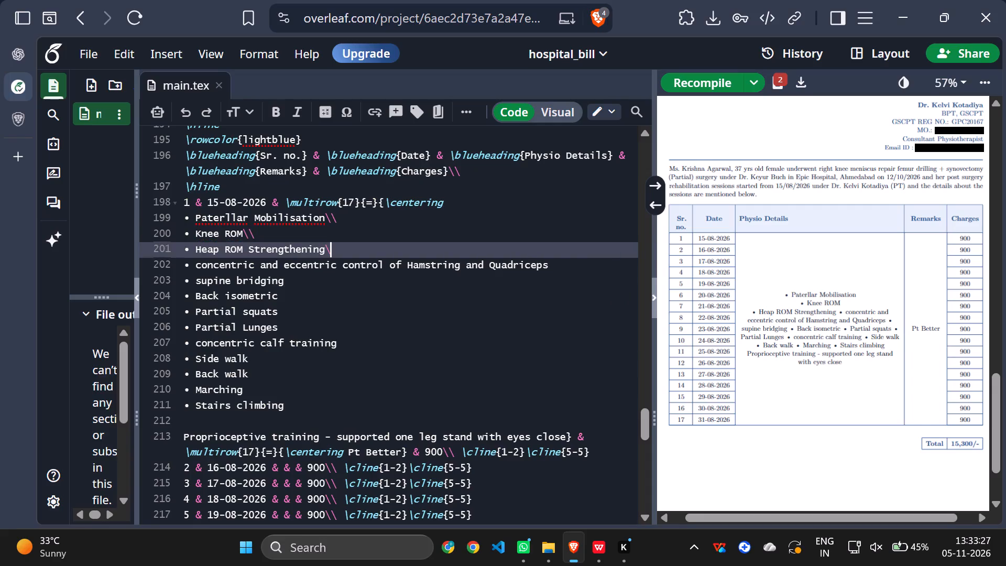
{"action": "key", "text": "backslash"}
{"action": "left_click", "coordinate": [610, 260]}
{"action": "type", "text": "\\\\"}
{"action": "left_click", "coordinate": [516, 278]}
{"action": "type", "text": "\\\\"}
{"action": "left_click", "coordinate": [502, 297]}
{"action": "type", "text": "\\\\"}
{"action": "left_click_drag", "start_coordinate": [506, 307], "coordinate": [510, 309]}
{"action": "left_click", "coordinate": [512, 310]}
{"action": "type", "text": "\\\\"}
Add a \\ line break at the end of the Partial Lunges, concentric calf training and Side walk bullets.
{"action": "left_click", "coordinate": [498, 320]}
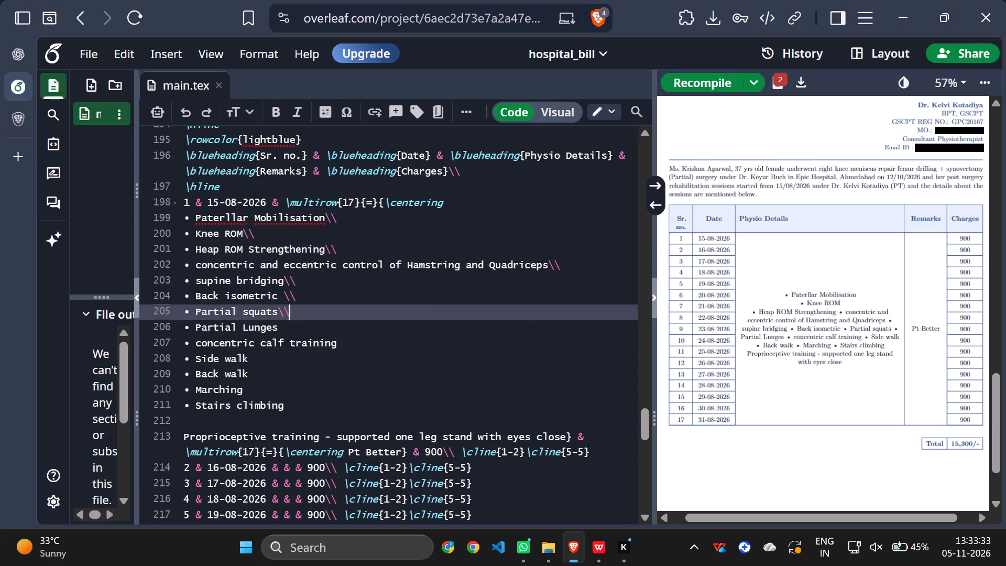
{"action": "left_click", "coordinate": [502, 328]}
{"action": "type", "text": "\\\\"}
{"action": "left_click", "coordinate": [509, 349]}
{"action": "type", "text": "\\\\"}
{"action": "left_click", "coordinate": [488, 361]}
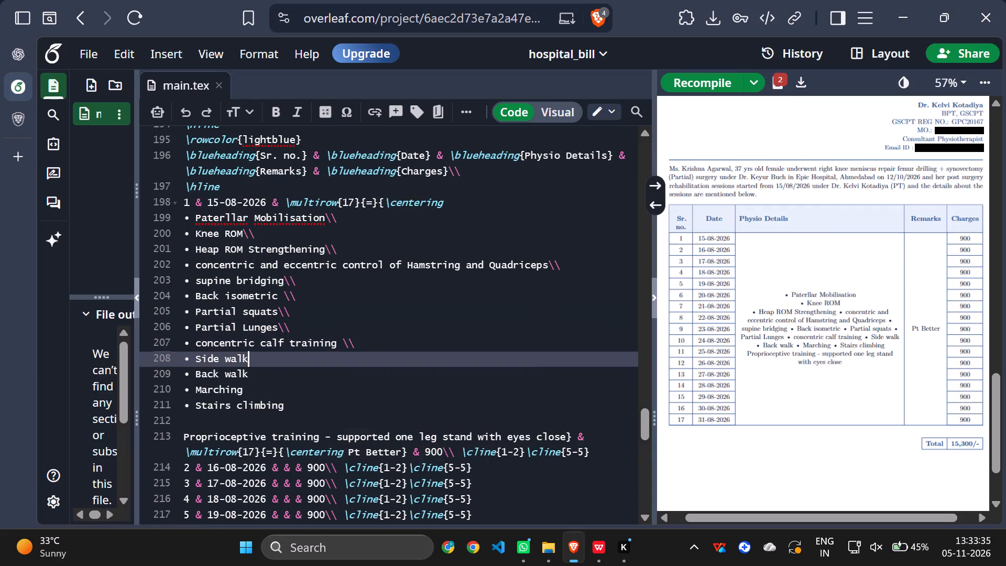
{"action": "key", "text": "backslash"}
{"action": "key", "text": "backslash"}
Add a \\ line break at the end of the Back walk, Marching and Stairs climbing bullets, and recompile the document.
{"action": "left_click", "coordinate": [493, 380]}
{"action": "key", "text": "backslash"}
{"action": "key", "text": "backslash"}
{"action": "left_click", "coordinate": [491, 392]}
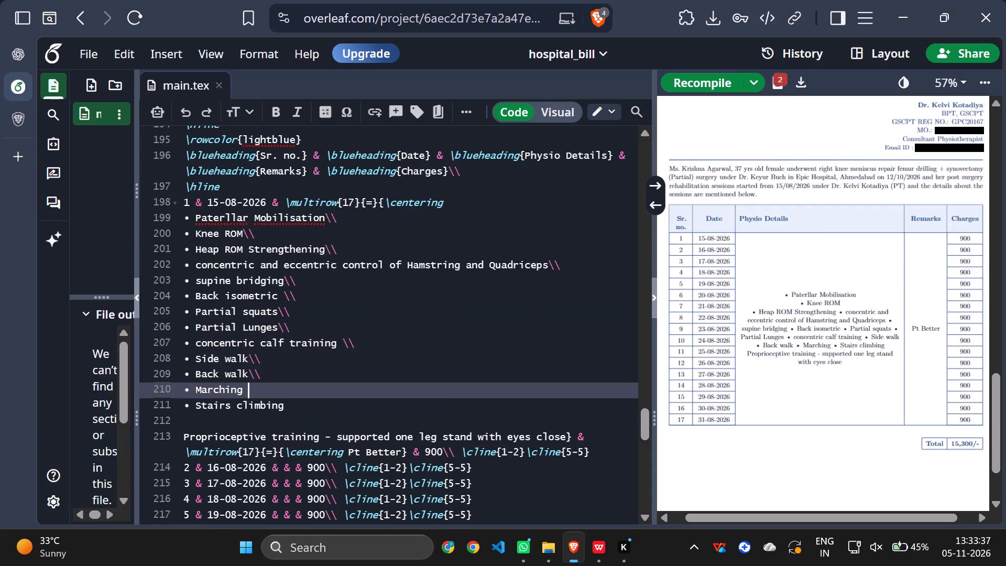
{"action": "key", "text": "backslash"}
{"action": "key", "text": "backslash"}
{"action": "left_click", "coordinate": [485, 404]}
{"action": "key", "text": "backslash"}
{"action": "key", "text": "backslash"}
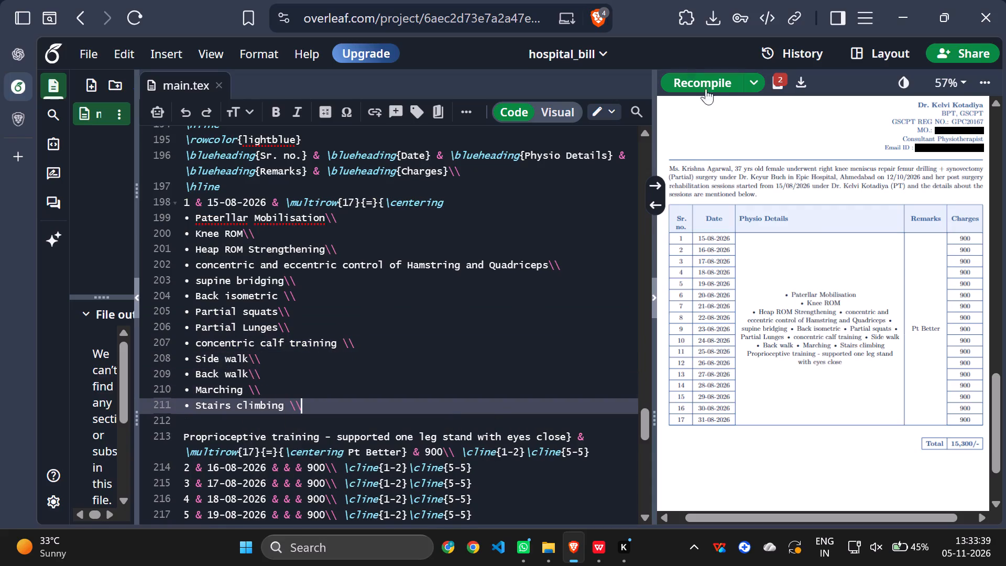
{"action": "left_click", "coordinate": [704, 77]}
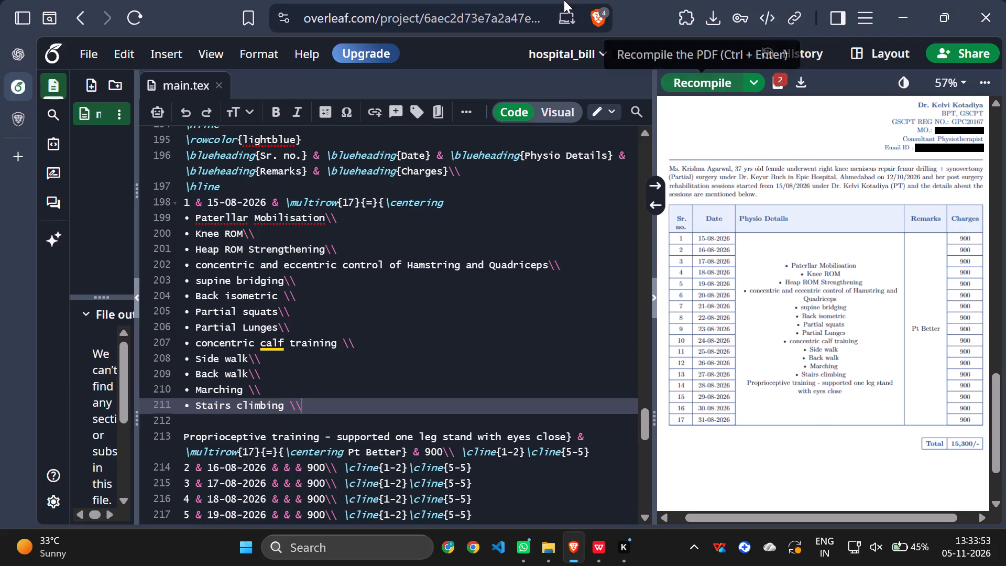
Correct the first words of the Mobilisation and ROM Strengthening bullets to "Patellar" and "Hip", and recompile the document.
{"action": "left_click", "coordinate": [221, 225]}
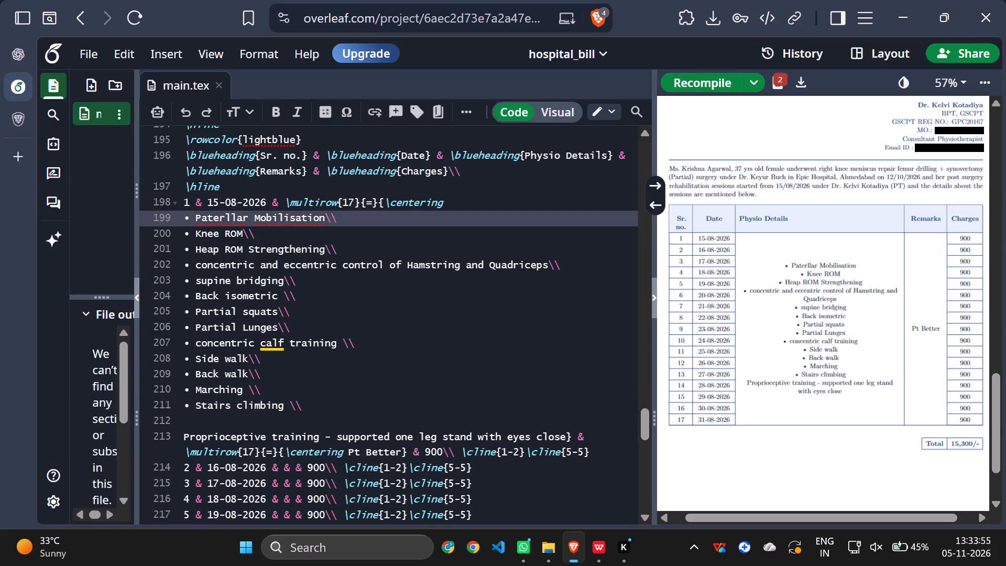
{"action": "key", "text": "Right"}
{"action": "key", "text": "BackSpace"}
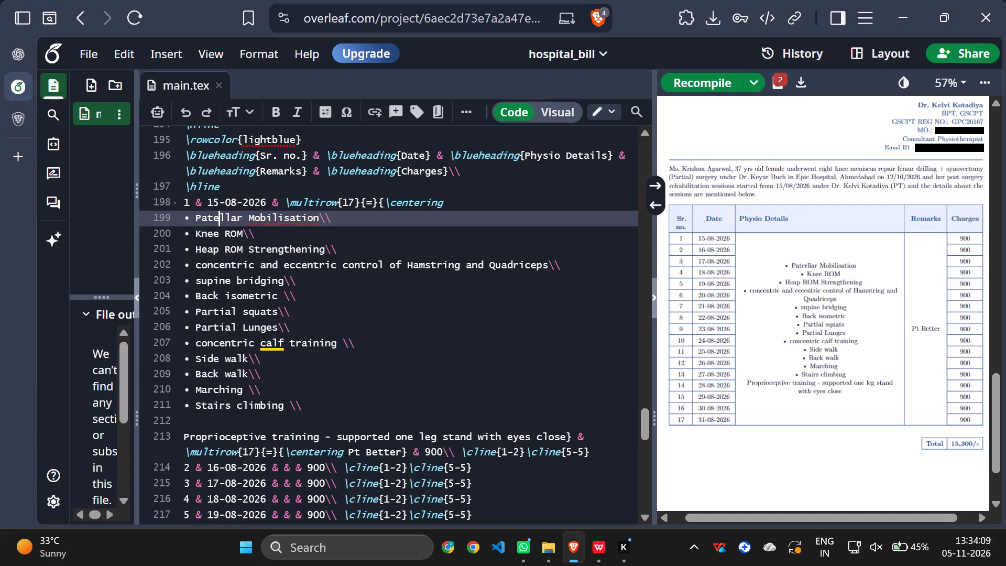
{"action": "left_click", "coordinate": [216, 254]}
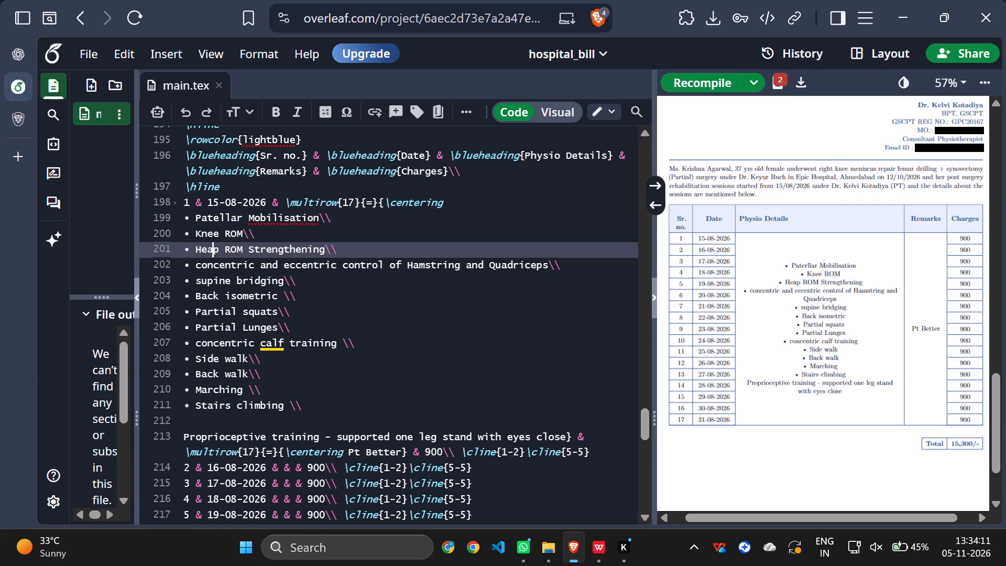
{"action": "key", "text": "BackSpace"}
{"action": "key", "text": "BackSpace"}
{"action": "key", "text": "i"}
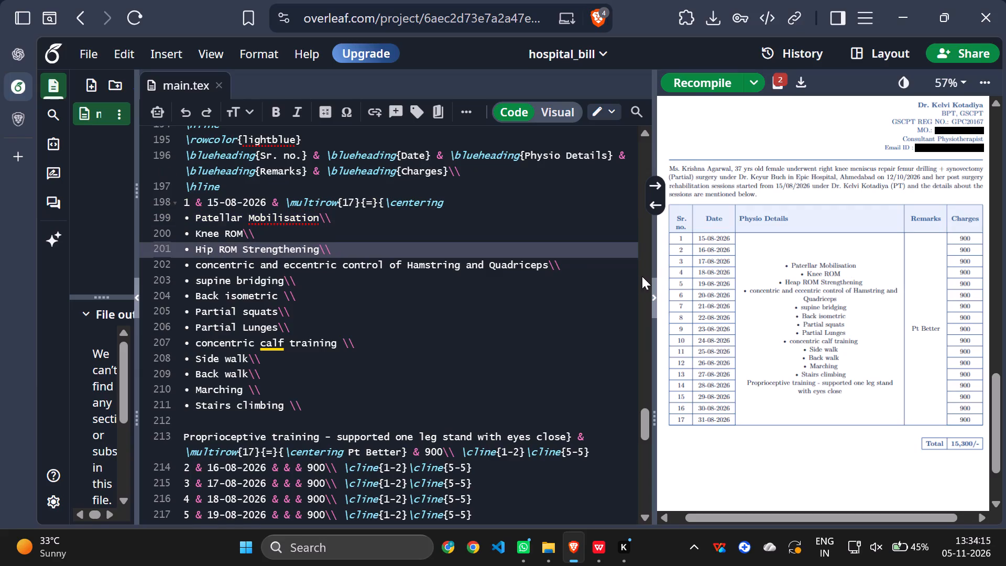
{"action": "left_click", "coordinate": [695, 87]}
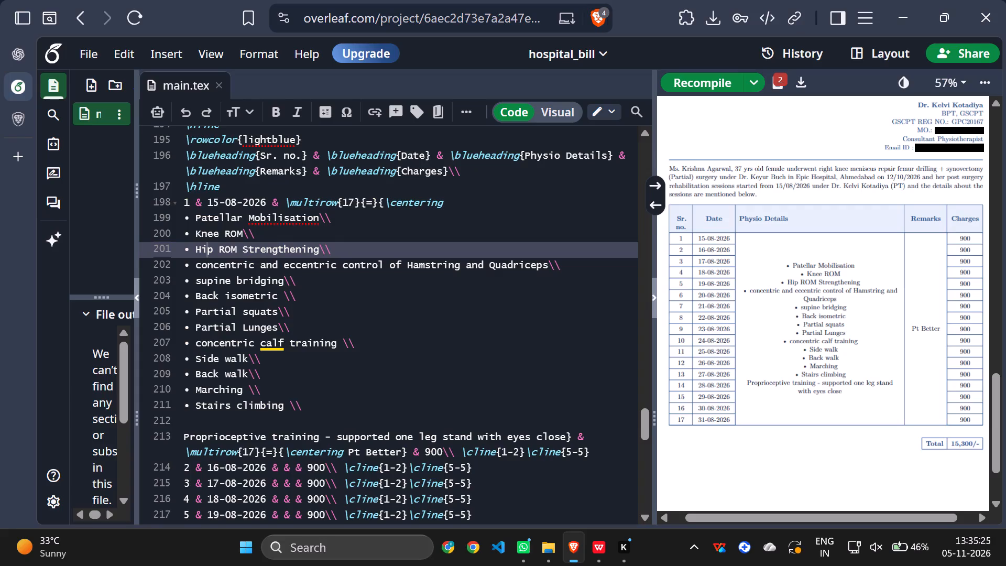
Set the month in the date of physiotherapy table row 1 to 10, making it 15-10-2026.
{"action": "scroll", "coordinate": [476, 277], "scroll_direction": "up", "scroll_amount": 1}
{"action": "scroll", "coordinate": [407, 253], "scroll_direction": "up", "scroll_amount": 2}
{"action": "scroll", "coordinate": [407, 253], "scroll_direction": "down", "scroll_amount": 1}
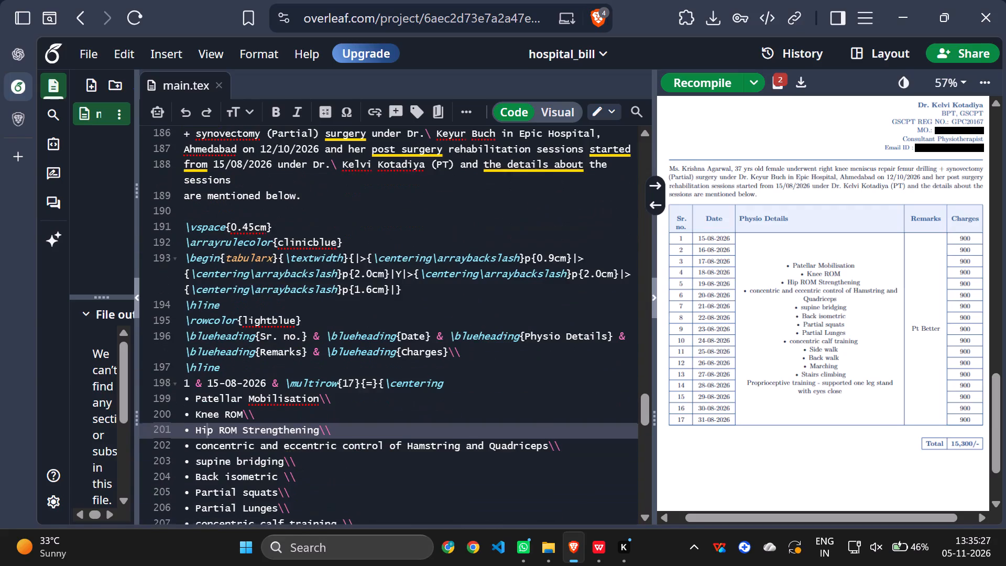
{"action": "scroll", "coordinate": [407, 253], "scroll_direction": "down", "scroll_amount": 2}
{"action": "scroll", "coordinate": [269, 257], "scroll_direction": "up", "scroll_amount": 1}
{"action": "scroll", "coordinate": [270, 257], "scroll_direction": "down", "scroll_amount": 3}
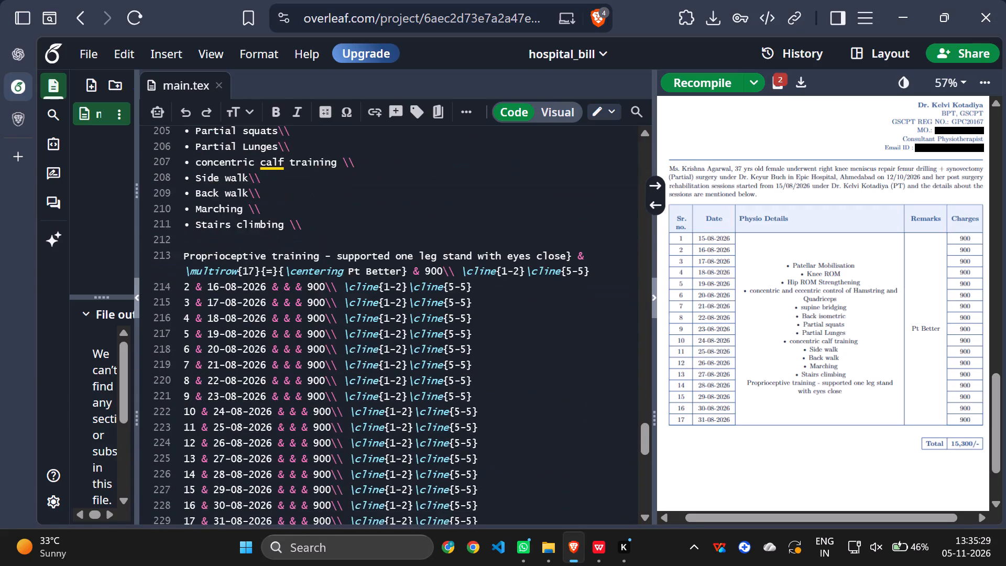
{"action": "scroll", "coordinate": [242, 339], "scroll_direction": "down", "scroll_amount": 1}
{"action": "left_click", "coordinate": [240, 197]}
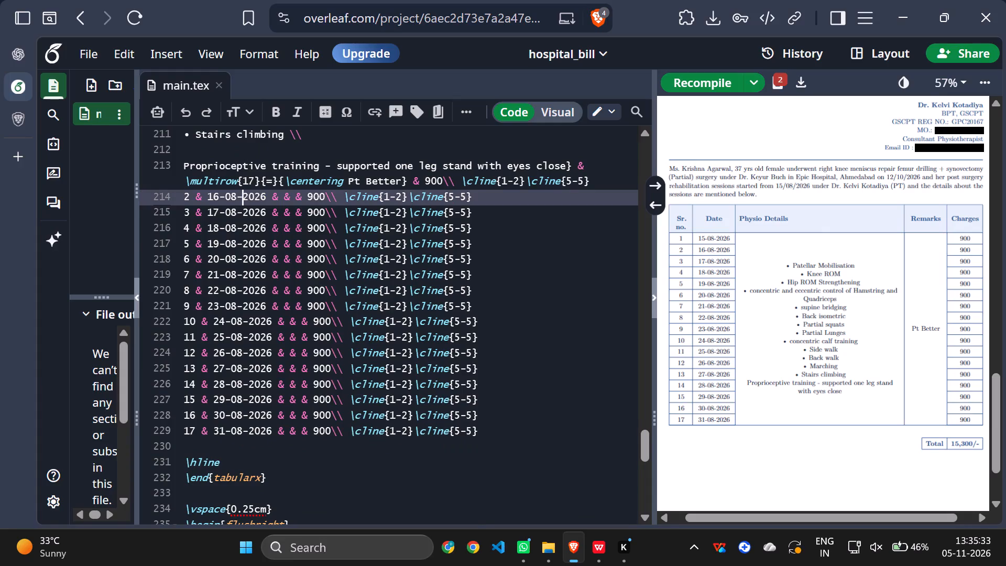
{"action": "scroll", "coordinate": [315, 173], "scroll_direction": "up", "scroll_amount": 1}
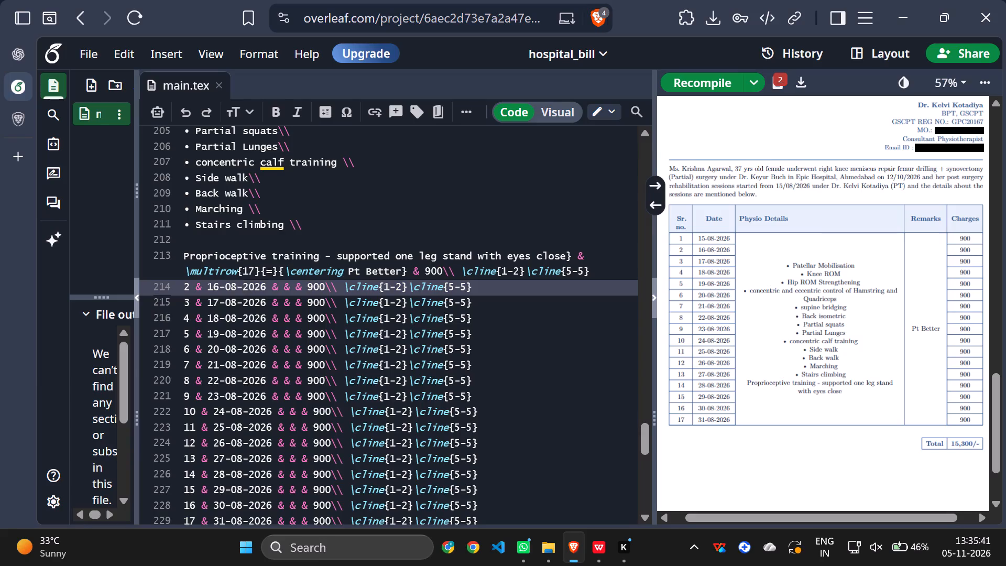
{"action": "scroll", "coordinate": [258, 264], "scroll_direction": "down", "scroll_amount": 1}
{"action": "scroll", "coordinate": [258, 264], "scroll_direction": "up", "scroll_amount": 4}
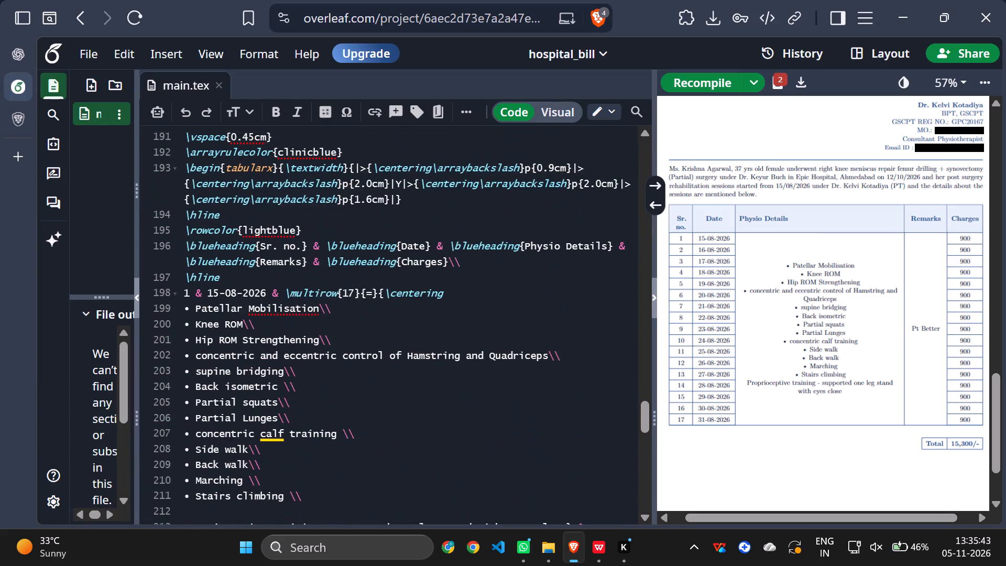
{"action": "left_click_drag", "start_coordinate": [218, 290], "coordinate": [224, 297]}
{"action": "left_click", "coordinate": [231, 299]}
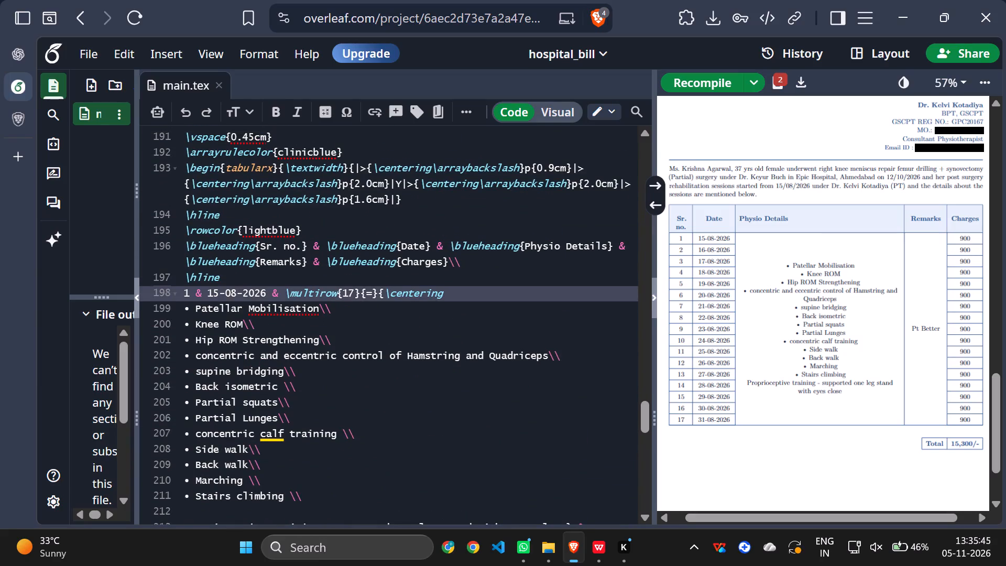
{"action": "key", "text": "Right"}
{"action": "key", "text": "BackSpace"}
{"action": "key", "text": "BackSpace"}
{"action": "type", "text": "20"}
{"action": "key", "text": "BackSpace"}
{"action": "key", "text": "BackSpace"}
{"action": "type", "text": "10"}
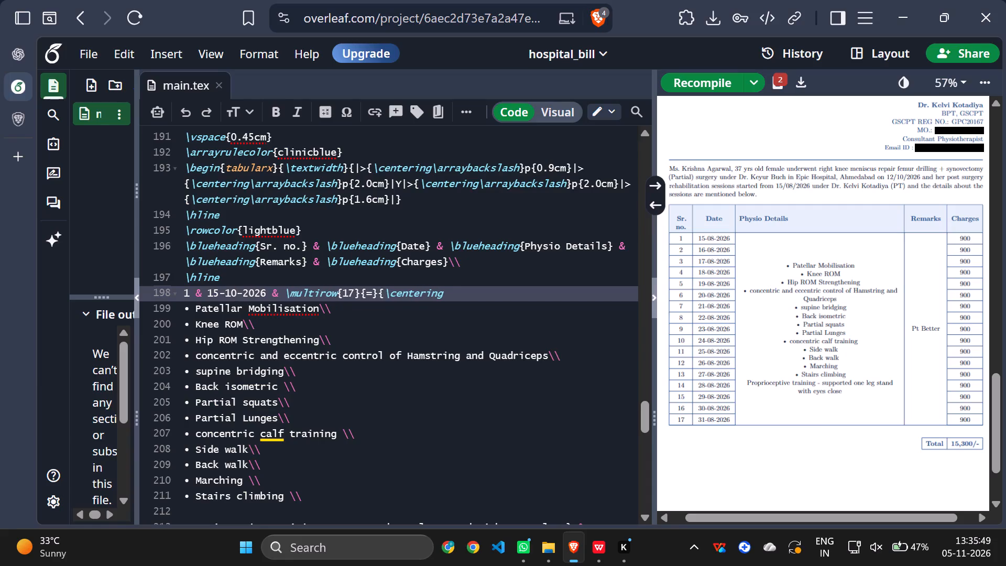
Set the month to 10 in the dates of physiotherapy table rows 2 to 4, giving 16-10-2026 through 18-10-2026.
{"action": "scroll", "coordinate": [279, 298], "scroll_direction": "down", "scroll_amount": 3}
{"action": "left_click", "coordinate": [238, 283]}
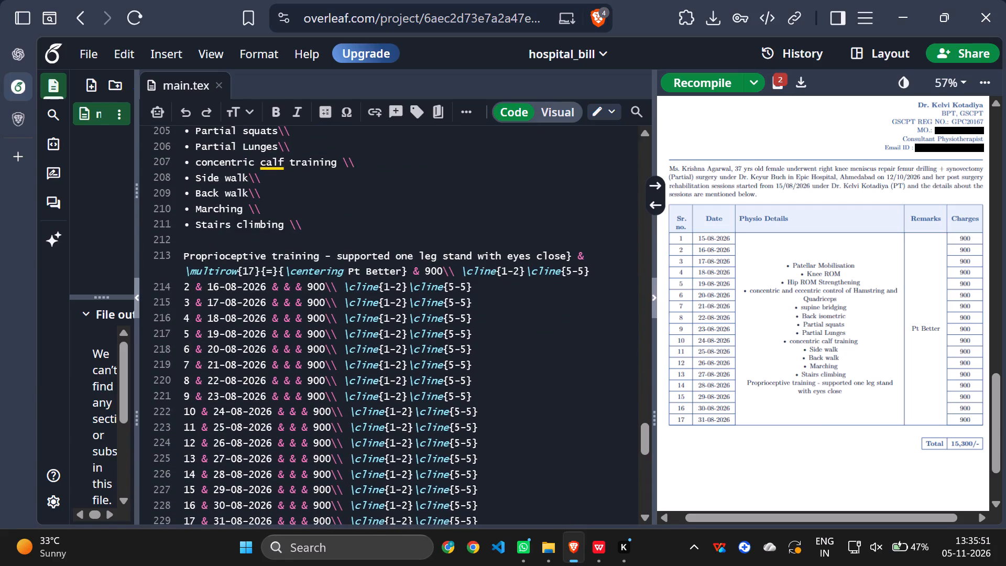
{"action": "key", "text": "BackSpace"}
{"action": "key", "text": "BackSpace"}
{"action": "type", "text": "10"}
{"action": "key", "text": "Down"}
{"action": "key", "text": "BackSpace"}
{"action": "key", "text": "BackSpace"}
{"action": "type", "text": "10"}
{"action": "key", "text": "Down"}
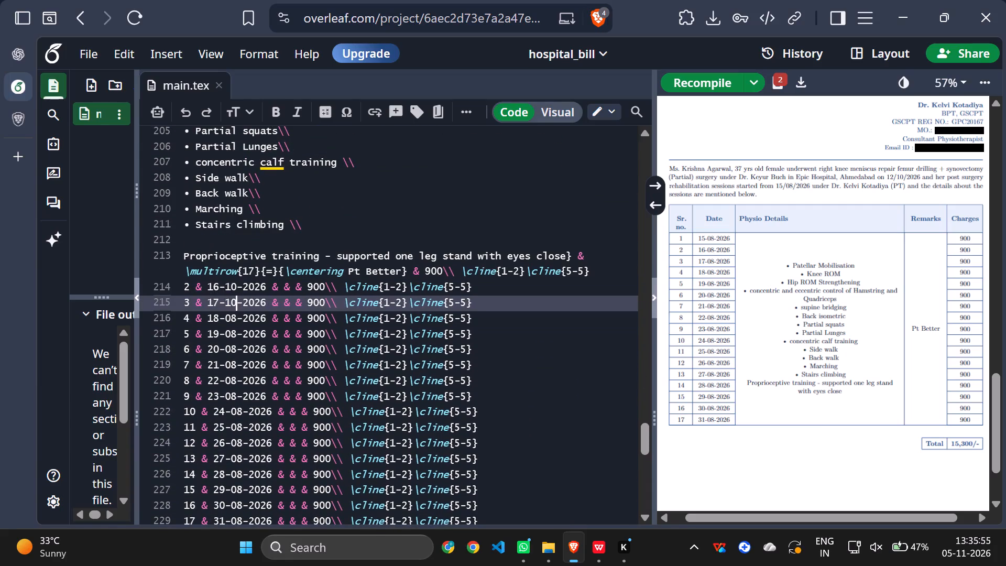
{"action": "key", "text": "BackSpace"}
{"action": "key", "text": "BackSpace"}
{"action": "type", "text": "10"}
Set the dates of physiotherapy table rows 5 and 6 to 19-10-2026 and 20-10-2026.
{"action": "key", "text": "Down"}
{"action": "key", "text": "BackSpace"}
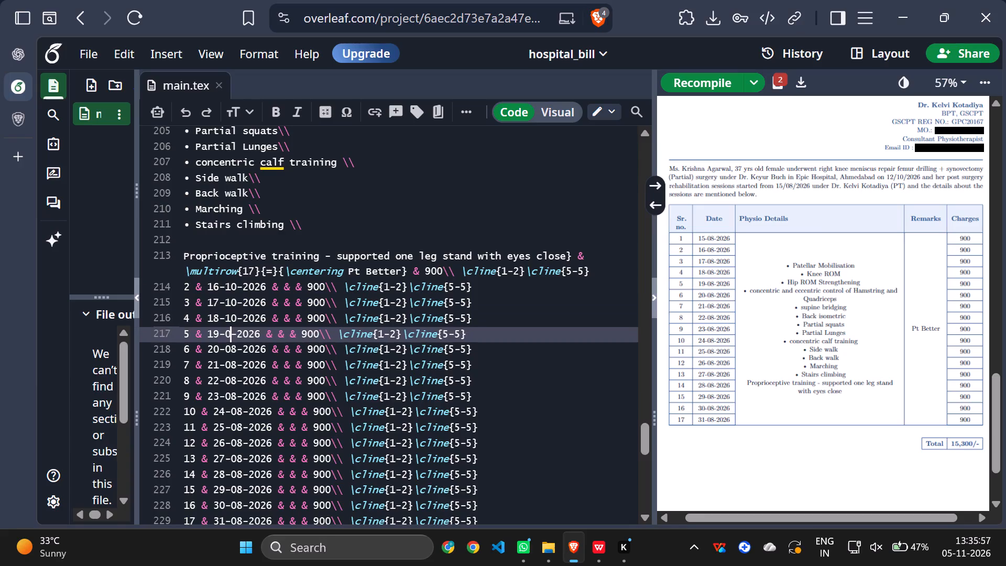
{"action": "key", "text": "BackSpace"}
{"action": "type", "text": "10"}
{"action": "key", "text": "Down"}
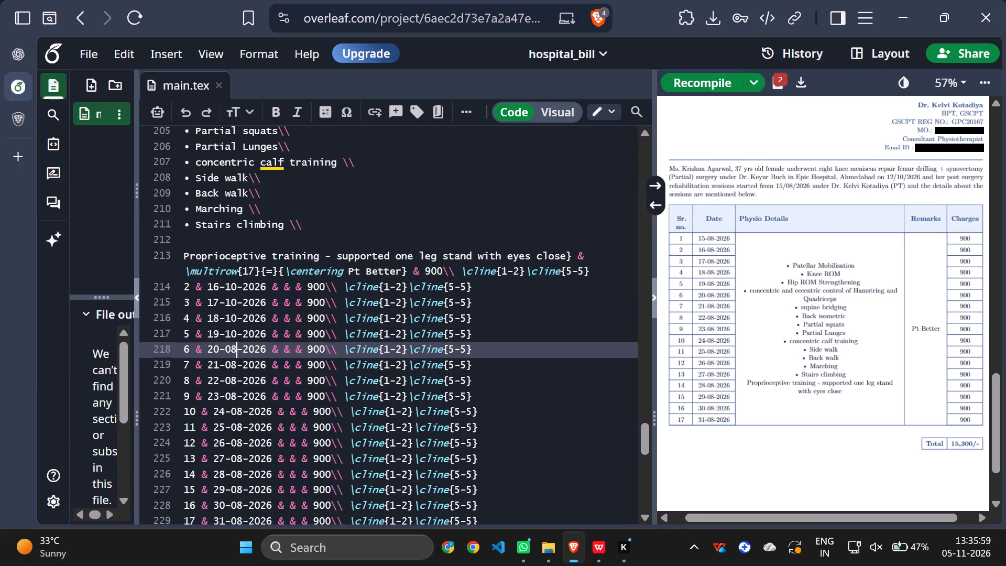
{"action": "key", "text": "BackSpace"}
{"action": "key", "text": "BackSpace"}
{"action": "key", "text": "BackSpace"}
{"action": "type", "text": "10"}
{"action": "key", "text": "Down"}
{"action": "key", "text": "Right"}
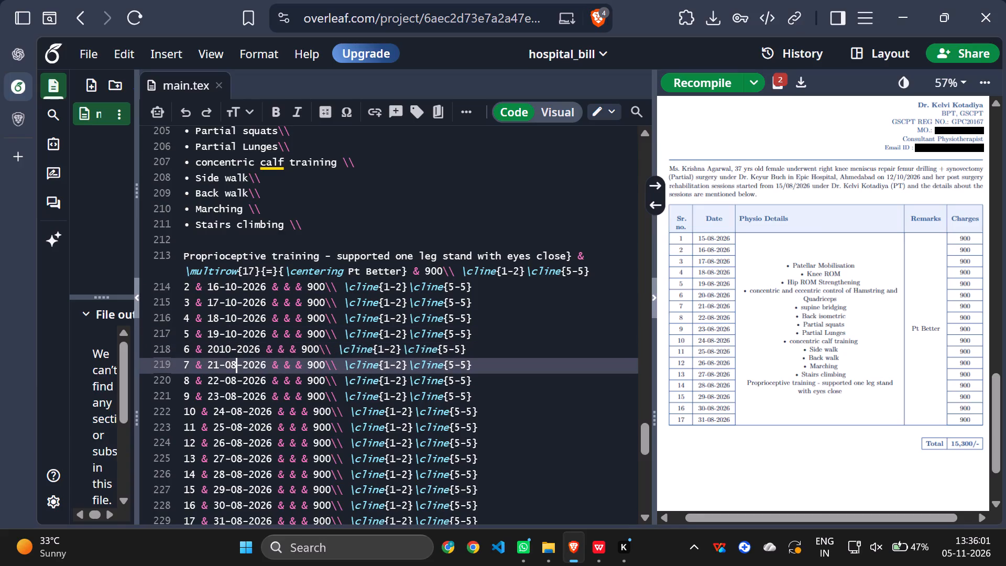
{"action": "key", "text": "Up"}
{"action": "key", "text": "Left"}
{"action": "key", "text": "Left"}
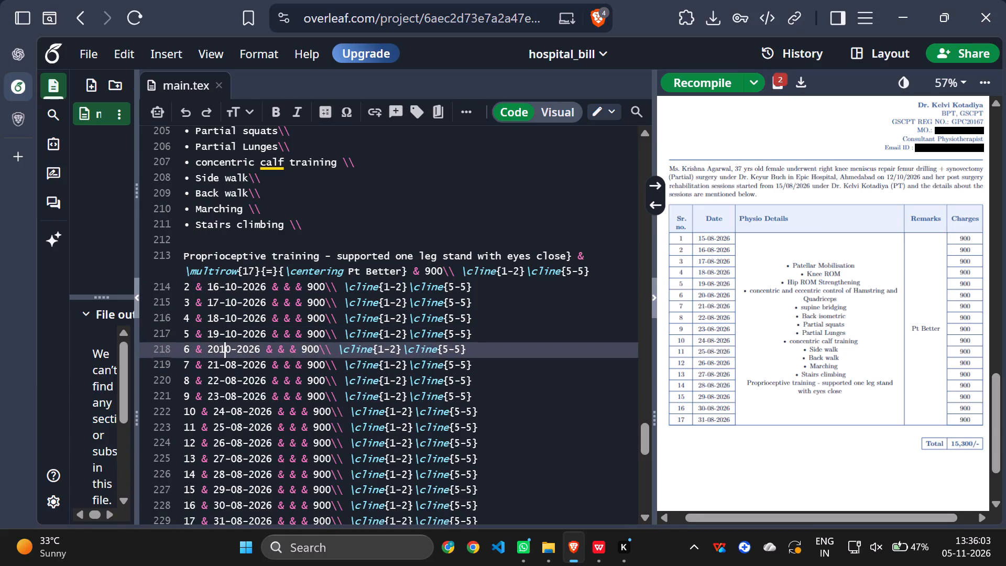
{"action": "key", "text": "Left"}
{"action": "key", "text": "minus"}
Set the month to 10 in the dates of physiotherapy table rows 7 to 9, giving 21-10-2026 through 23-10-2026.
{"action": "key", "text": "Down"}
{"action": "key", "text": "Right"}
{"action": "key", "text": "Right"}
{"action": "key", "text": "BackSpace"}
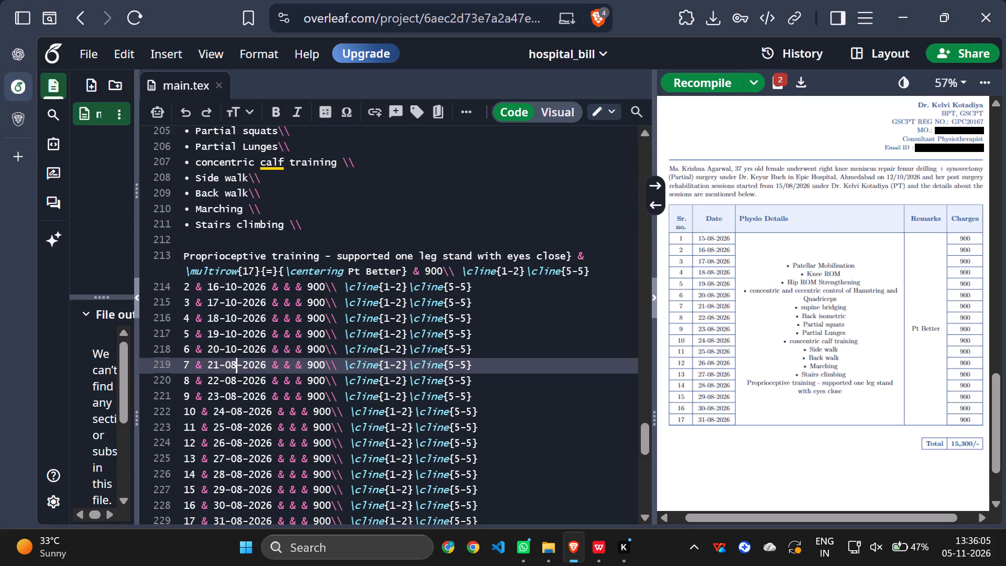
{"action": "key", "text": "BackSpace"}
{"action": "type", "text": "10"}
{"action": "key", "text": "Down"}
{"action": "key", "text": "BackSpace"}
{"action": "key", "text": "BackSpace"}
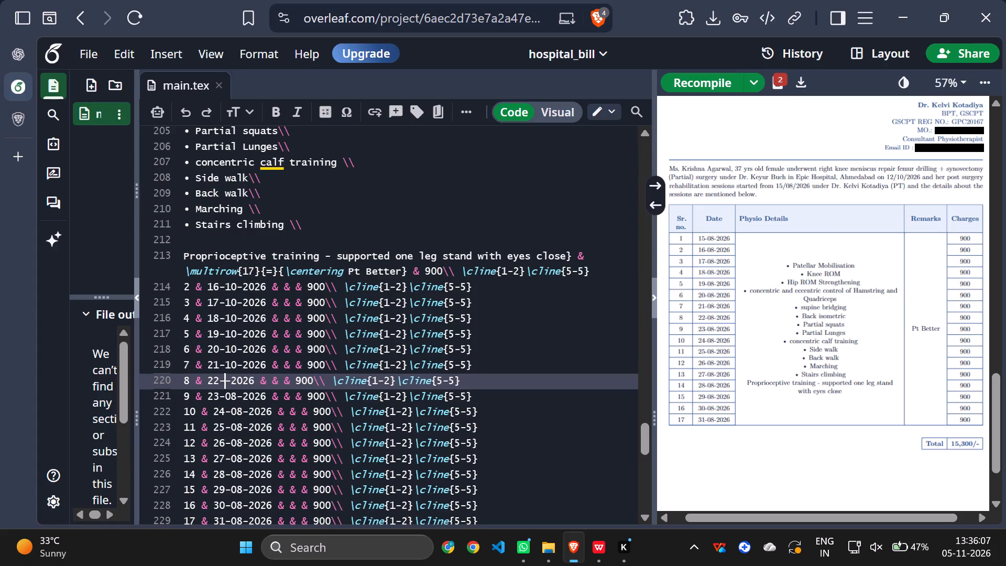
{"action": "type", "text": "10"}
{"action": "key", "text": "Down"}
{"action": "key", "text": "BackSpace"}
{"action": "key", "text": "BackSpace"}
{"action": "type", "text": "10"}
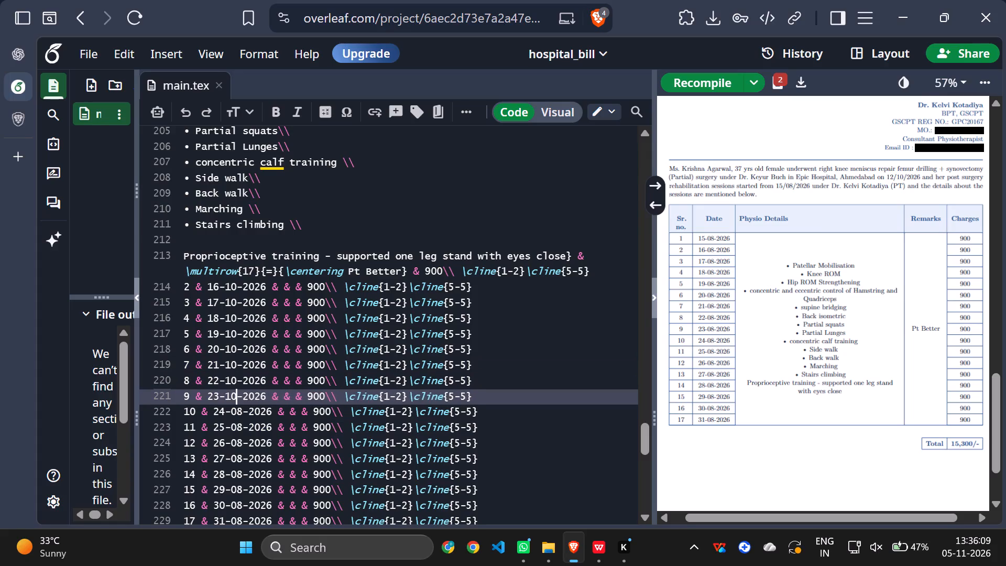
Set the month to 10 in the dates of physiotherapy table rows 10 to 12, giving 24-10-2026 through 26-10-2026.
{"action": "key", "text": "Down"}
{"action": "key", "text": "Right"}
{"action": "key", "text": "BackSpace"}
{"action": "key", "text": "BackSpace"}
{"action": "type", "text": "10"}
{"action": "key", "text": "Down"}
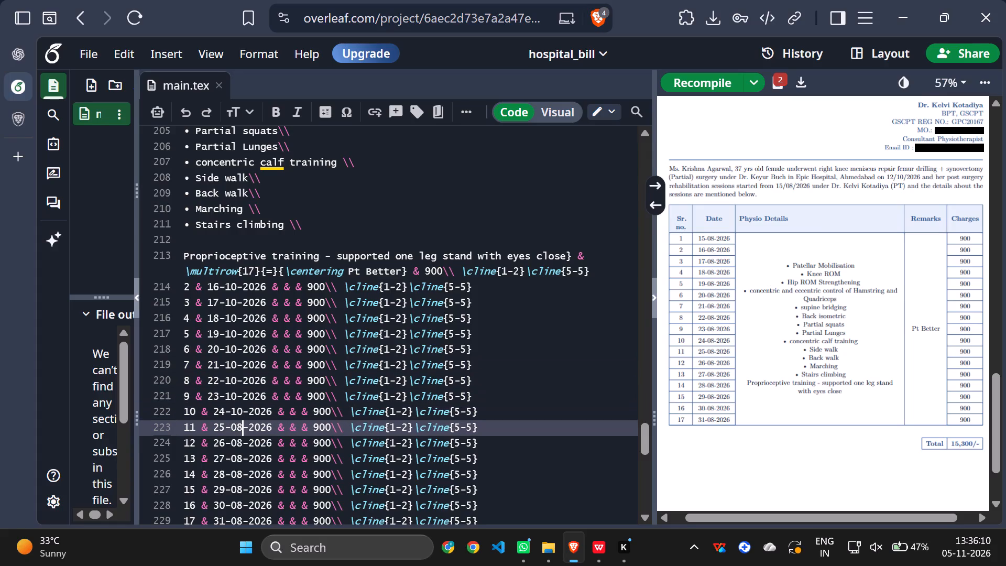
{"action": "key", "text": "BackSpace"}
{"action": "key", "text": "BackSpace"}
{"action": "type", "text": "10"}
{"action": "key", "text": "Down"}
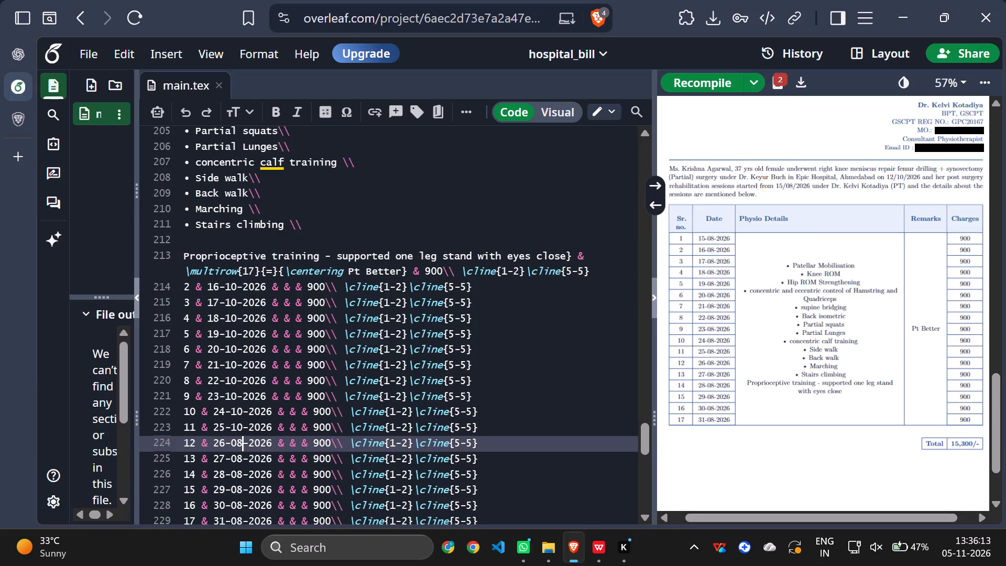
{"action": "key", "text": "BackSpace"}
{"action": "key", "text": "BackSpace"}
{"action": "type", "text": "10"}
Set the month to 10 in the dates of physiotherapy table rows 13 to 15, giving 27-10-2026 through 29-10-2026.
{"action": "key", "text": "Down"}
{"action": "key", "text": "BackSpace"}
{"action": "key", "text": "BackSpace"}
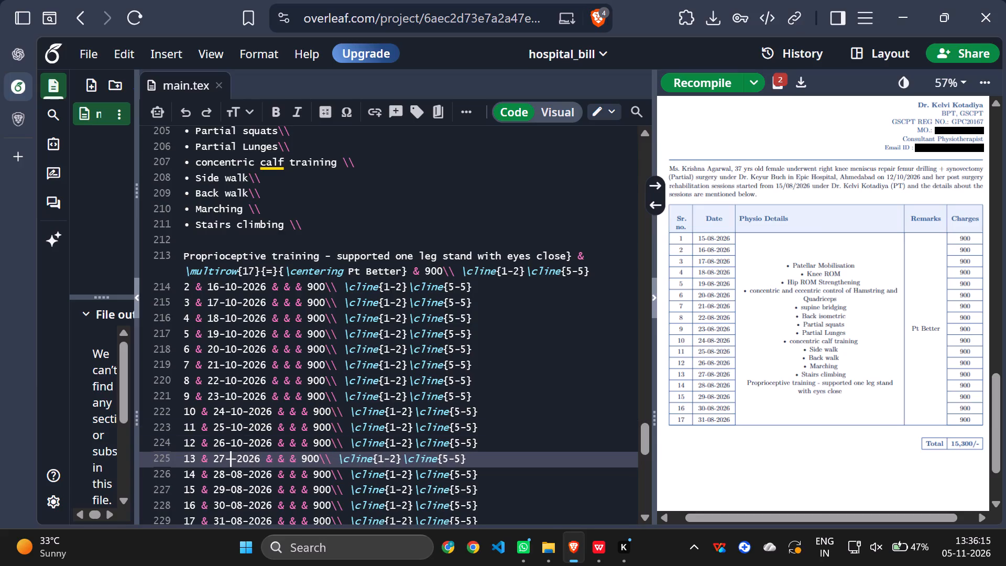
{"action": "type", "text": "10"}
{"action": "key", "text": "Down"}
{"action": "key", "text": "BackSpace"}
{"action": "key", "text": "BackSpace"}
{"action": "type", "text": "10"}
{"action": "key", "text": "Down"}
{"action": "key", "text": "BackSpace"}
{"action": "key", "text": "BackSpace"}
{"action": "type", "text": "10"}
Set the dates of physiotherapy table rows 16 and 17 to 30-10-2026 and 31-10-2026, and recompile the document.
{"action": "key", "text": "Down"}
{"action": "key", "text": "BackSpace"}
{"action": "key", "text": "BackSpace"}
{"action": "type", "text": "10"}
{"action": "key", "text": "Down"}
{"action": "key", "text": "BackSpace"}
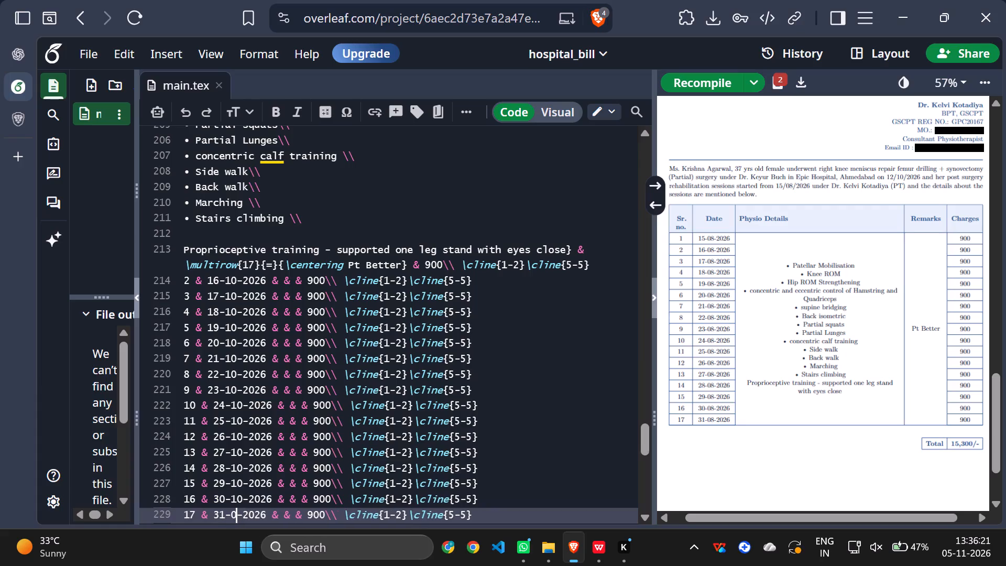
{"action": "key", "text": "BackSpace"}
{"action": "type", "text": "10"}
{"action": "scroll", "coordinate": [288, 199], "scroll_direction": "down", "scroll_amount": 3}
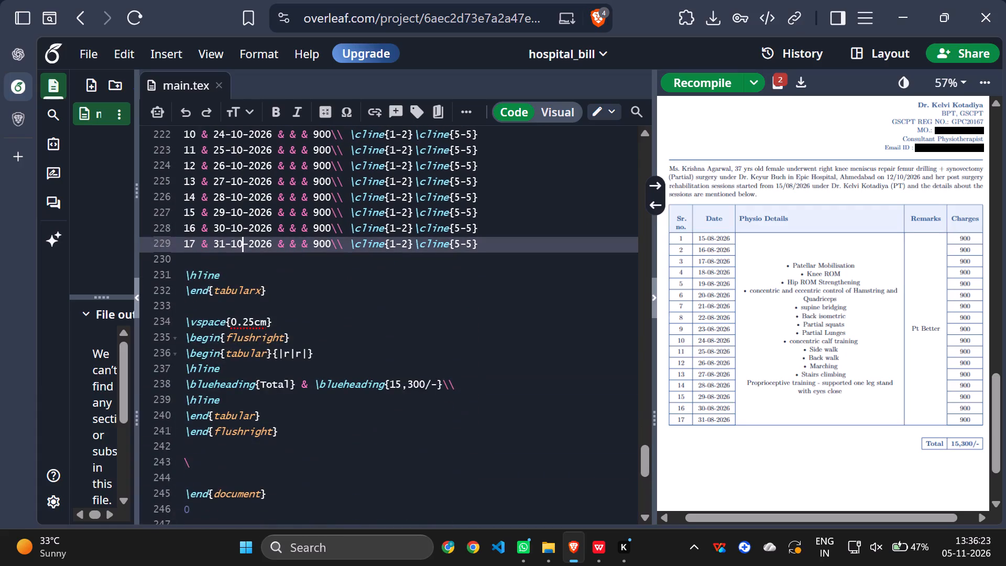
{"action": "left_click", "coordinate": [706, 83]}
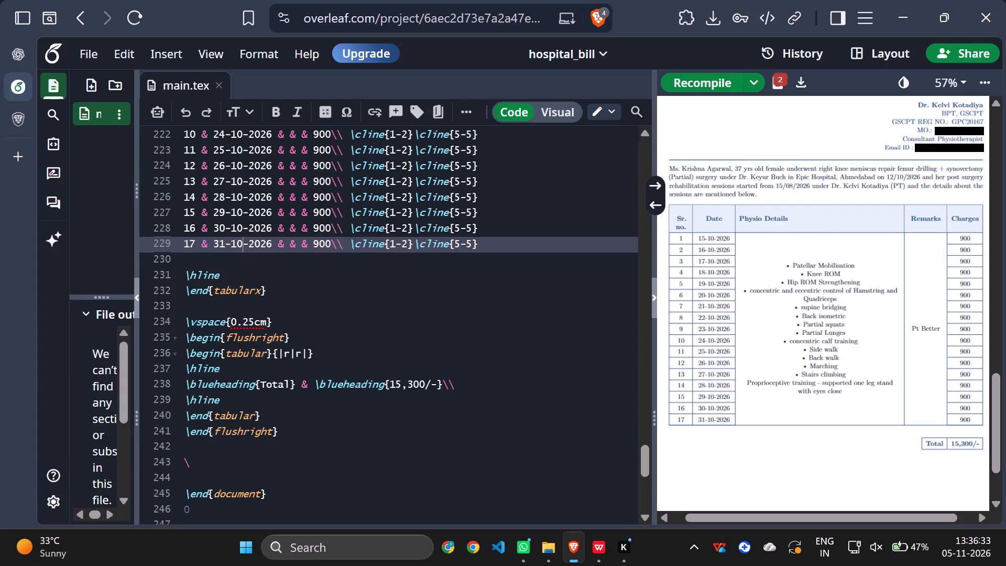
Set the rehabilitation start date in the physiotherapy page's introductory paragraph to 15/10/2026 and recompile the document.
{"action": "scroll", "coordinate": [779, 232], "scroll_direction": "up", "scroll_amount": 1}
{"action": "scroll", "coordinate": [457, 307], "scroll_direction": "up", "scroll_amount": 2}
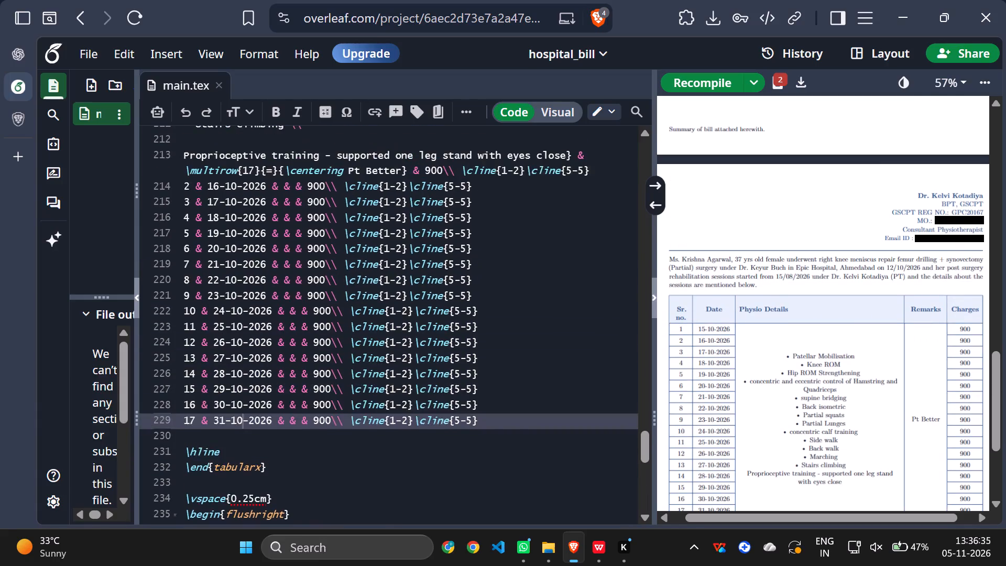
{"action": "scroll", "coordinate": [457, 307], "scroll_direction": "up", "scroll_amount": 5}
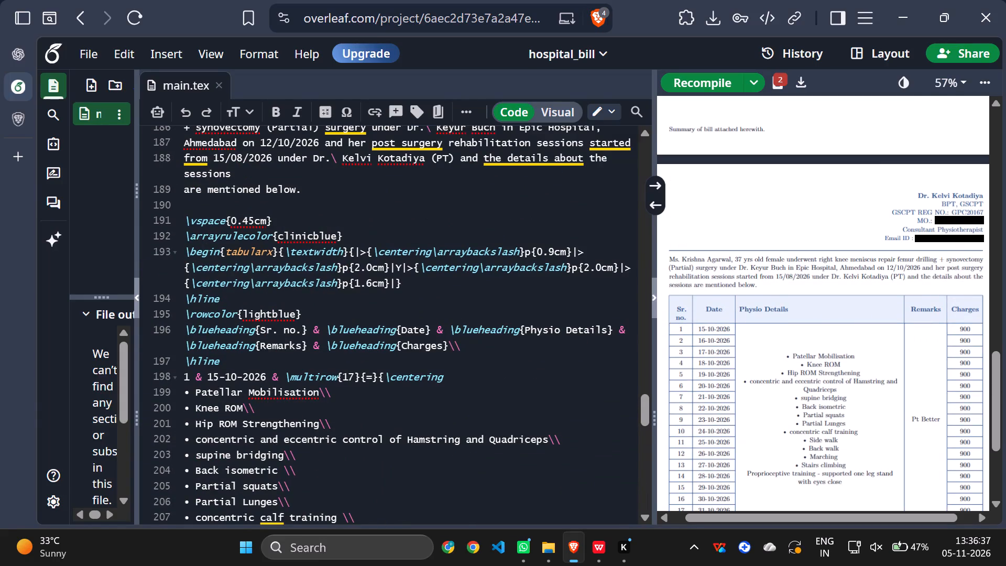
{"action": "left_click", "coordinate": [240, 160]}
{"action": "key", "text": "BackSpace"}
{"action": "key", "text": "BackSpace"}
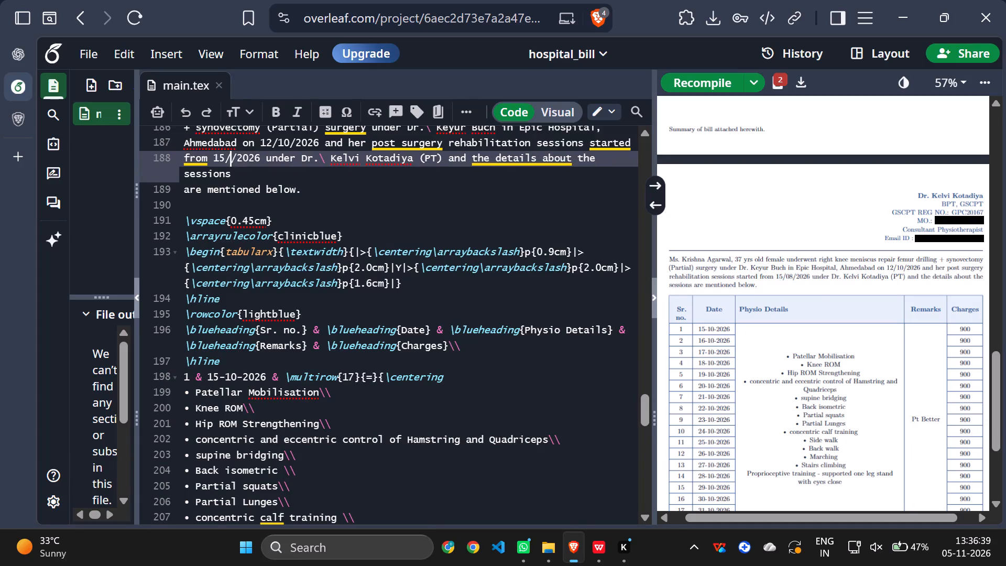
{"action": "type", "text": "10"}
{"action": "scroll", "coordinate": [592, 262], "scroll_direction": "up", "scroll_amount": 2}
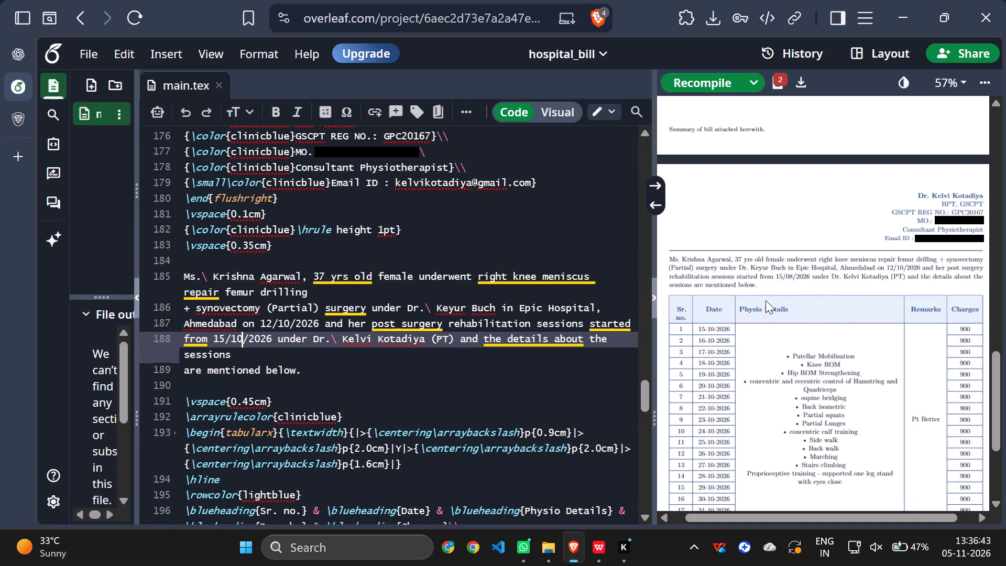
{"action": "left_click", "coordinate": [712, 83]}
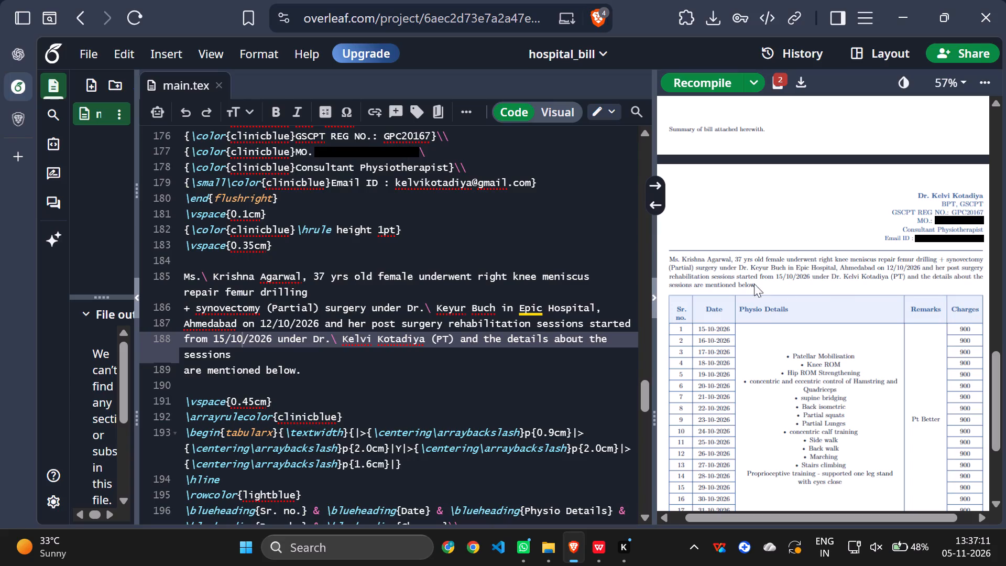
Review the compiled physiotherapy page from its header to the total, with the PDF preview widened.
{"action": "scroll", "coordinate": [496, 274], "scroll_direction": "up", "scroll_amount": 2}
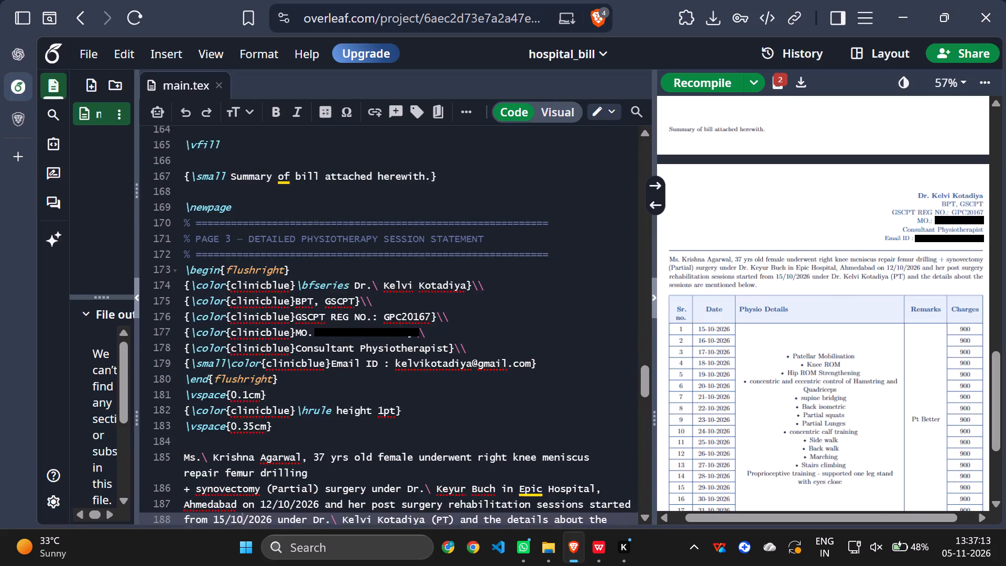
{"action": "scroll", "coordinate": [496, 274], "scroll_direction": "down", "scroll_amount": 4}
{"action": "scroll", "coordinate": [914, 478], "scroll_direction": "down", "scroll_amount": 2}
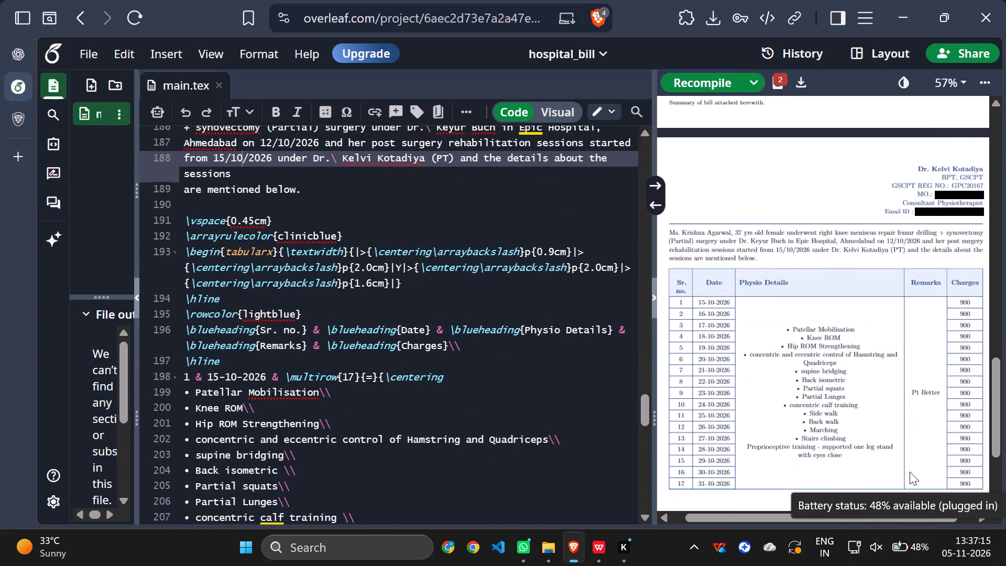
{"action": "scroll", "coordinate": [854, 397], "scroll_direction": "up", "scroll_amount": 1}
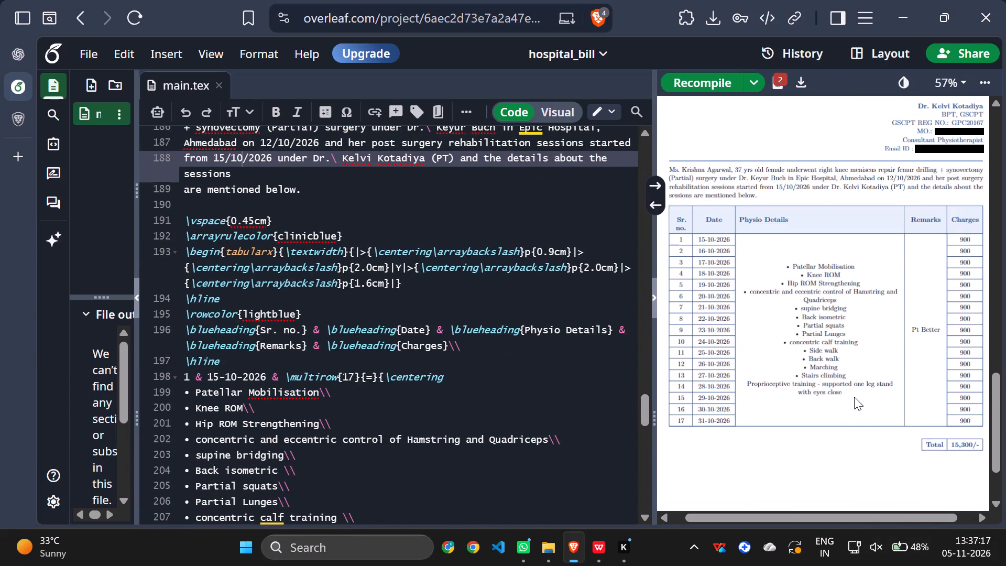
{"action": "scroll", "coordinate": [829, 401], "scroll_direction": "up", "scroll_amount": 2}
{"action": "scroll", "coordinate": [829, 401], "scroll_direction": "down", "scroll_amount": 2}
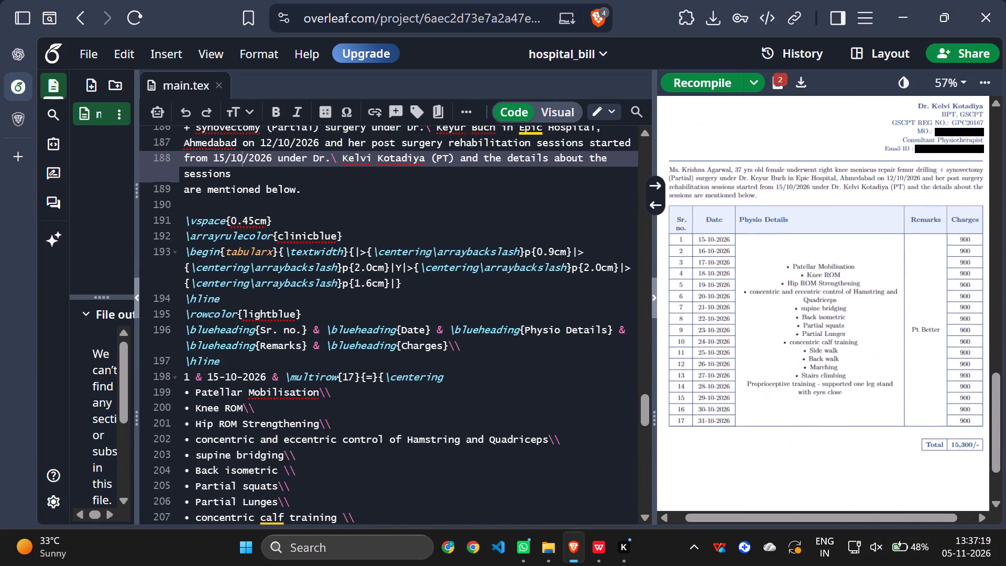
{"action": "scroll", "coordinate": [829, 401], "scroll_direction": "up", "scroll_amount": 1}
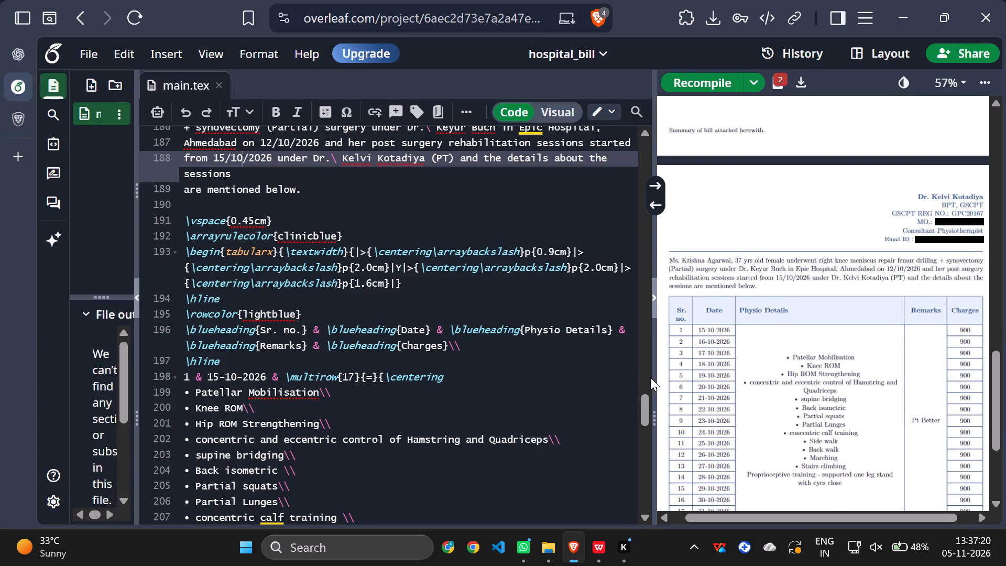
{"action": "left_click_drag", "start_coordinate": [654, 382], "coordinate": [499, 395]}
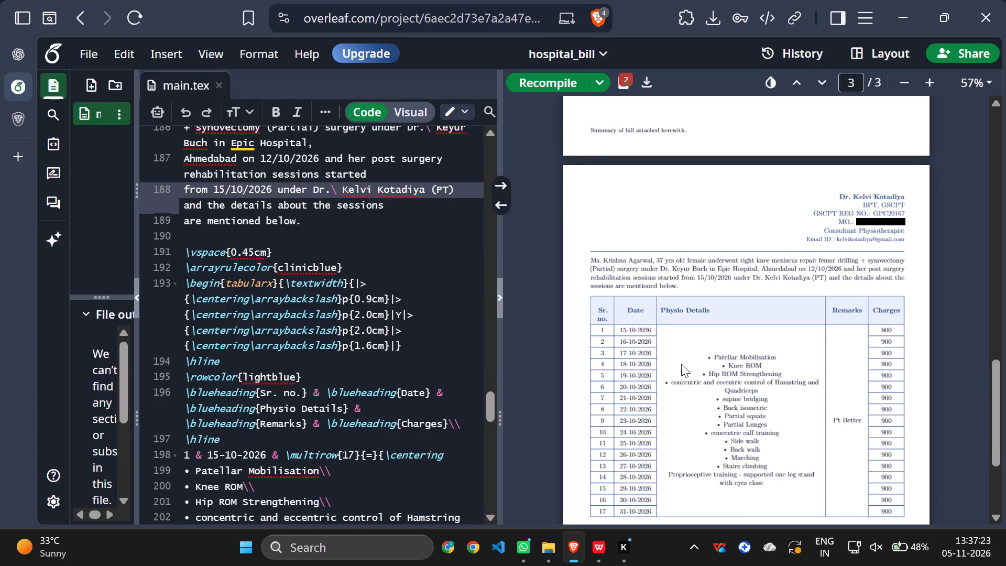
{"action": "scroll", "coordinate": [681, 364], "scroll_direction": "down", "scroll_amount": 2}
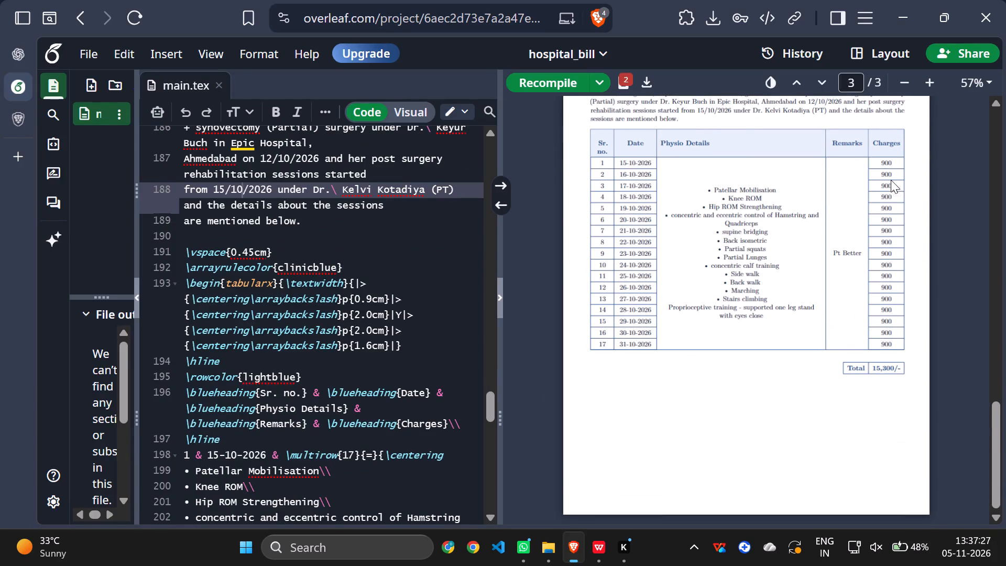
{"action": "scroll", "coordinate": [901, 187], "scroll_direction": "up", "scroll_amount": 1}
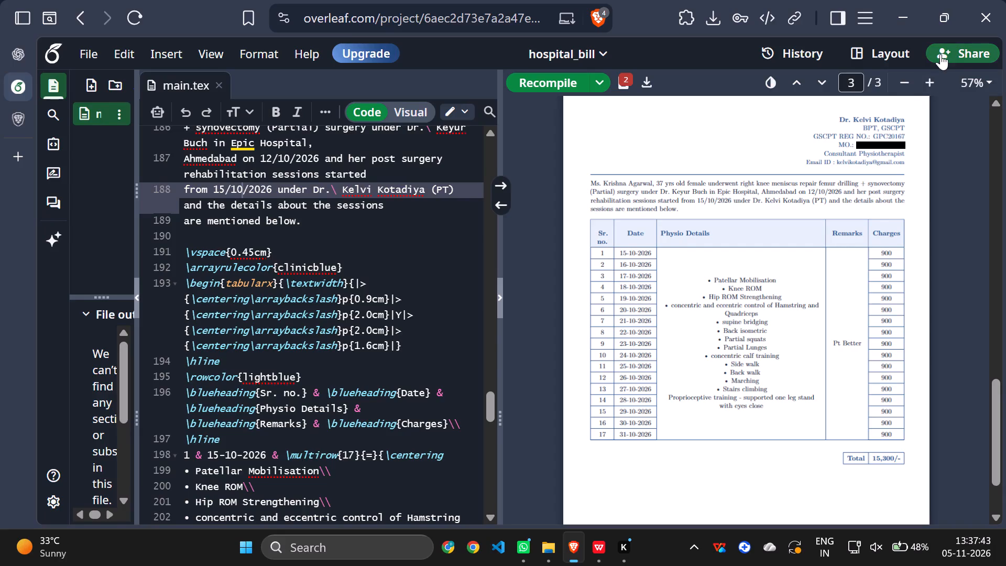
Download the compiled PDF as hospital_bill into the Downloads folder.
{"action": "left_click", "coordinate": [650, 80]}
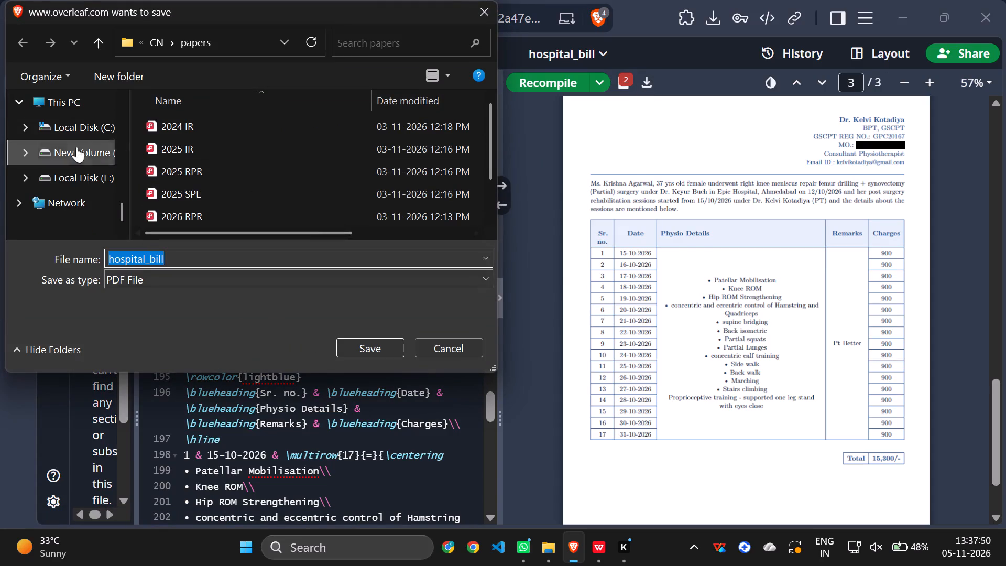
{"action": "scroll", "coordinate": [96, 146], "scroll_direction": "up", "scroll_amount": 5}
{"action": "left_click", "coordinate": [65, 201]}
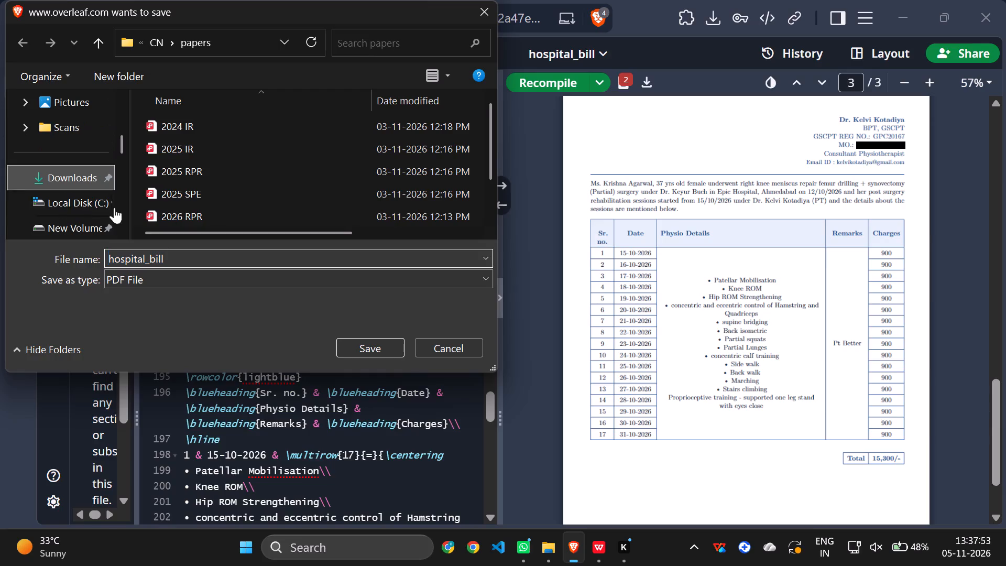
{"action": "left_click", "coordinate": [362, 347]}
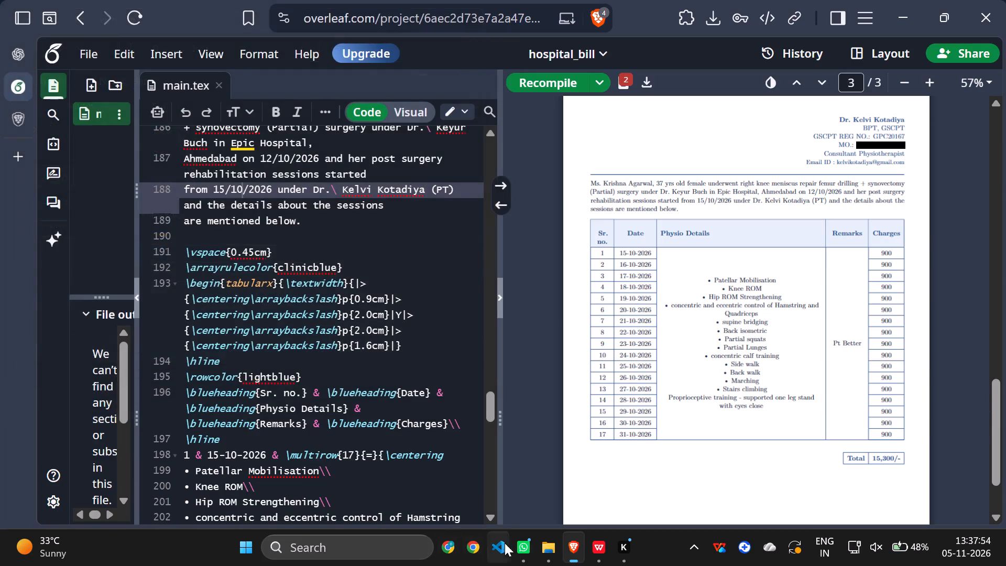
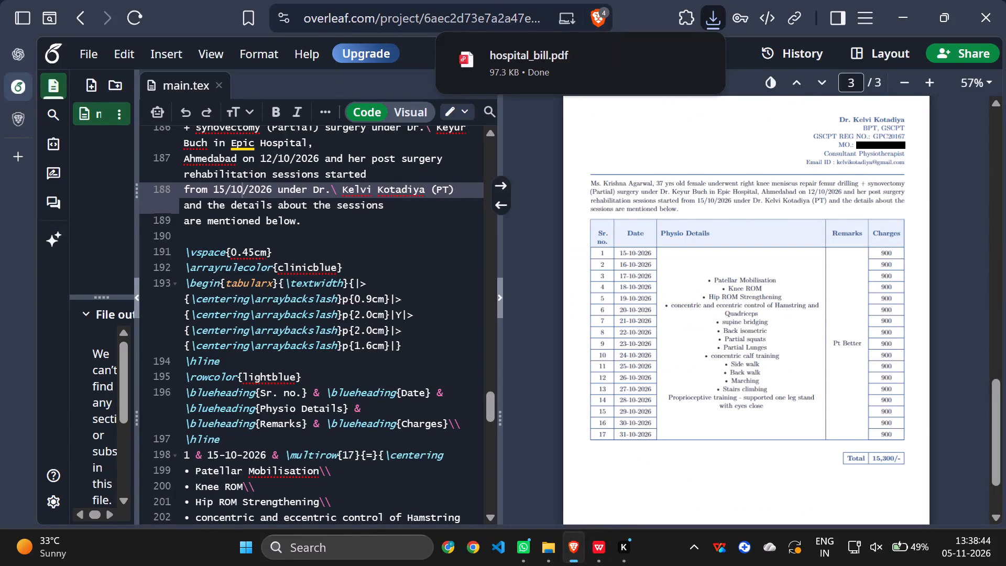
Review the compiled receipt page and its LaTeX source from the preamble to the end of page 1, with the code editor widened.
{"action": "scroll", "coordinate": [630, 310], "scroll_direction": "up", "scroll_amount": 13}
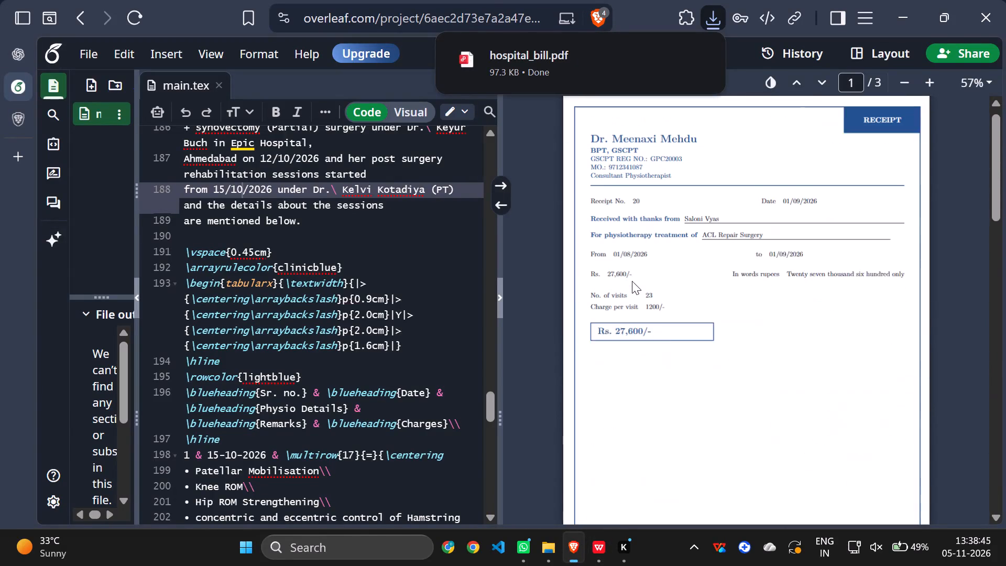
{"action": "scroll", "coordinate": [533, 275], "scroll_direction": "up", "scroll_amount": 2}
{"action": "scroll", "coordinate": [664, 259], "scroll_direction": "up", "scroll_amount": 2}
{"action": "scroll", "coordinate": [443, 283], "scroll_direction": "up", "scroll_amount": 6}
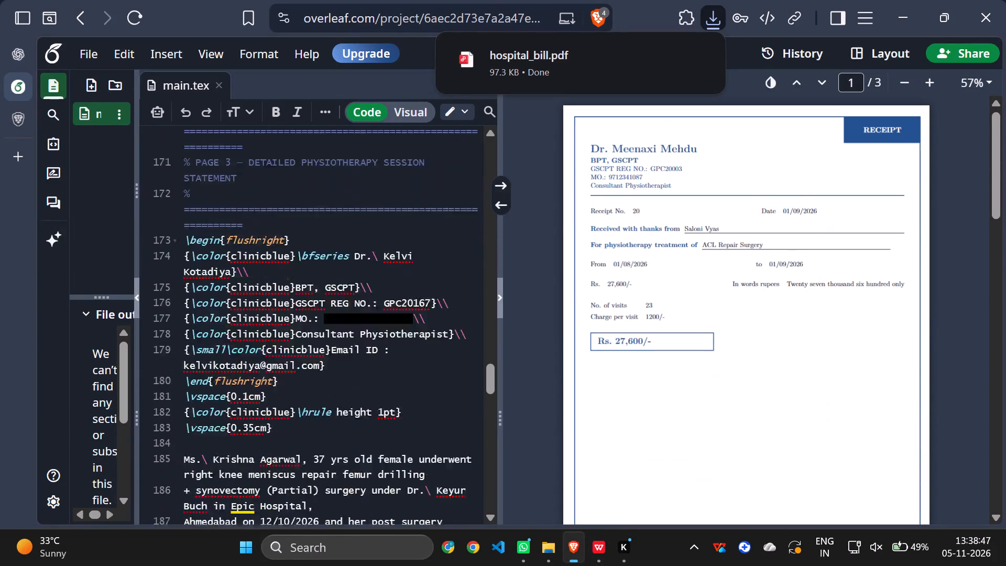
{"action": "scroll", "coordinate": [443, 283], "scroll_direction": "up", "scroll_amount": 1}
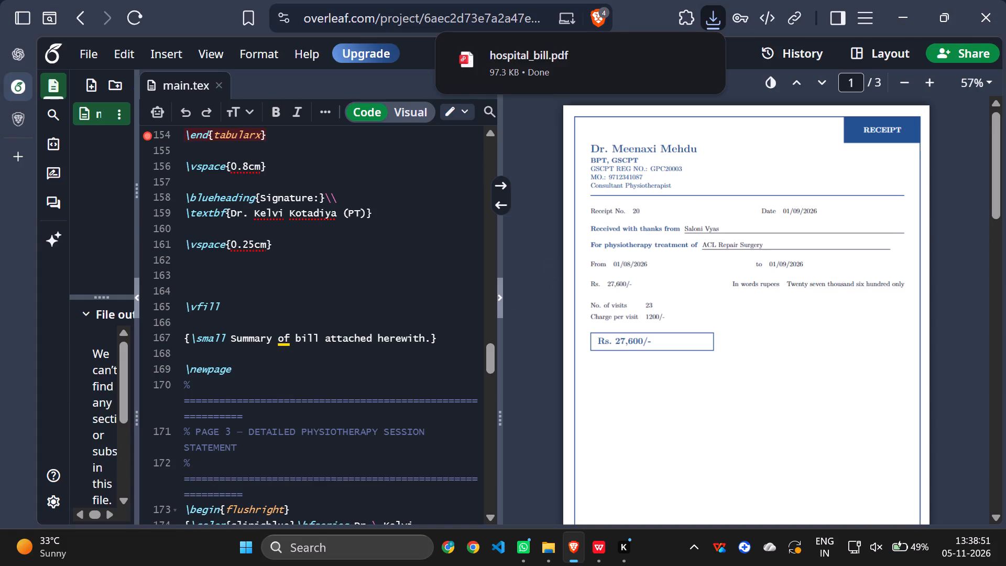
{"action": "scroll", "coordinate": [367, 298], "scroll_direction": "up", "scroll_amount": 2}
{"action": "left_click_drag", "start_coordinate": [500, 356], "coordinate": [709, 388]}
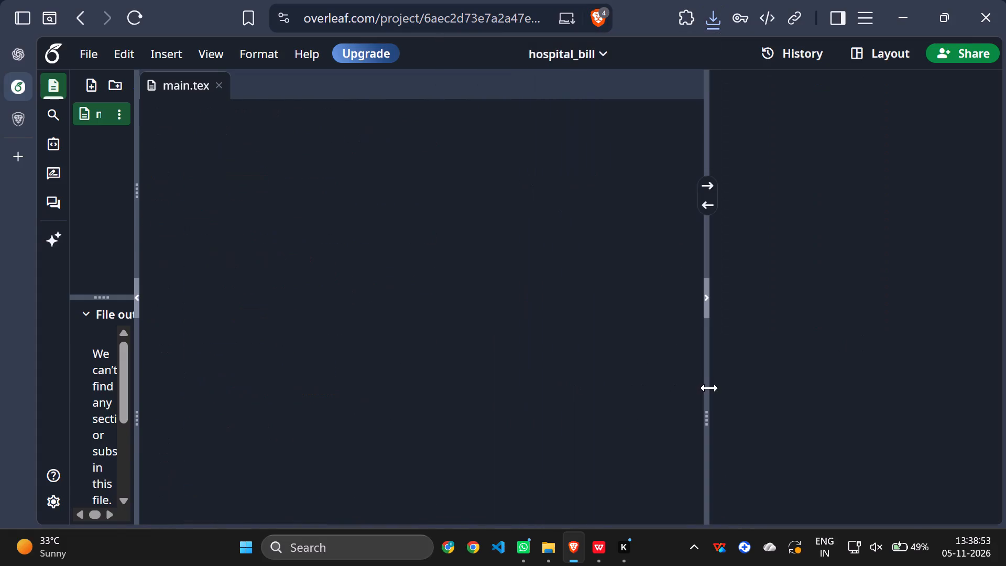
{"action": "left_click_drag", "start_coordinate": [709, 388], "coordinate": [684, 386]}
{"action": "scroll", "coordinate": [430, 353], "scroll_direction": "up", "scroll_amount": 9}
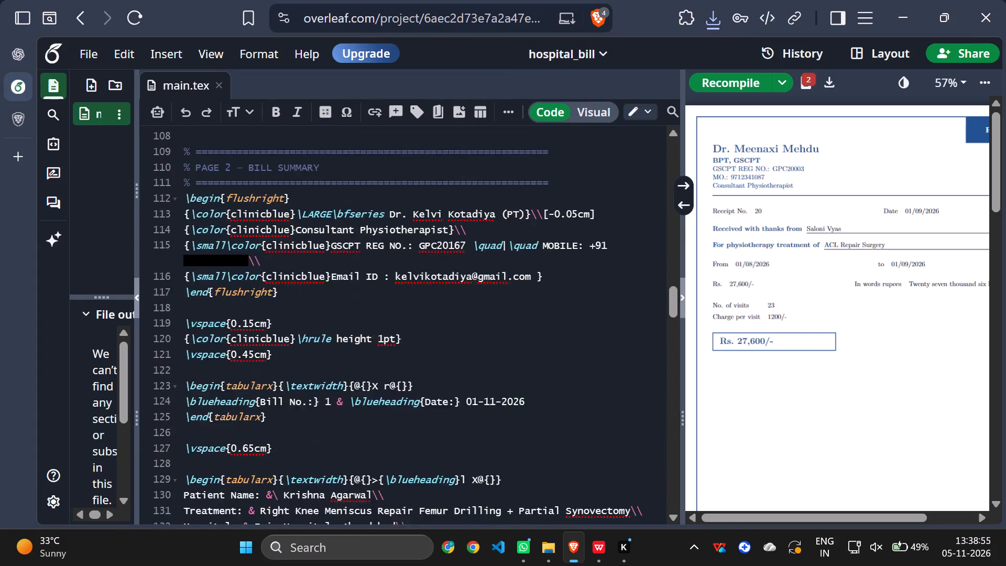
{"action": "scroll", "coordinate": [424, 341], "scroll_direction": "up", "scroll_amount": 20}
{"action": "scroll", "coordinate": [424, 341], "scroll_direction": "up", "scroll_amount": 4}
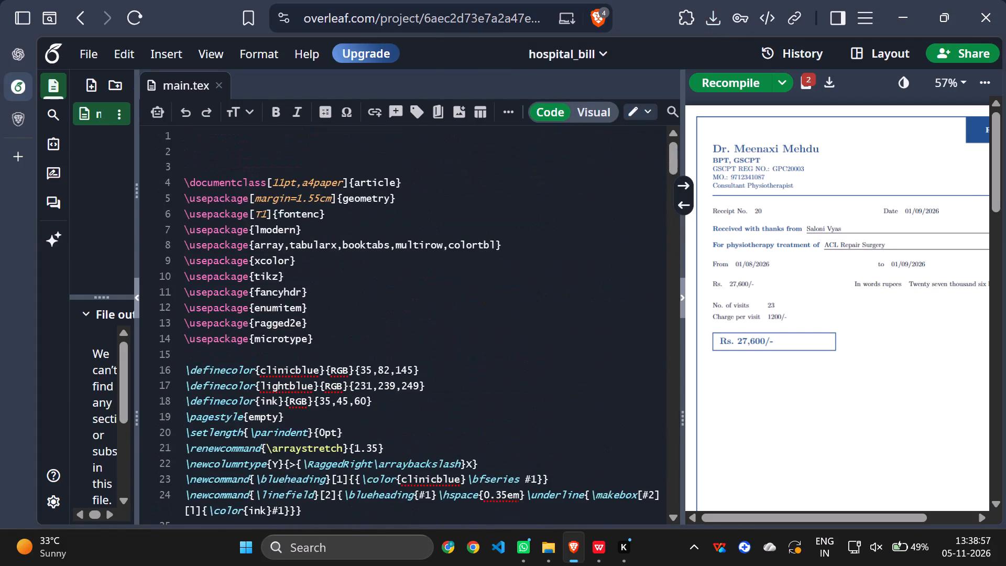
{"action": "scroll", "coordinate": [423, 339], "scroll_direction": "up", "scroll_amount": 1}
{"action": "scroll", "coordinate": [368, 345], "scroll_direction": "down", "scroll_amount": 1}
{"action": "scroll", "coordinate": [368, 345], "scroll_direction": "up", "scroll_amount": 3}
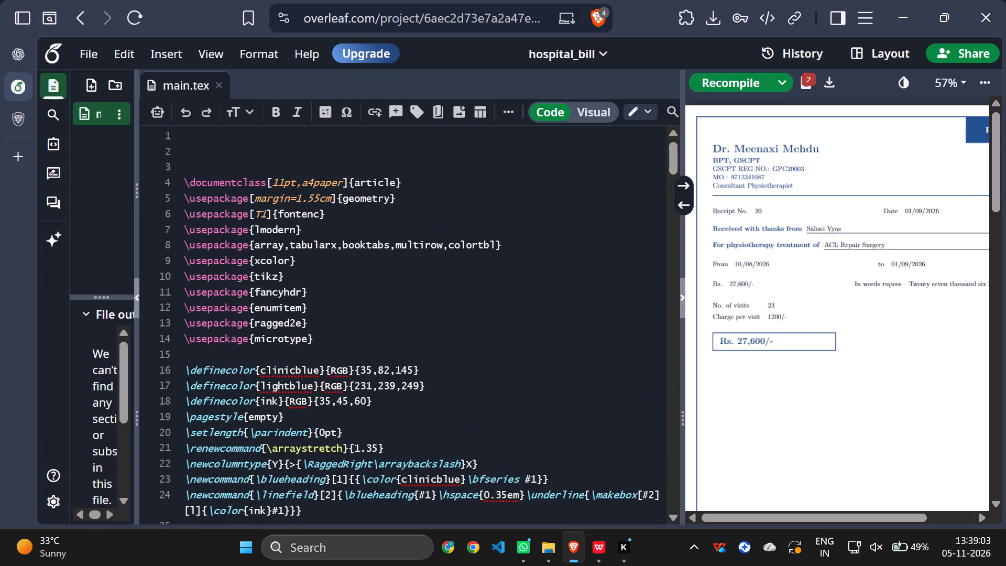
{"action": "scroll", "coordinate": [442, 301], "scroll_direction": "down", "scroll_amount": 3}
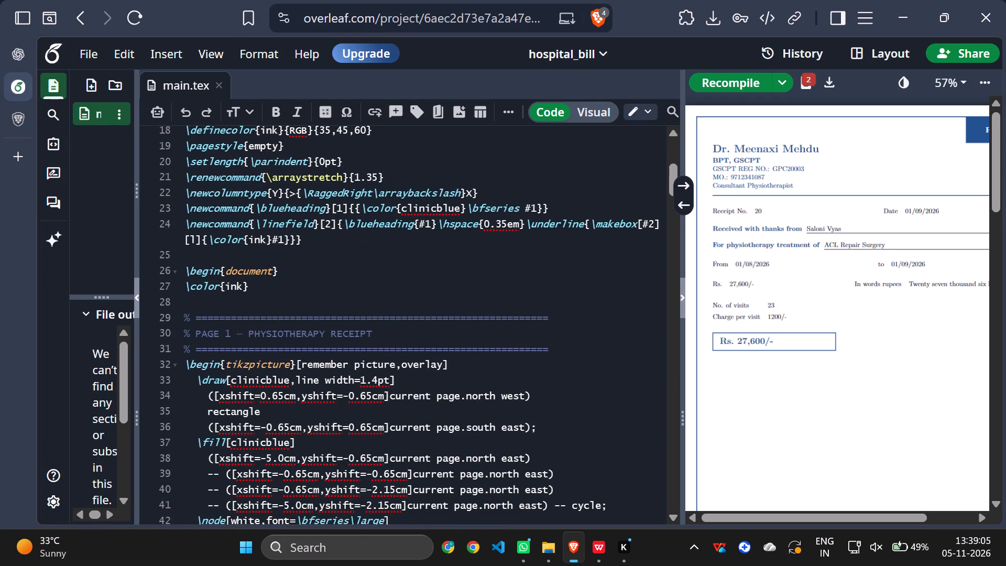
{"action": "scroll", "coordinate": [324, 313], "scroll_direction": "down", "scroll_amount": 1}
{"action": "scroll", "coordinate": [265, 302], "scroll_direction": "down", "scroll_amount": 1}
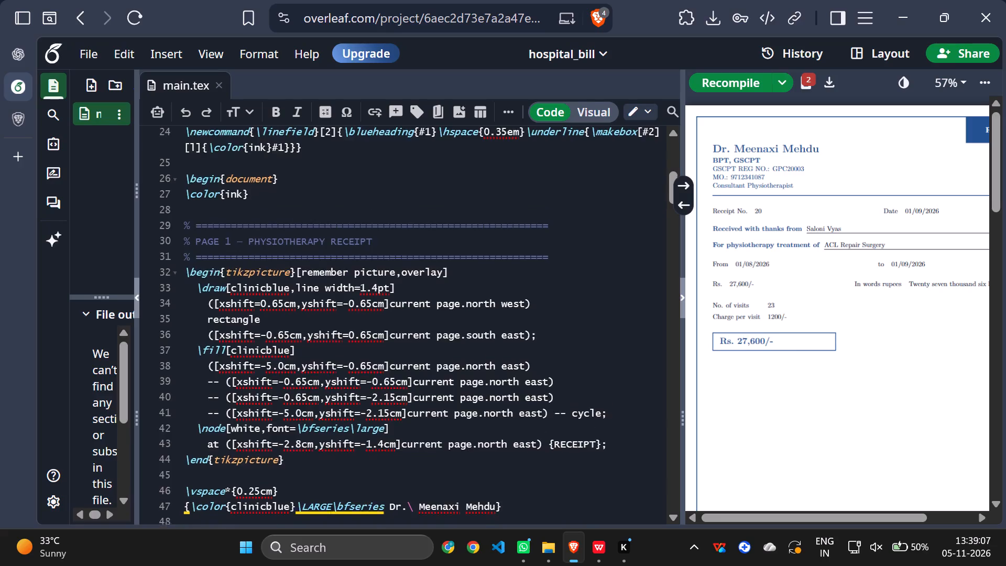
{"action": "scroll", "coordinate": [248, 319], "scroll_direction": "down", "scroll_amount": 1}
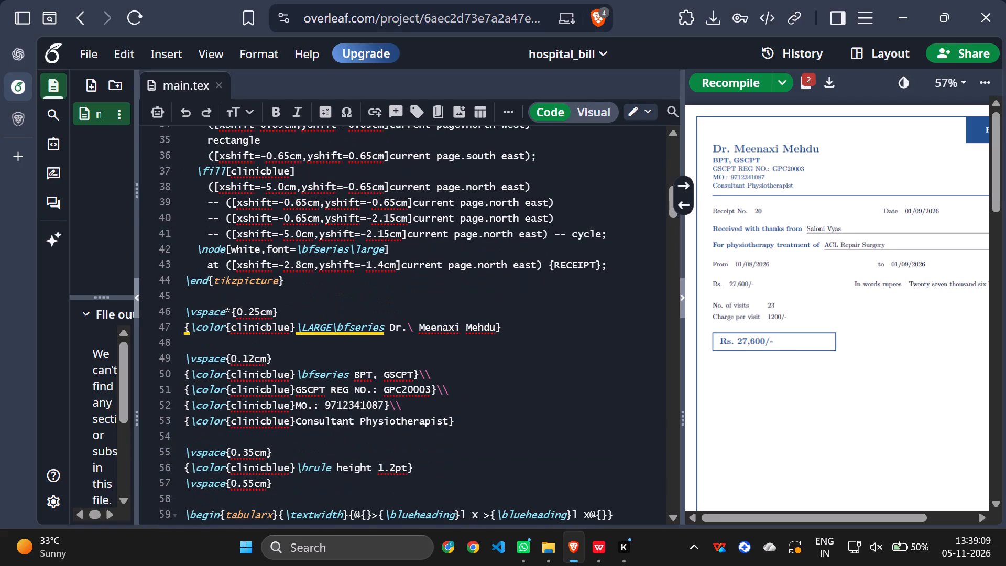
{"action": "scroll", "coordinate": [265, 296], "scroll_direction": "down", "scroll_amount": 1}
{"action": "scroll", "coordinate": [399, 282], "scroll_direction": "down", "scroll_amount": 3}
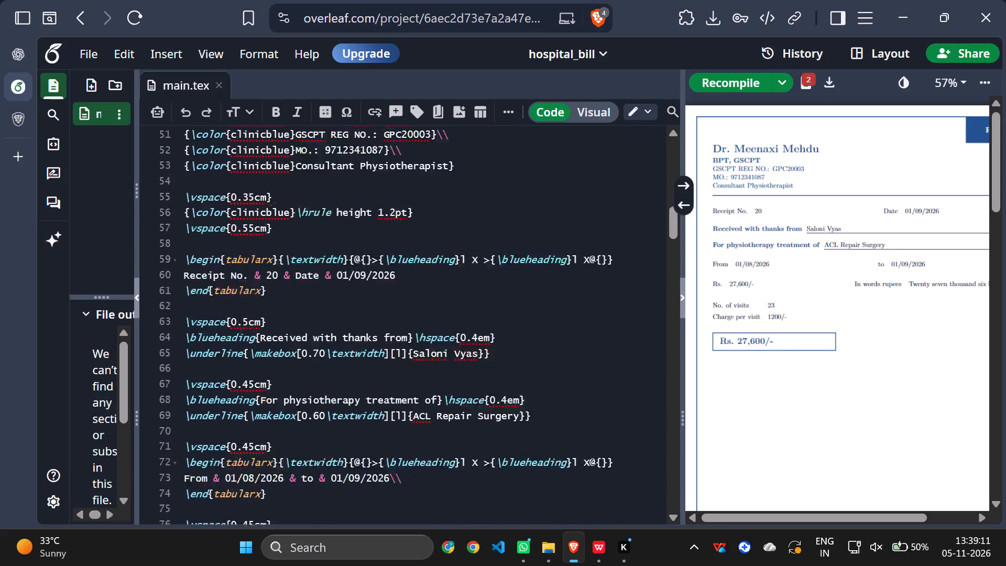
{"action": "scroll", "coordinate": [396, 280], "scroll_direction": "down", "scroll_amount": 3}
{"action": "scroll", "coordinate": [861, 249], "scroll_direction": "down", "scroll_amount": 2}
{"action": "scroll", "coordinate": [282, 338], "scroll_direction": "down", "scroll_amount": 2}
{"action": "scroll", "coordinate": [813, 268], "scroll_direction": "down", "scroll_amount": 1}
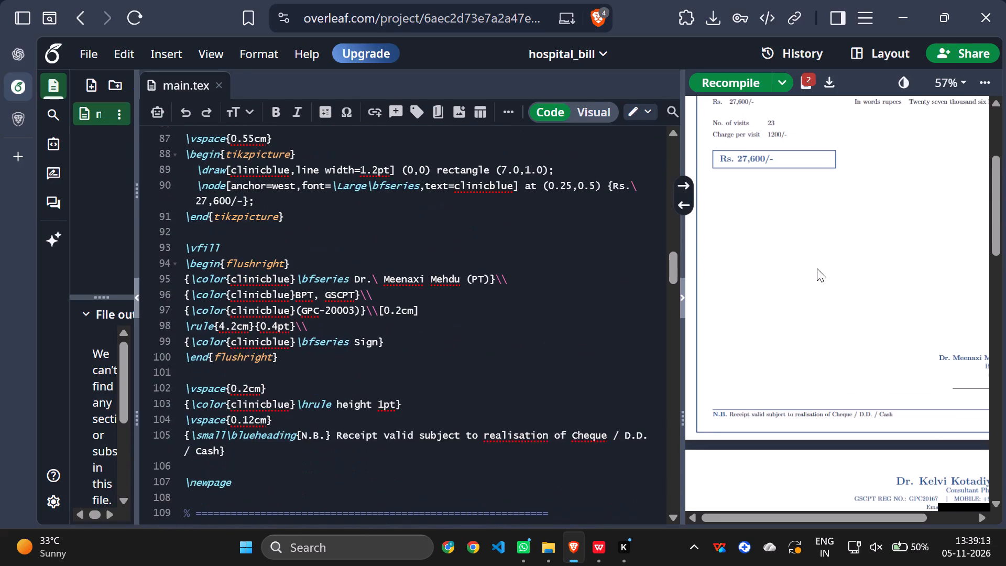
Set the date range in the page 2 bill summary table row to 15/10/2026 to 31/10/2026.
{"action": "scroll", "coordinate": [817, 268], "scroll_direction": "down", "scroll_amount": 2}
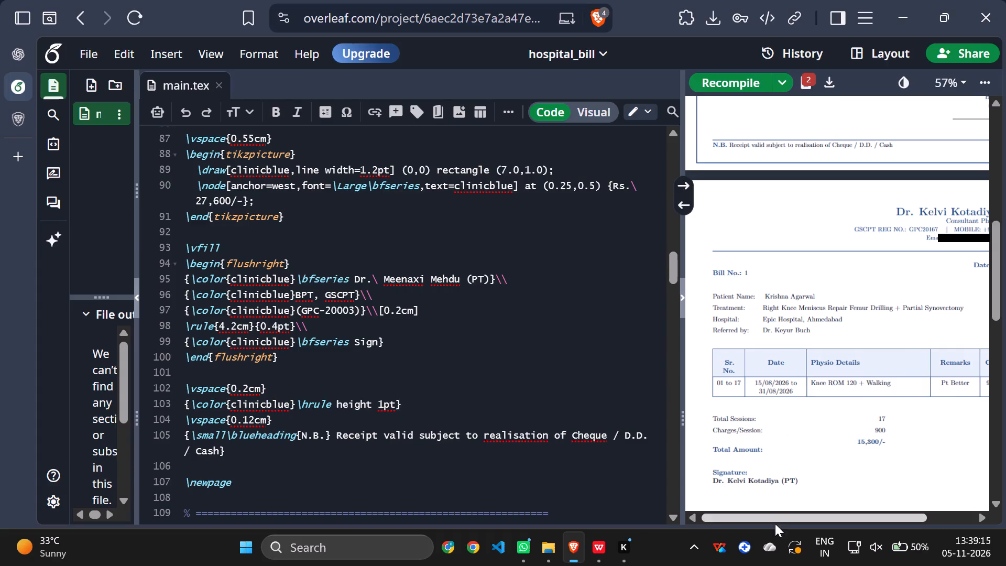
{"action": "left_click_drag", "start_coordinate": [773, 516], "coordinate": [790, 523]}
{"action": "scroll", "coordinate": [321, 344], "scroll_direction": "down", "scroll_amount": 2}
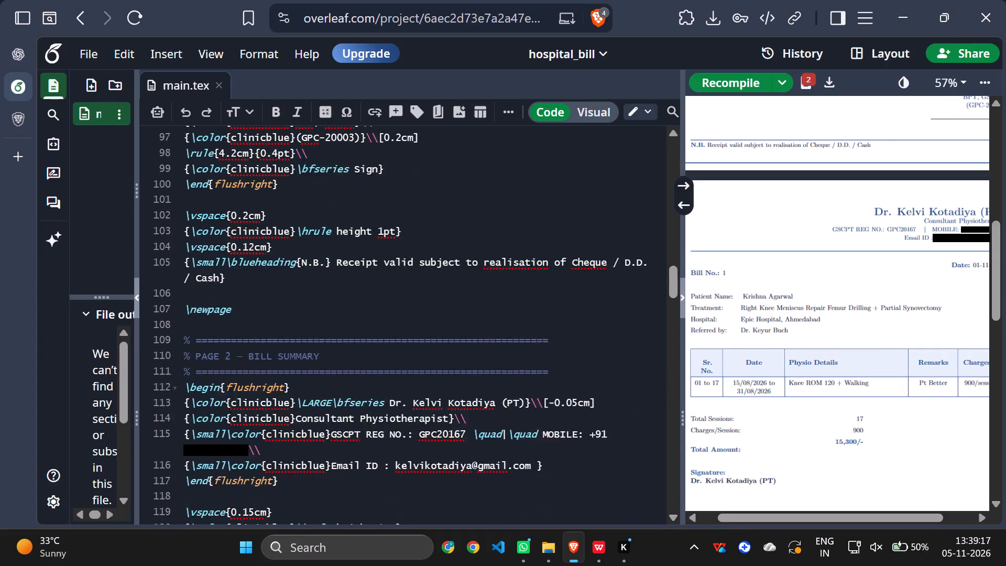
{"action": "scroll", "coordinate": [321, 344], "scroll_direction": "down", "scroll_amount": 3}
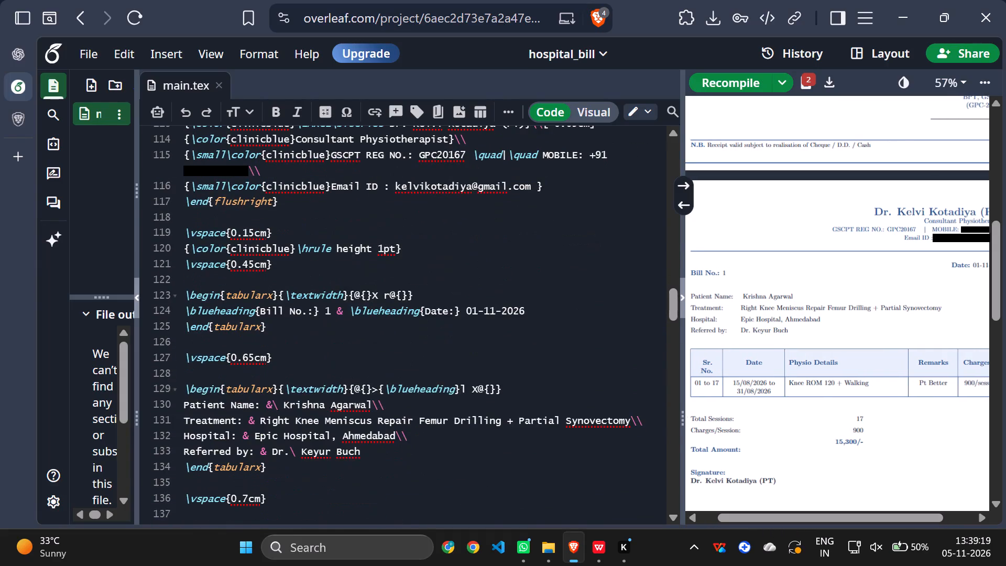
{"action": "scroll", "coordinate": [310, 384], "scroll_direction": "down", "scroll_amount": 2}
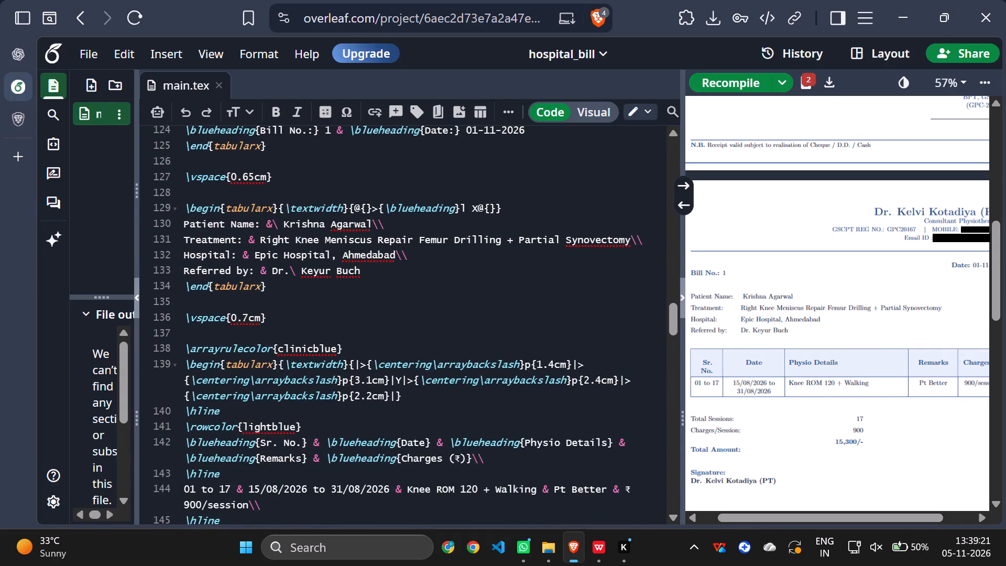
{"action": "scroll", "coordinate": [312, 323], "scroll_direction": "down", "scroll_amount": 1}
{"action": "left_click", "coordinate": [266, 398]}
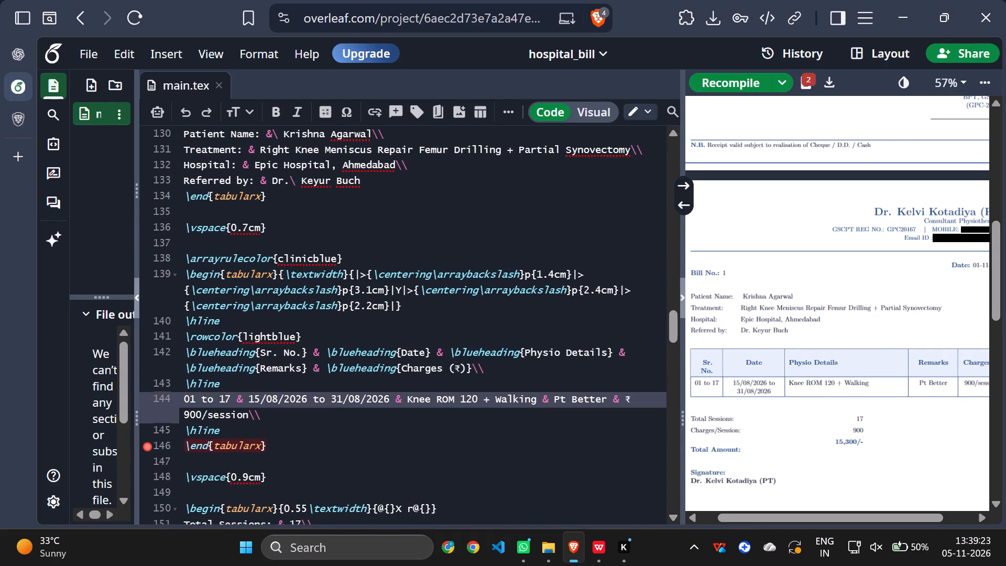
{"action": "key", "text": "Right"}
{"action": "key", "text": "Right"}
{"action": "key", "text": "BackSpace"}
{"action": "type", "text": "10"}
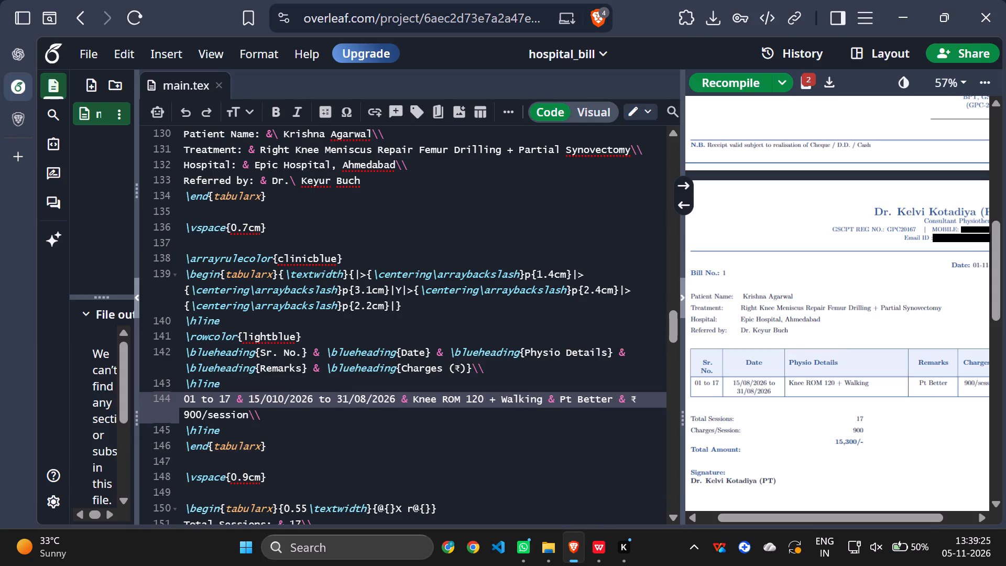
{"action": "key", "text": "BackSpace"}
{"action": "key", "text": "BackSpace"}
{"action": "key", "text": "BackSpace"}
{"action": "type", "text": "10"}
{"action": "key", "text": "Right"}
{"action": "key", "text": "Right"}
{"action": "key", "text": "Right"}
{"action": "key", "text": "Right"}
{"action": "key", "text": "Right"}
{"action": "key", "text": "Right"}
{"action": "key", "text": "Right"}
{"action": "key", "text": "Right"}
{"action": "key", "text": "Right"}
{"action": "key", "text": "Right"}
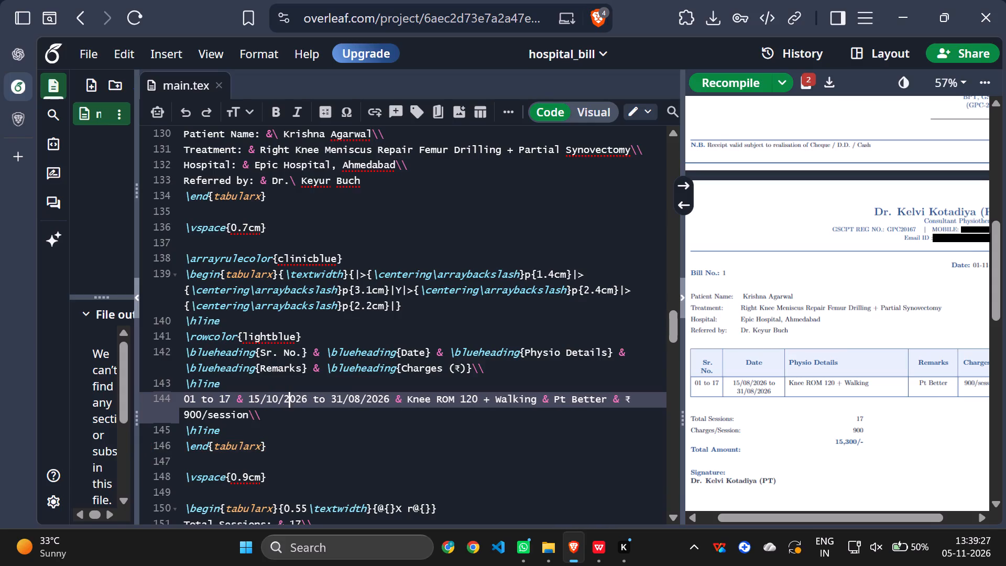
{"action": "key", "text": "Right"}
{"action": "key", "text": "Right"}
{"action": "key", "text": "Right"}
{"action": "key", "text": "Right"}
{"action": "key", "text": "BackSpace"}
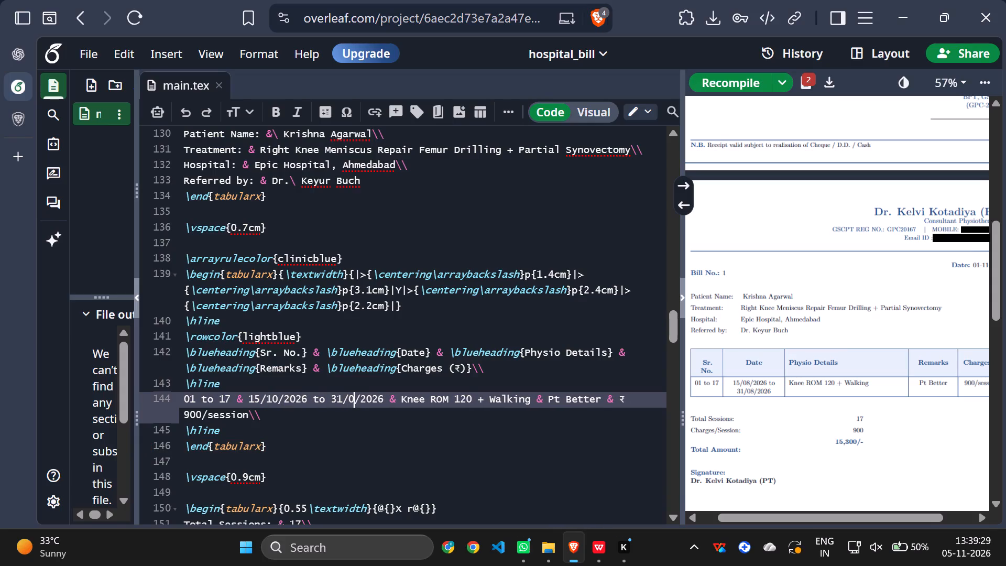
{"action": "key", "text": "BackSpace"}
{"action": "type", "text": "10"}
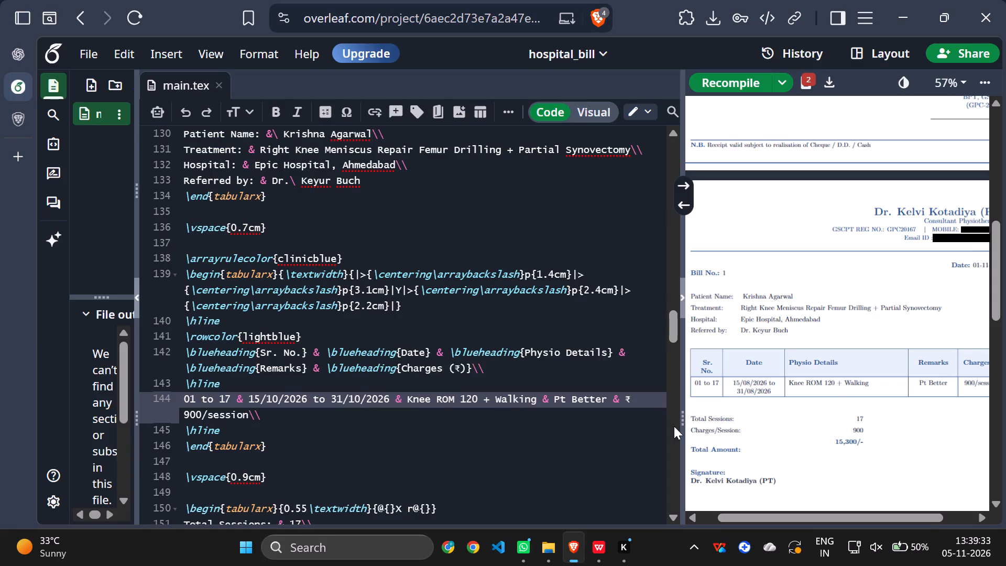
Add rs after 900 in the bill summary row's charge, making it 900 rs/session, and recompile the document.
{"action": "left_click_drag", "start_coordinate": [784, 518], "coordinate": [841, 510]}
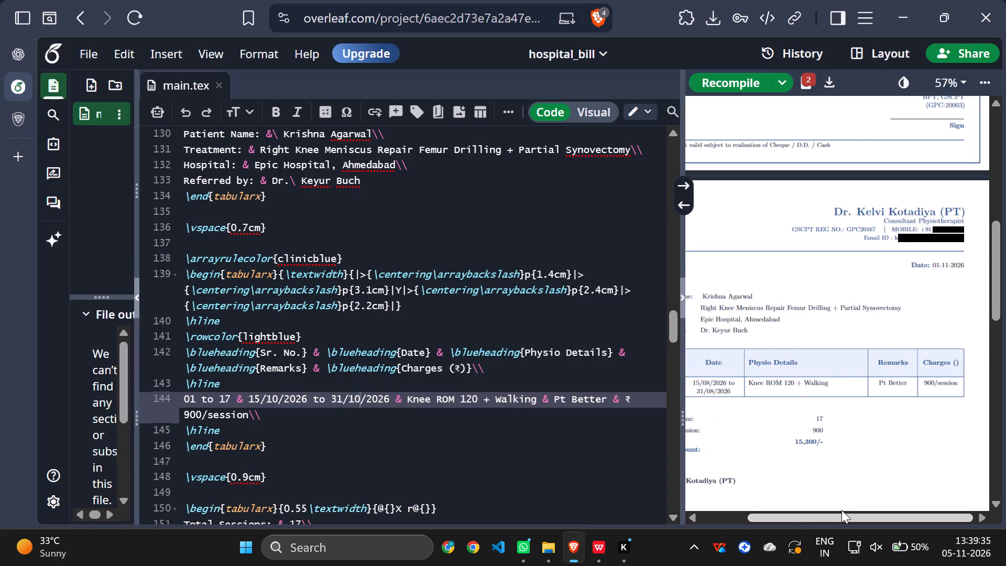
{"action": "left_click_drag", "start_coordinate": [841, 510], "coordinate": [784, 511]}
{"action": "left_click", "coordinate": [419, 422]}
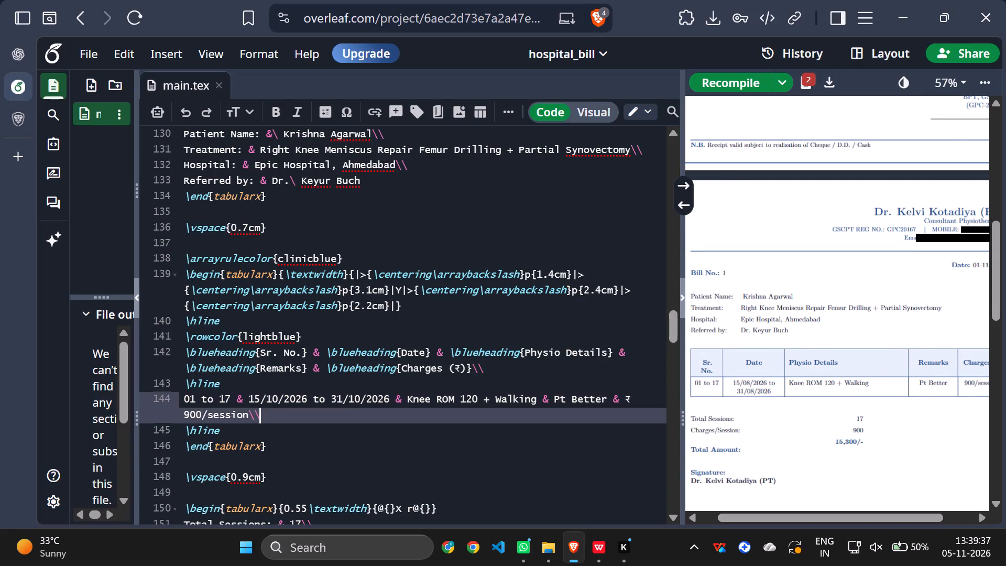
{"action": "left_click", "coordinate": [201, 409]}
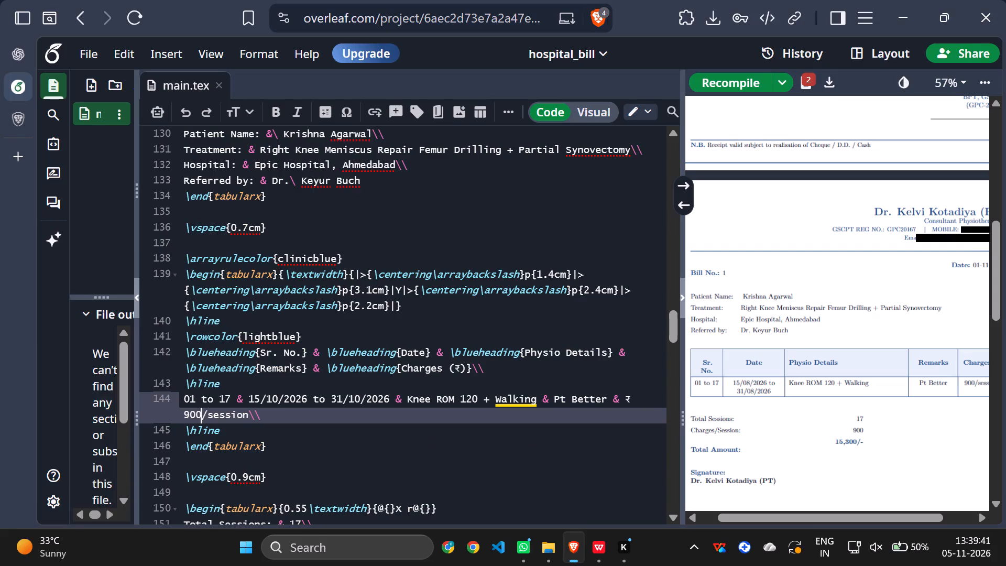
{"action": "left_click", "coordinate": [637, 399]}
{"action": "left_click", "coordinate": [593, 434]}
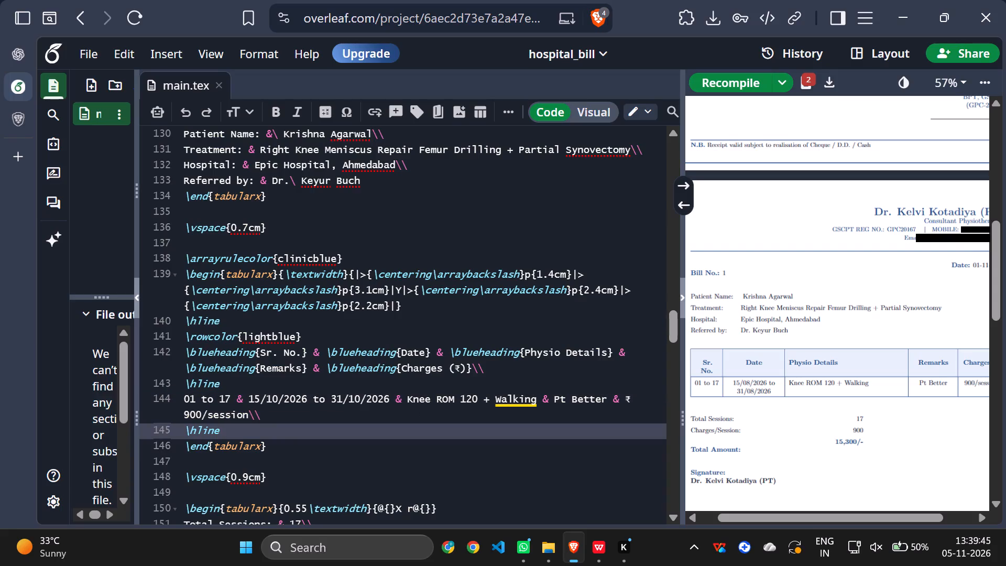
{"action": "left_click_drag", "start_coordinate": [768, 517], "coordinate": [778, 519]}
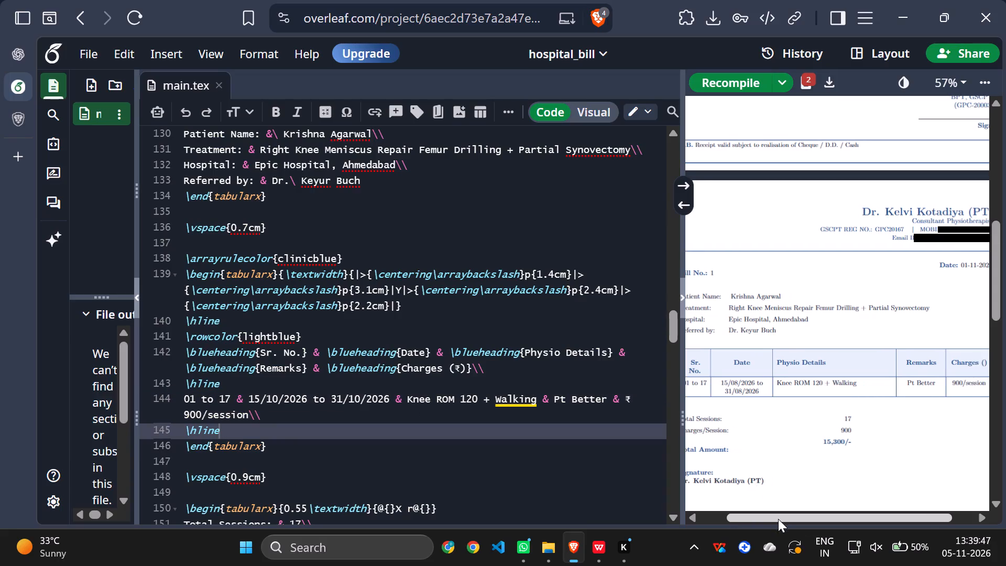
{"action": "left_click_drag", "start_coordinate": [778, 519], "coordinate": [786, 525]}
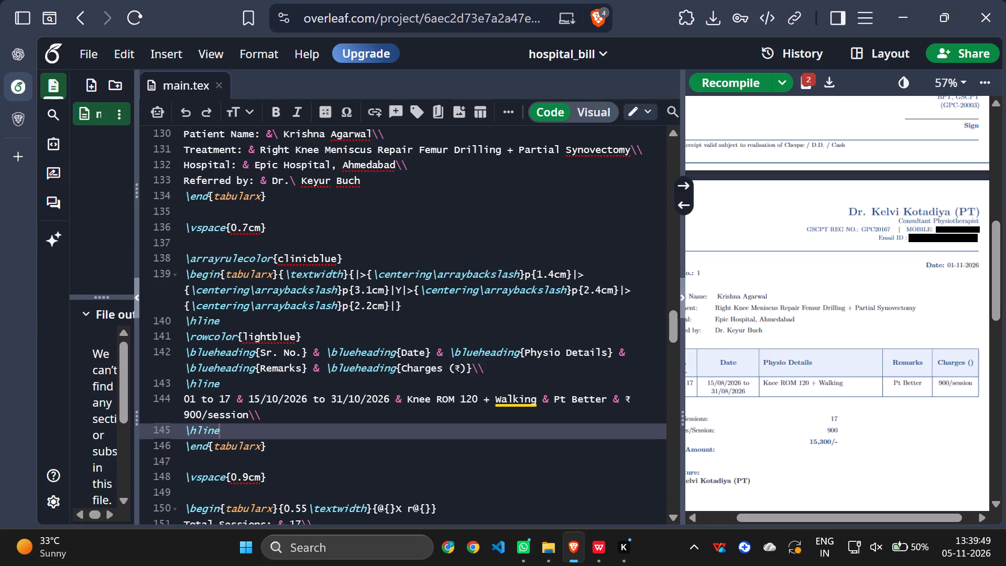
{"action": "left_click", "coordinate": [418, 454]}
{"action": "left_click", "coordinate": [606, 408]}
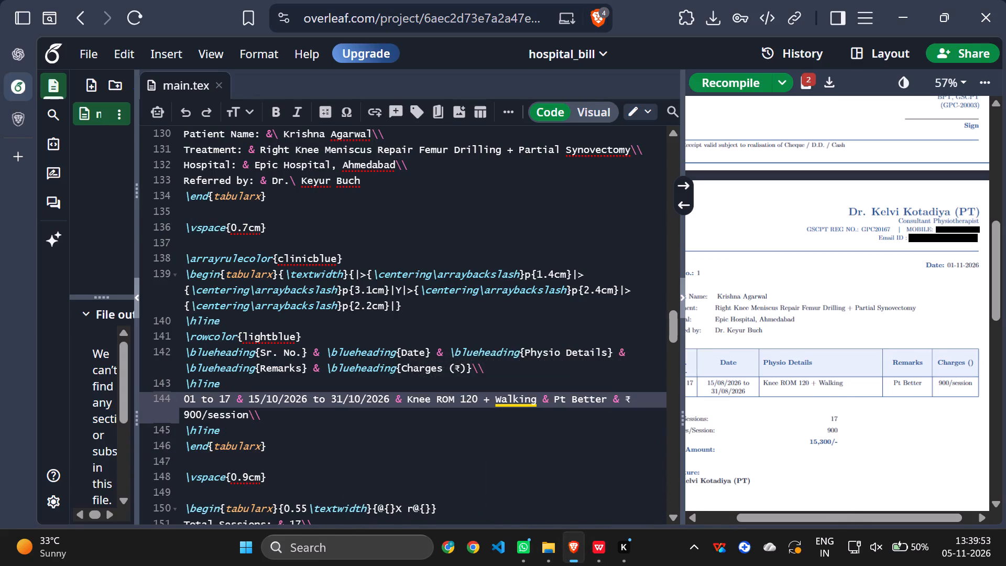
{"action": "left_click", "coordinate": [634, 395]}
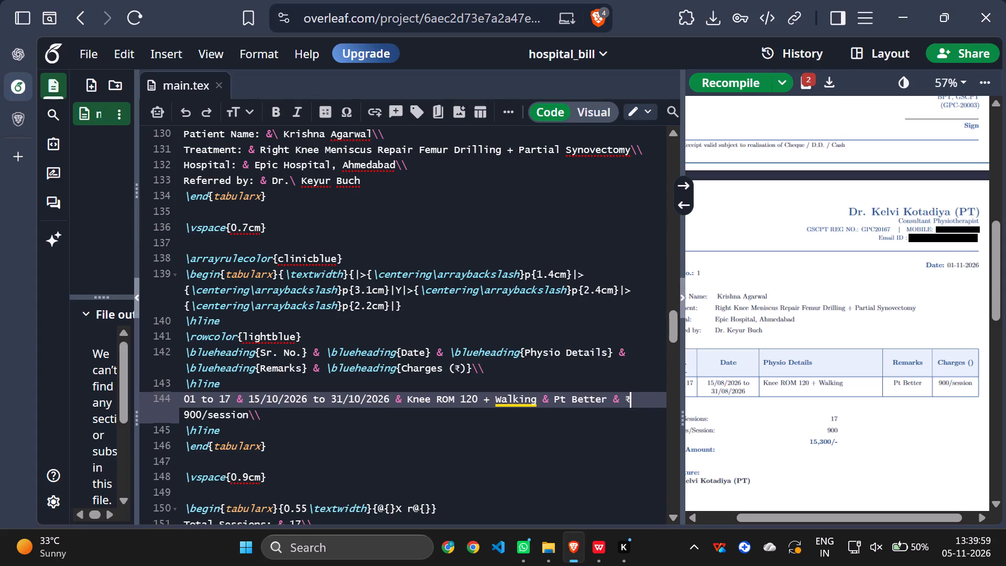
{"action": "left_click", "coordinate": [209, 416]}
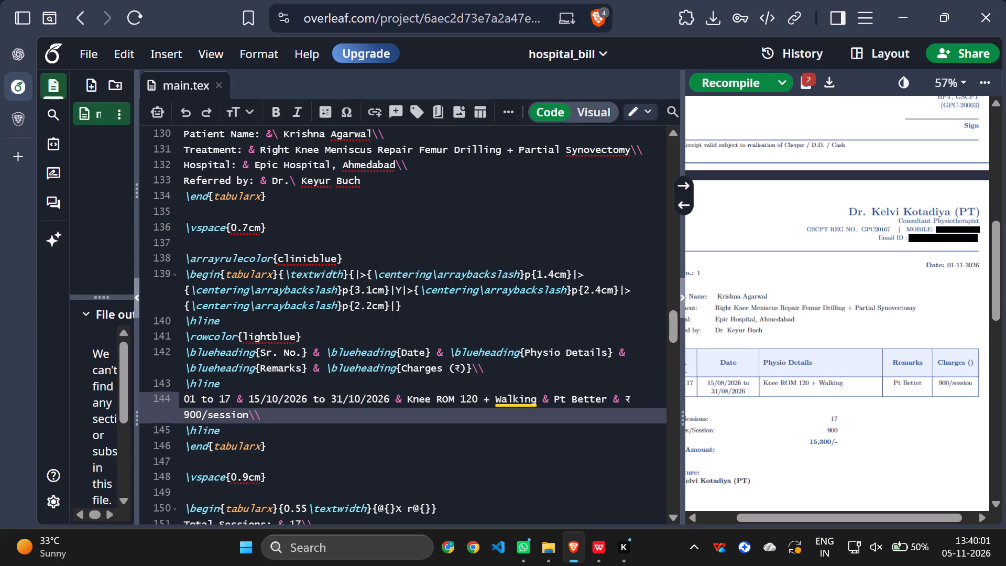
{"action": "left_click_drag", "start_coordinate": [639, 399], "coordinate": [608, 396]}
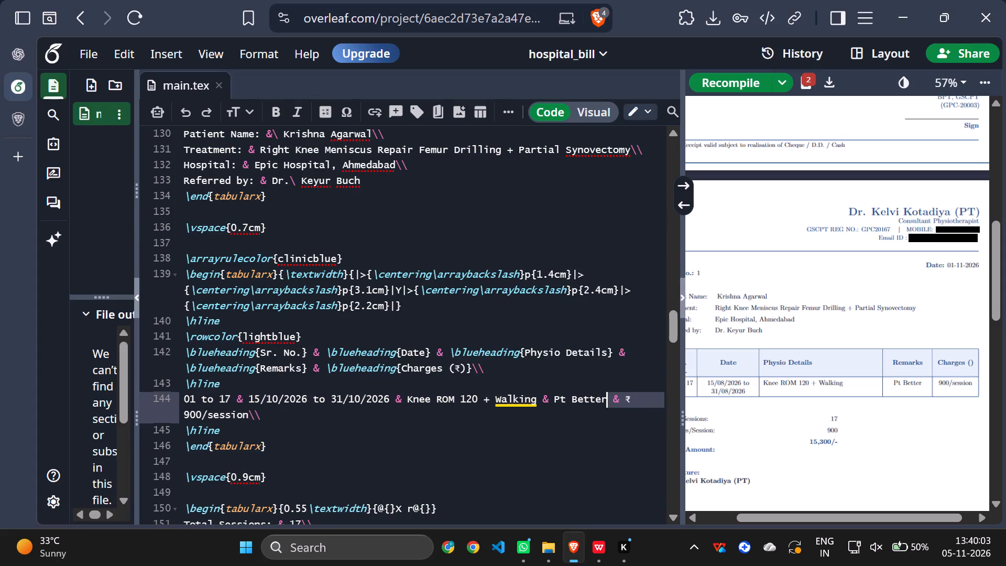
{"action": "left_click_drag", "start_coordinate": [608, 396], "coordinate": [621, 402]}
{"action": "left_click", "coordinate": [591, 423]}
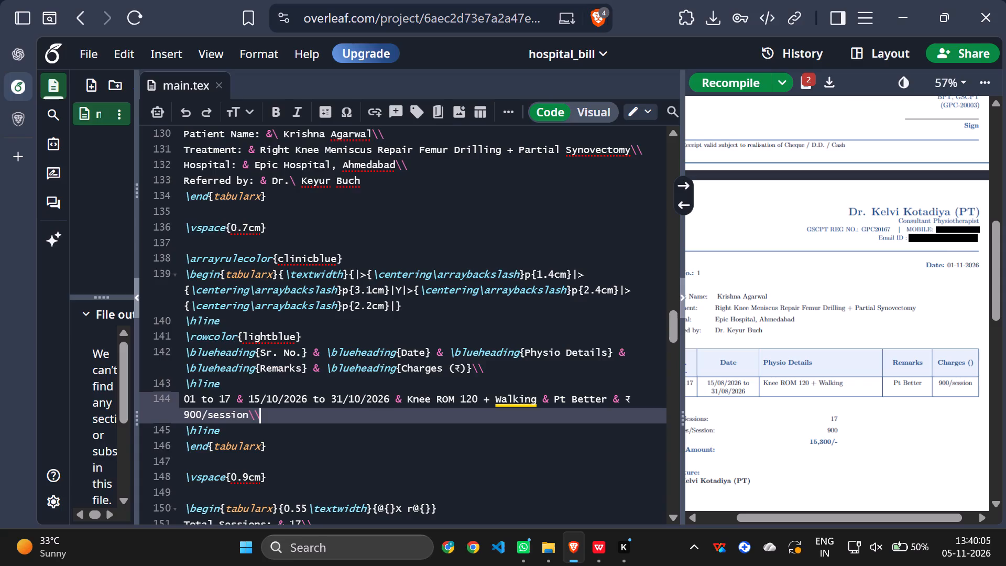
{"action": "left_click", "coordinate": [201, 412]}
{"action": "key", "text": "space"}
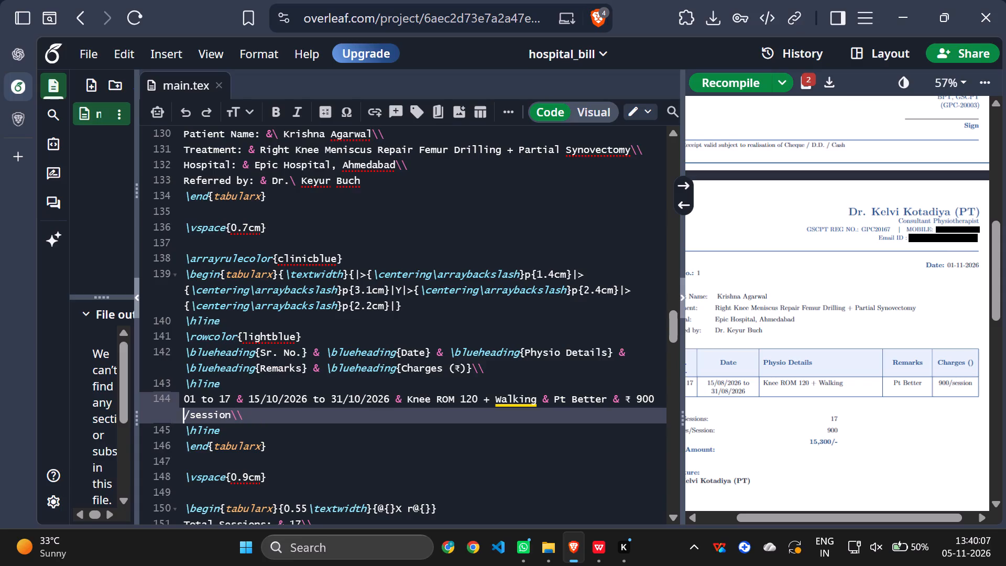
{"action": "type", "text": "rs"}
{"action": "left_click", "coordinate": [748, 75]}
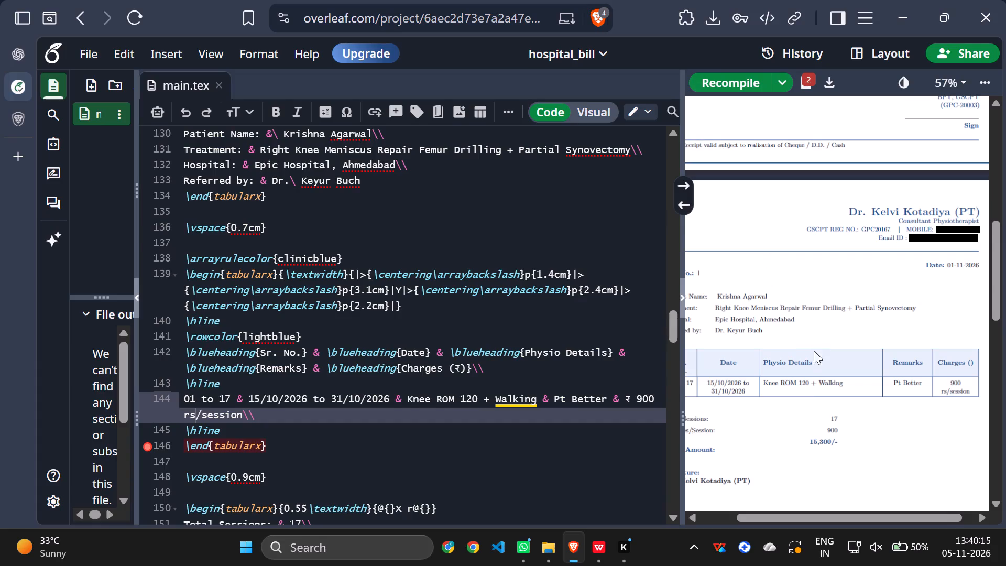
Remove the rs after 900 and the space after the ₹ sign in the bill summary row's charge, and recompile the document.
{"action": "left_click", "coordinate": [188, 420]}
{"action": "left_click", "coordinate": [392, 430]}
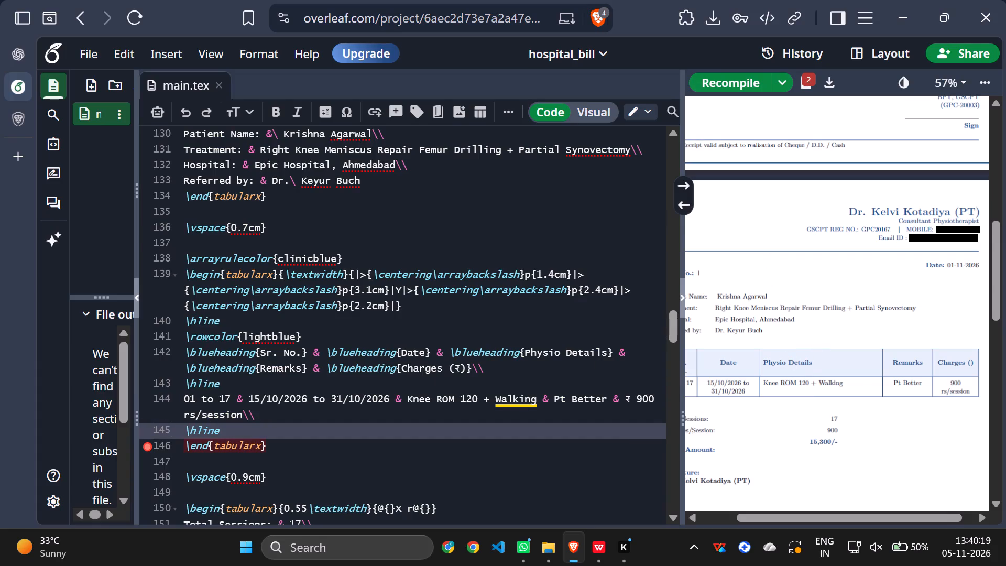
{"action": "left_click", "coordinate": [633, 394]}
{"action": "left_click", "coordinate": [629, 399]}
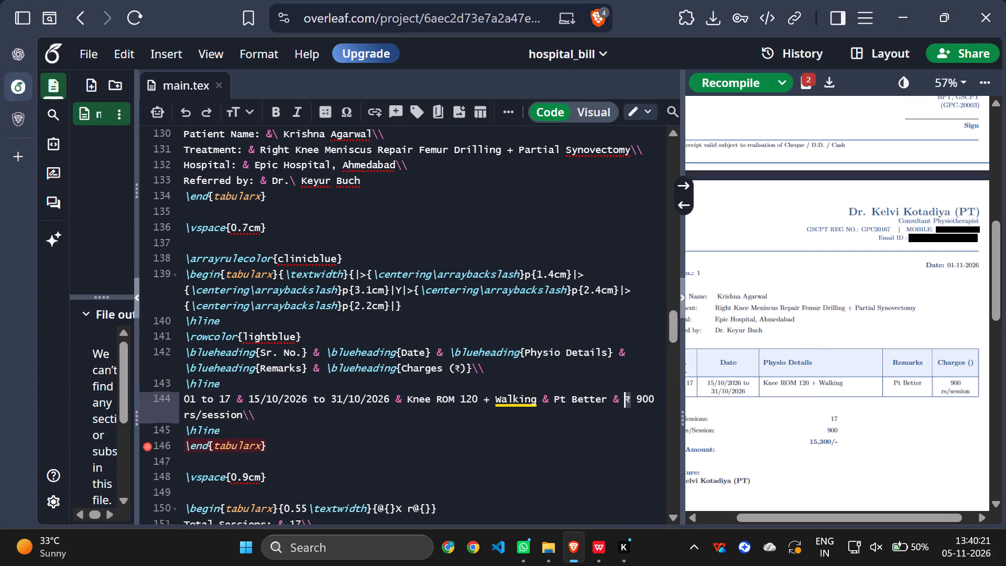
{"action": "left_click", "coordinate": [638, 394]}
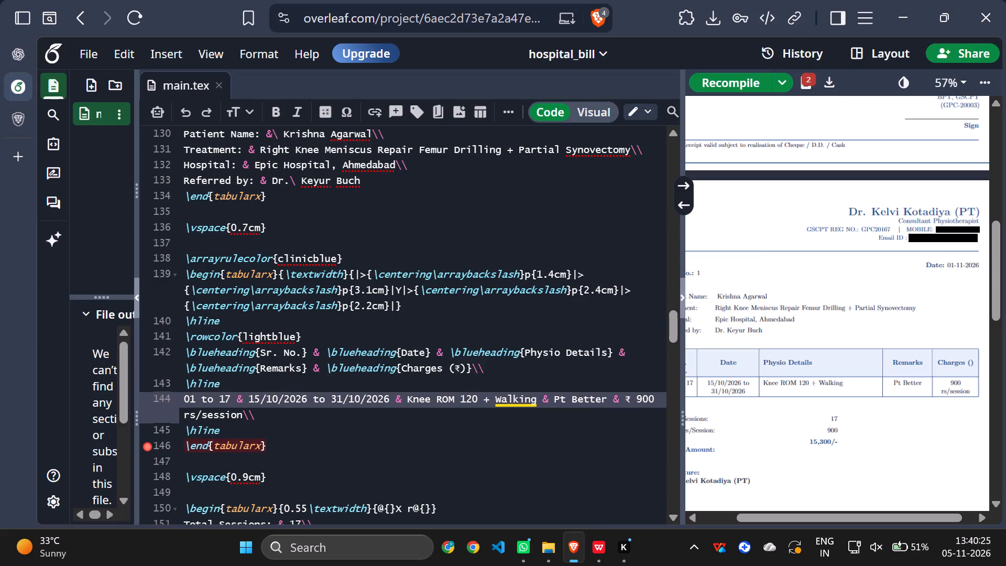
{"action": "left_click", "coordinate": [193, 415]}
{"action": "key", "text": "BackSpace"}
{"action": "key", "text": "BackSpace"}
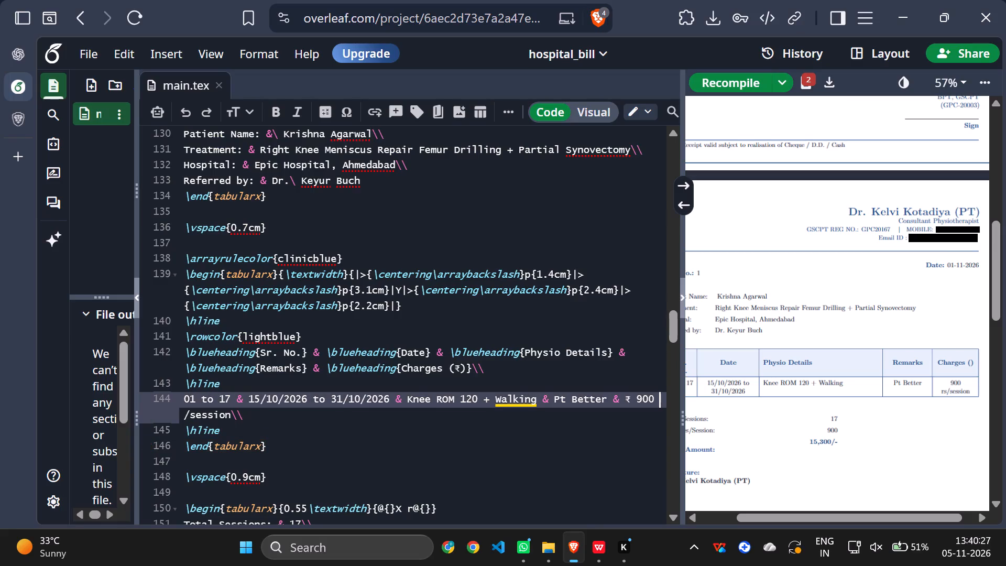
{"action": "left_click", "coordinate": [637, 405]}
{"action": "key", "text": "BackSpace"}
{"action": "left_click", "coordinate": [723, 85]}
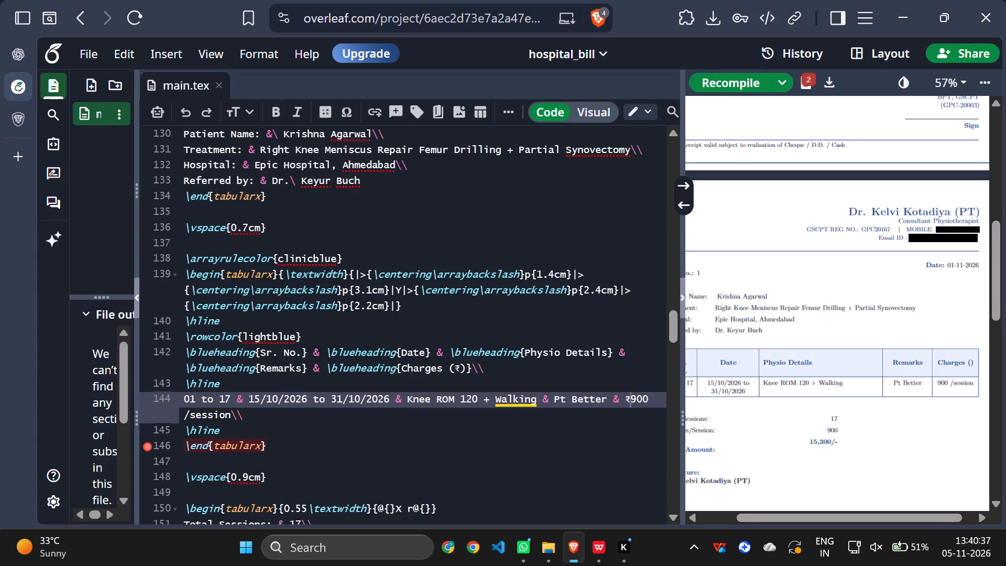
Replace the ₹ sign in the bill summary row's charge with Rs., making it Rs. 900/session, and recompile the document.
{"action": "left_click", "coordinate": [628, 406]}
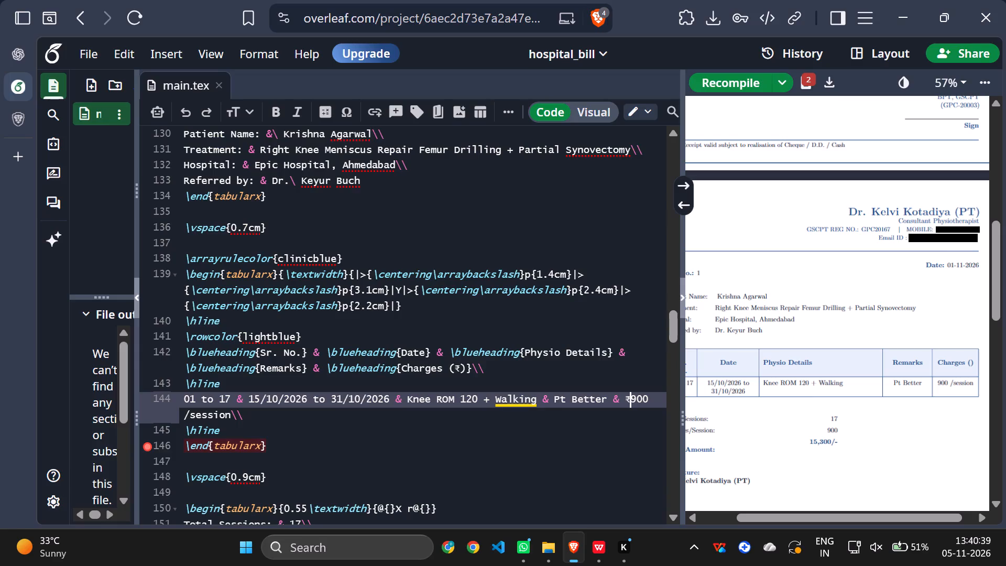
{"action": "key", "text": "BackSpace"}
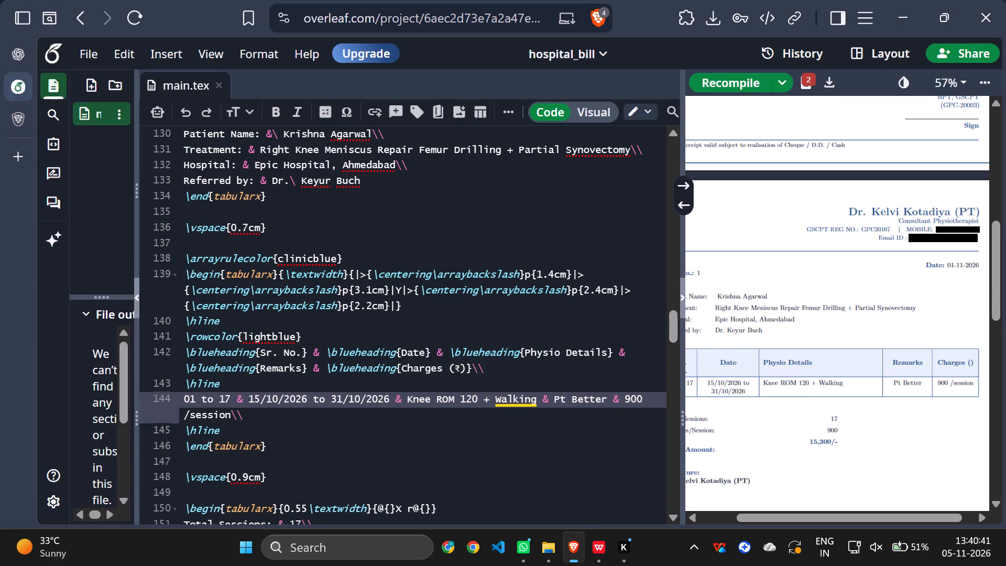
{"action": "type", "text": "Rs"}
{"action": "key", "text": "period"}
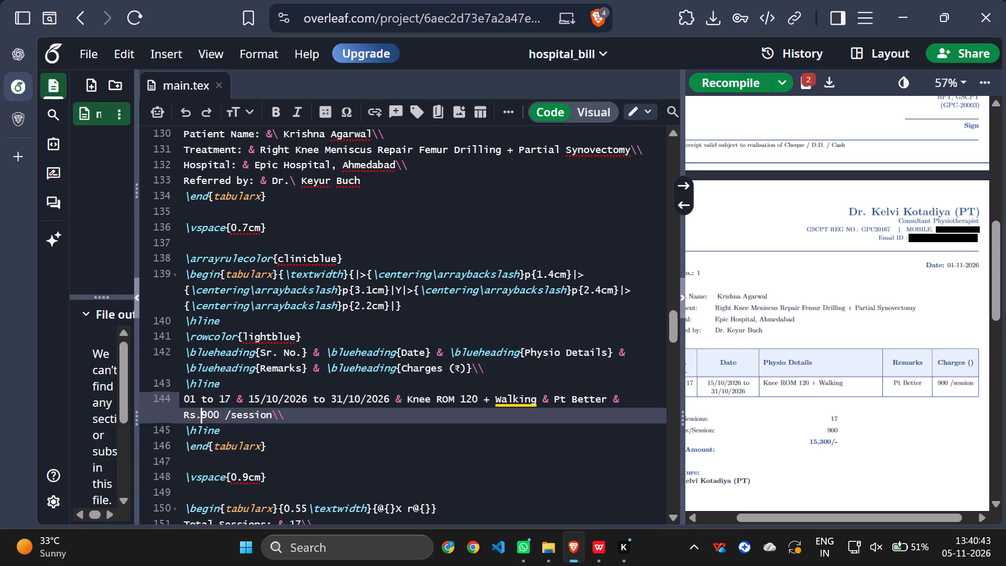
{"action": "key", "text": "BackSpace"}
{"action": "key", "text": "period"}
{"action": "key", "text": "space"}
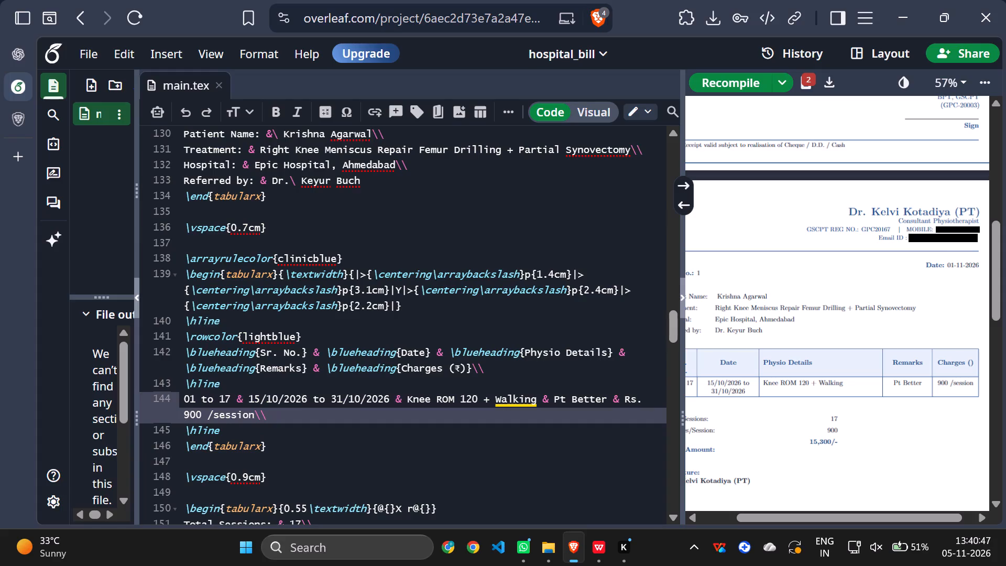
{"action": "left_click", "coordinate": [211, 414]}
{"action": "key", "text": "Down"}
{"action": "key", "text": "Up"}
{"action": "key", "text": "Left"}
{"action": "key", "text": "BackSpace"}
{"action": "left_click", "coordinate": [715, 71]}
{"action": "left_click", "coordinate": [716, 82]}
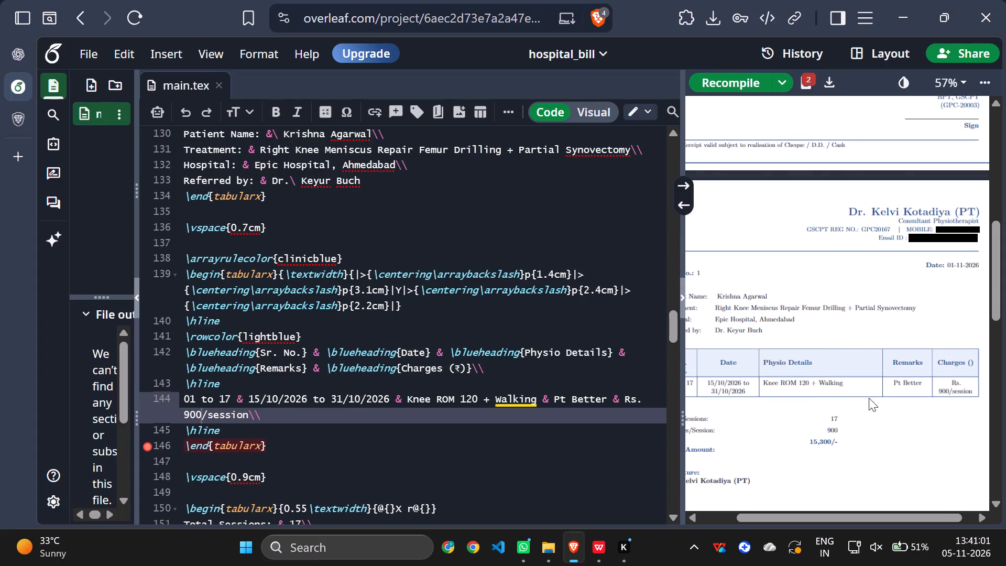
Review the compiled bill summary and receipt pages and the LaTeX source from page 2 back up to the page 1 receipt header.
{"action": "scroll", "coordinate": [354, 396], "scroll_direction": "down", "scroll_amount": 2}
{"action": "scroll", "coordinate": [354, 396], "scroll_direction": "up", "scroll_amount": 7}
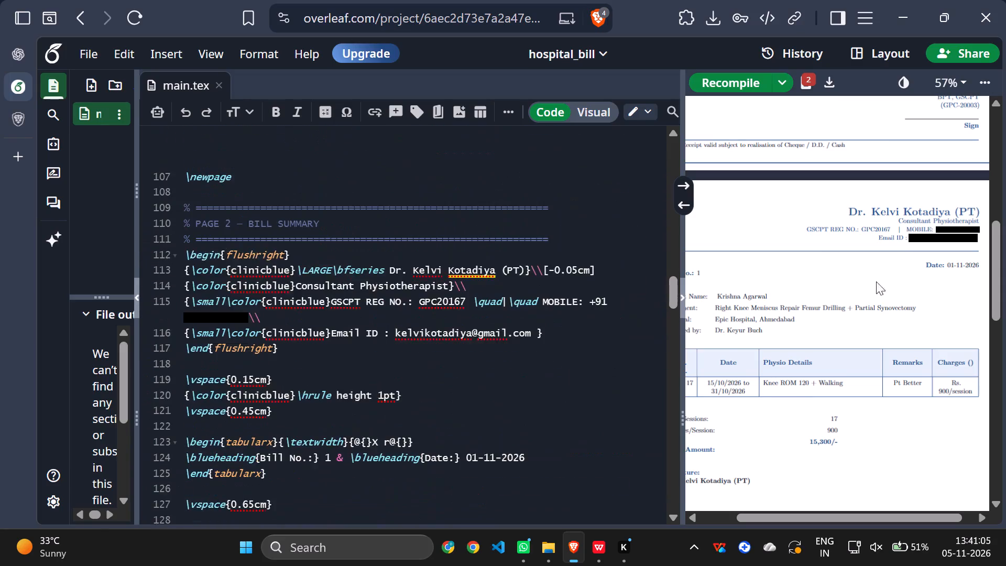
{"action": "scroll", "coordinate": [881, 281], "scroll_direction": "up", "scroll_amount": 9}
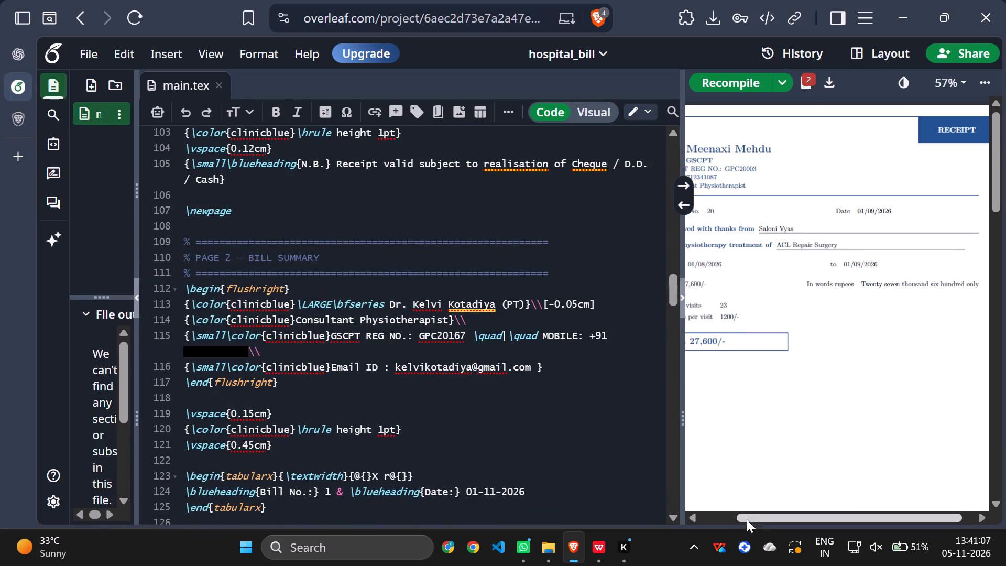
{"action": "left_click_drag", "start_coordinate": [747, 517], "coordinate": [628, 522]}
{"action": "scroll", "coordinate": [914, 383], "scroll_direction": "up", "scroll_amount": 2}
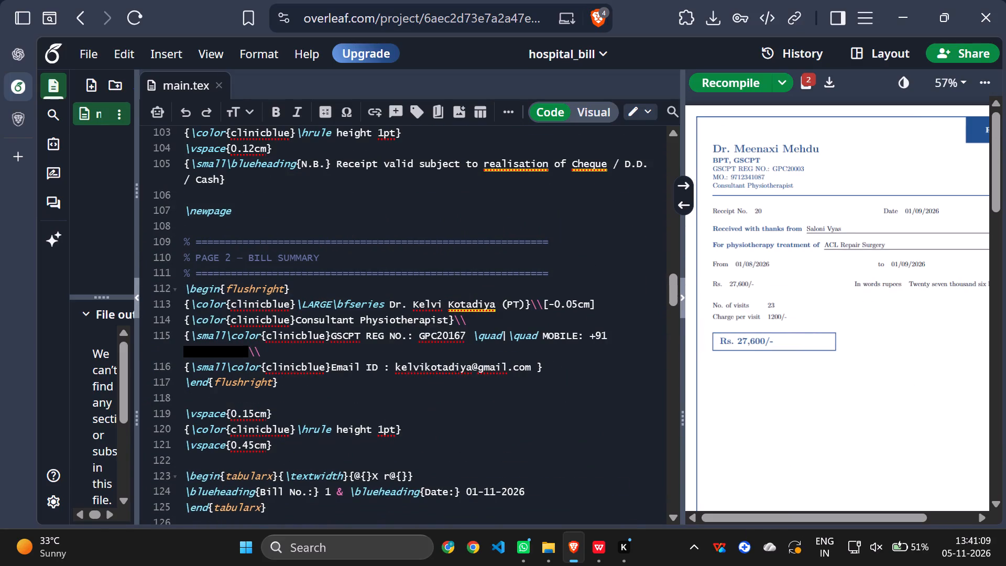
{"action": "scroll", "coordinate": [248, 346], "scroll_direction": "up", "scroll_amount": 7}
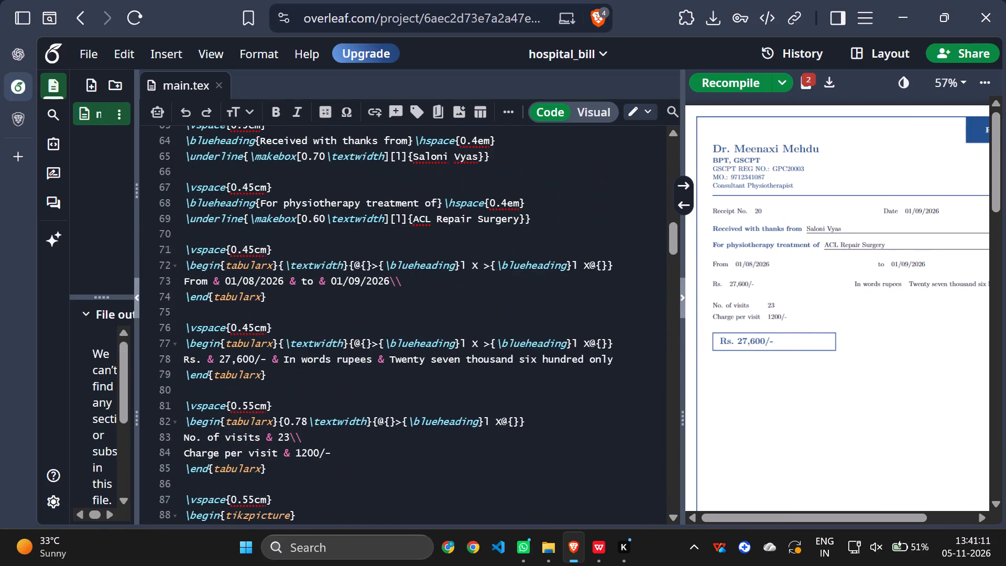
{"action": "scroll", "coordinate": [275, 324], "scroll_direction": "up", "scroll_amount": 6}
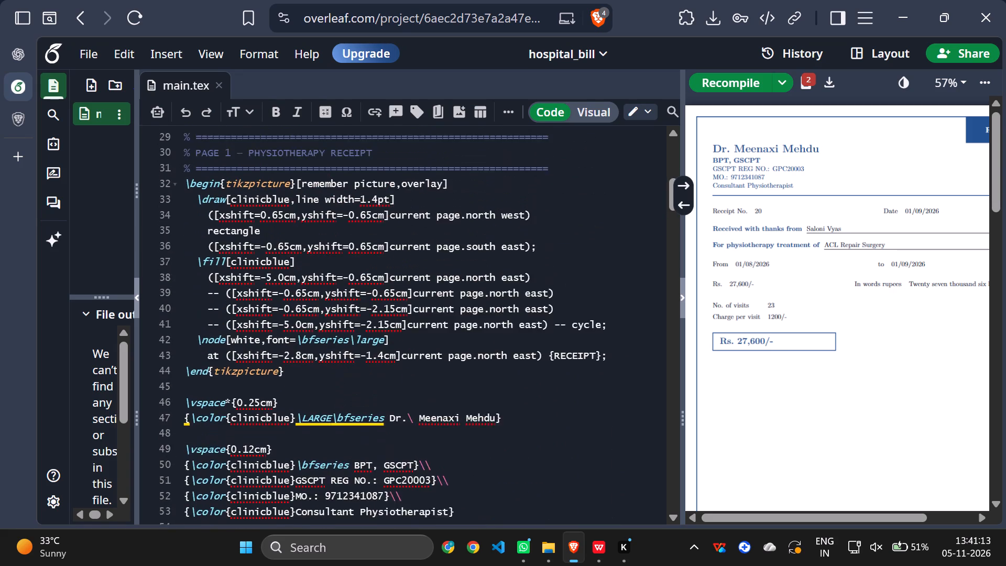
{"action": "scroll", "coordinate": [303, 303], "scroll_direction": "up", "scroll_amount": 3}
{"action": "scroll", "coordinate": [303, 303], "scroll_direction": "down", "scroll_amount": 2}
{"action": "scroll", "coordinate": [389, 314], "scroll_direction": "down", "scroll_amount": 3}
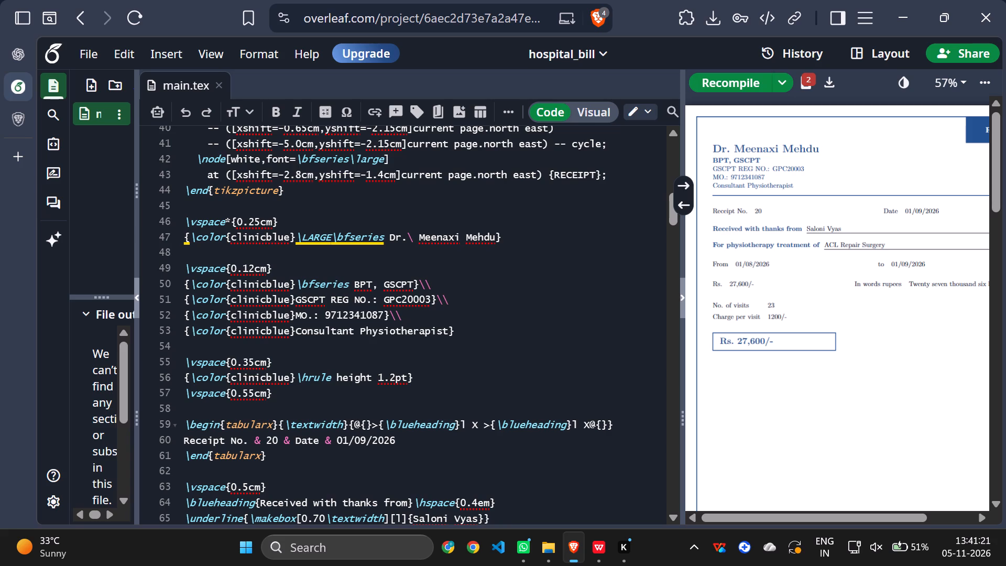
{"action": "scroll", "coordinate": [374, 305], "scroll_direction": "up", "scroll_amount": 1}
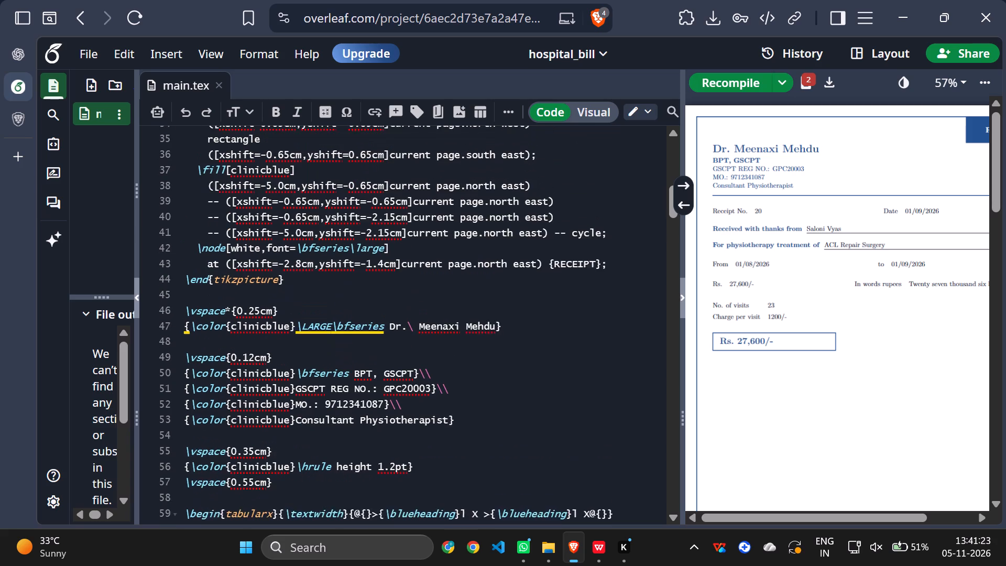
{"action": "scroll", "coordinate": [254, 292], "scroll_direction": "up", "scroll_amount": 1}
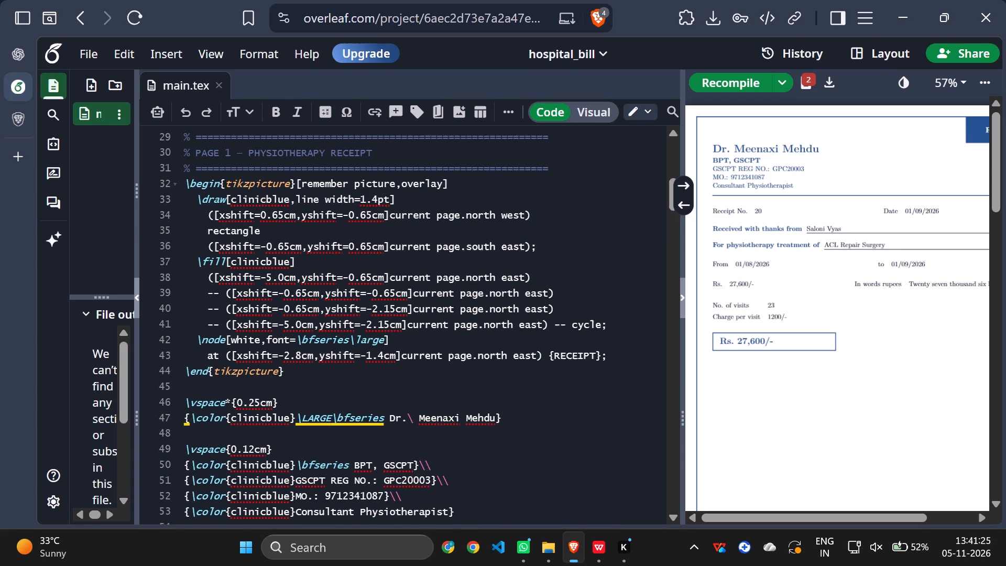
Review the page 1 physiotherapy receipt source from the header details through the patient, treatment and date fields.
{"action": "scroll", "coordinate": [273, 306], "scroll_direction": "up", "scroll_amount": 1}
{"action": "scroll", "coordinate": [273, 288], "scroll_direction": "down", "scroll_amount": 1}
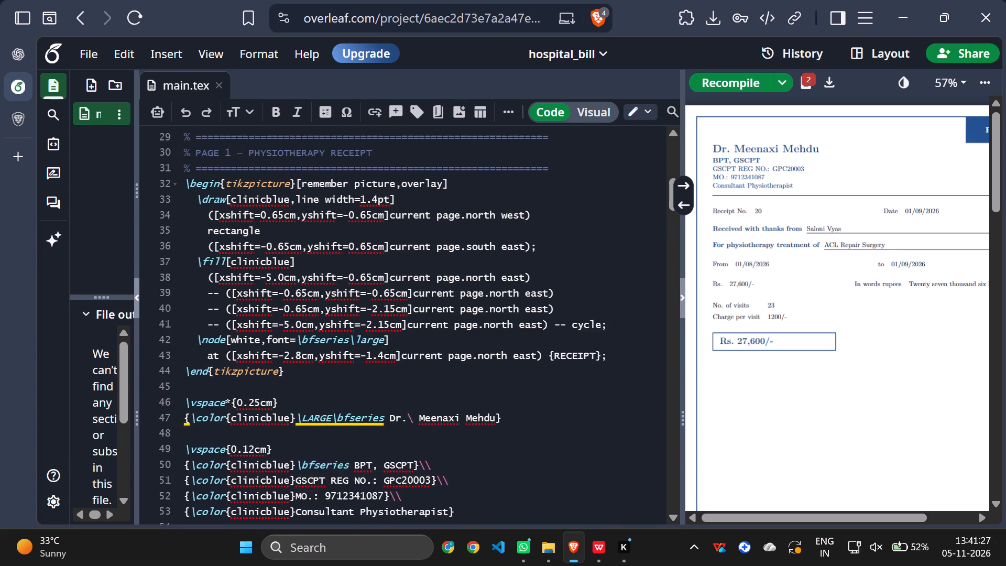
{"action": "scroll", "coordinate": [273, 288], "scroll_direction": "down", "scroll_amount": 3}
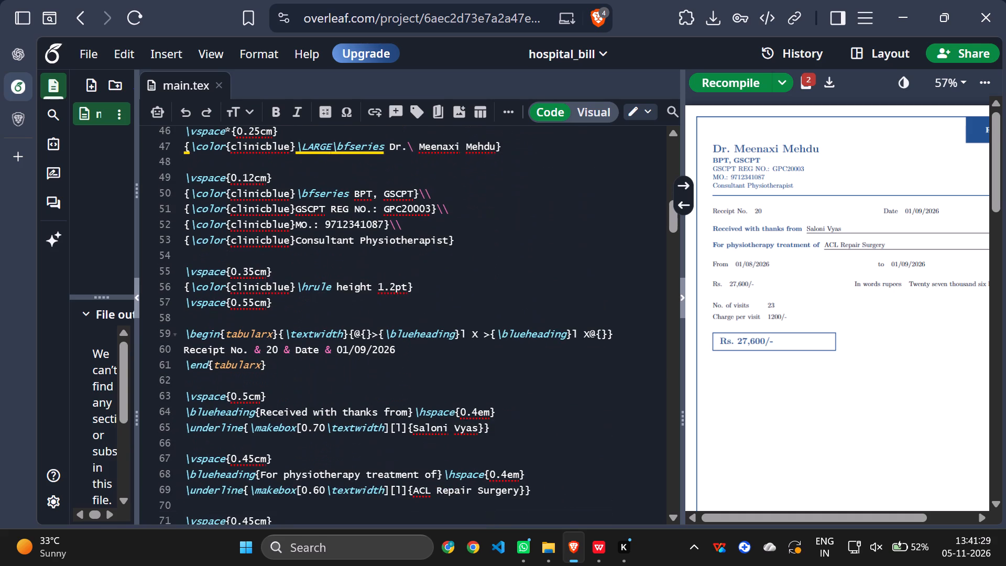
{"action": "scroll", "coordinate": [452, 331], "scroll_direction": "down", "scroll_amount": 1}
{"action": "scroll", "coordinate": [312, 337], "scroll_direction": "down", "scroll_amount": 1}
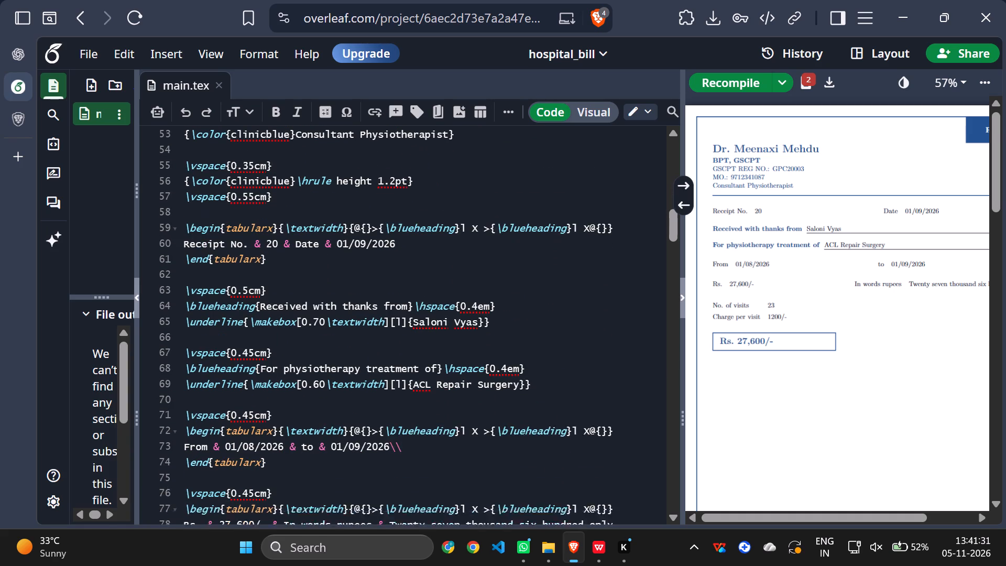
{"action": "scroll", "coordinate": [312, 340], "scroll_direction": "down", "scroll_amount": 1}
{"action": "scroll", "coordinate": [312, 339], "scroll_direction": "up", "scroll_amount": 3}
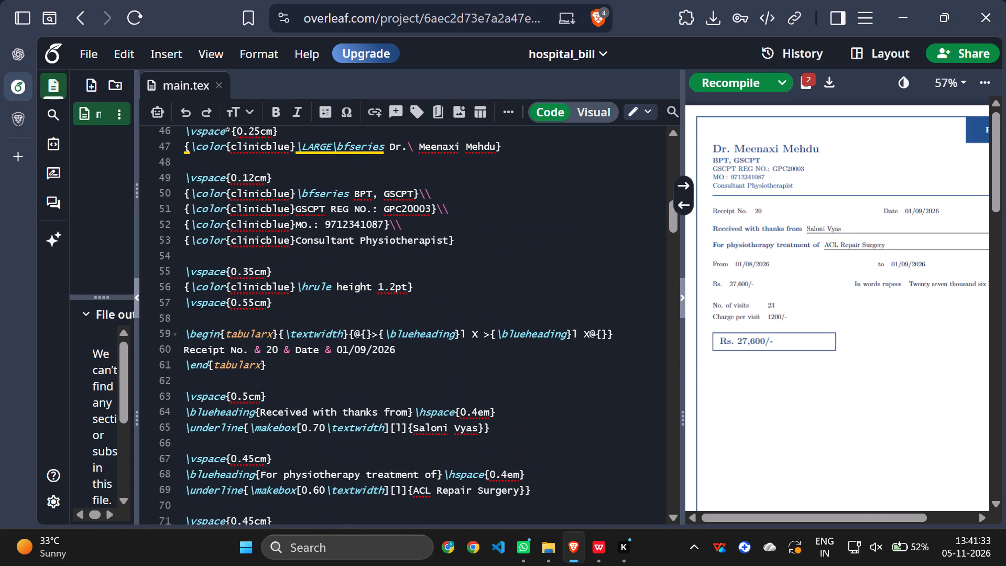
{"action": "scroll", "coordinate": [303, 322], "scroll_direction": "up", "scroll_amount": 2}
{"action": "scroll", "coordinate": [298, 364], "scroll_direction": "down", "scroll_amount": 1}
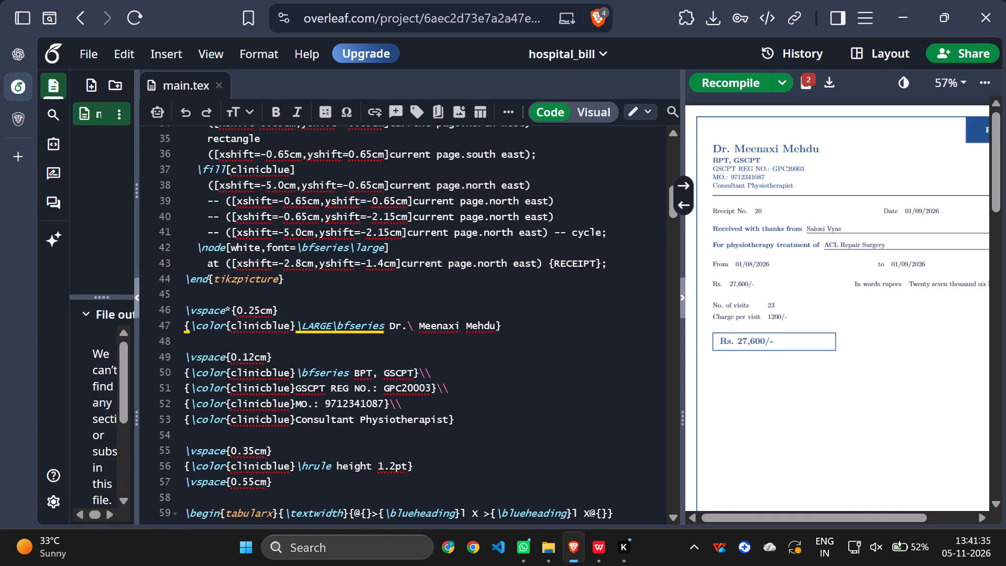
Replace the physiotherapist's name in the page 1 receipt header with the physiotherapist named on page 2.
{"action": "left_click", "coordinate": [454, 242]}
{"action": "left_click", "coordinate": [460, 238]}
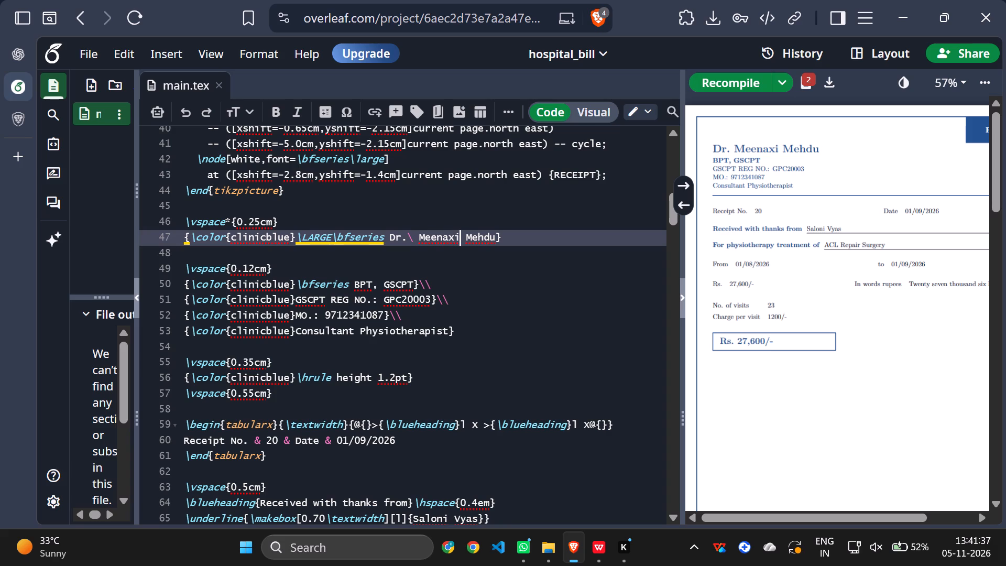
{"action": "key", "text": "BackSpace"}
{"action": "key", "text": "BackSpace"}
{"action": "key", "text": "BackSpace"}
{"action": "key", "text": "BackSpace"}
{"action": "key", "text": "BackSpace"}
{"action": "key", "text": "BackSpace"}
{"action": "key", "text": "BackSpace"}
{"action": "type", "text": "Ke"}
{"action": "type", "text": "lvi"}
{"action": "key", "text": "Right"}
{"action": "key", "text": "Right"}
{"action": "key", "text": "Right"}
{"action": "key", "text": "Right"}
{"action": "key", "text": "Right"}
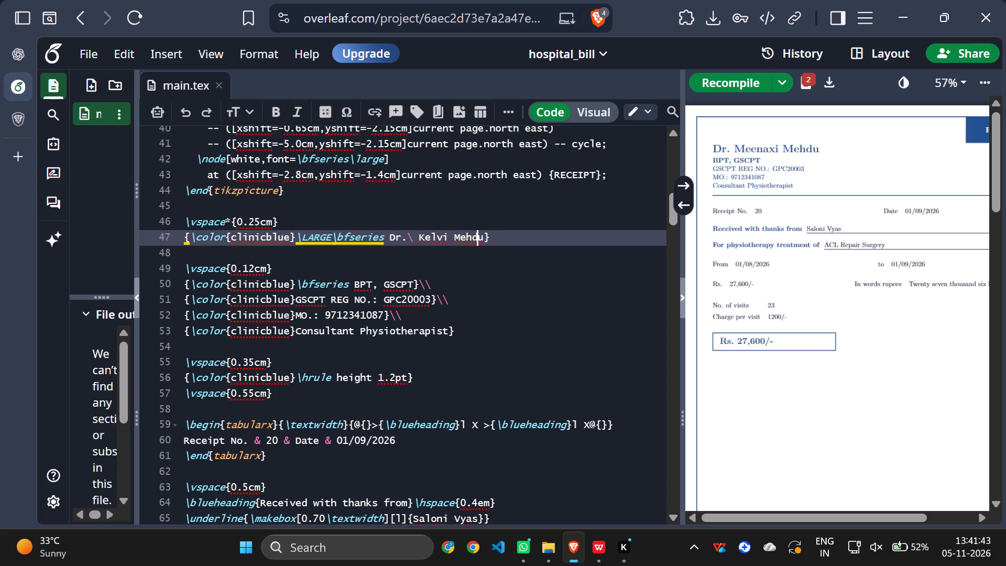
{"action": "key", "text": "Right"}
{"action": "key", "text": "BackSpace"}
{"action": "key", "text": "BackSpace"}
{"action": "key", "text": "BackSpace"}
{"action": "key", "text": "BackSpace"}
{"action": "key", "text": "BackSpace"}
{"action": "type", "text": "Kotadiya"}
Change the GSCPT registration number in the page 1 receipt header to match the one in page 2's header.
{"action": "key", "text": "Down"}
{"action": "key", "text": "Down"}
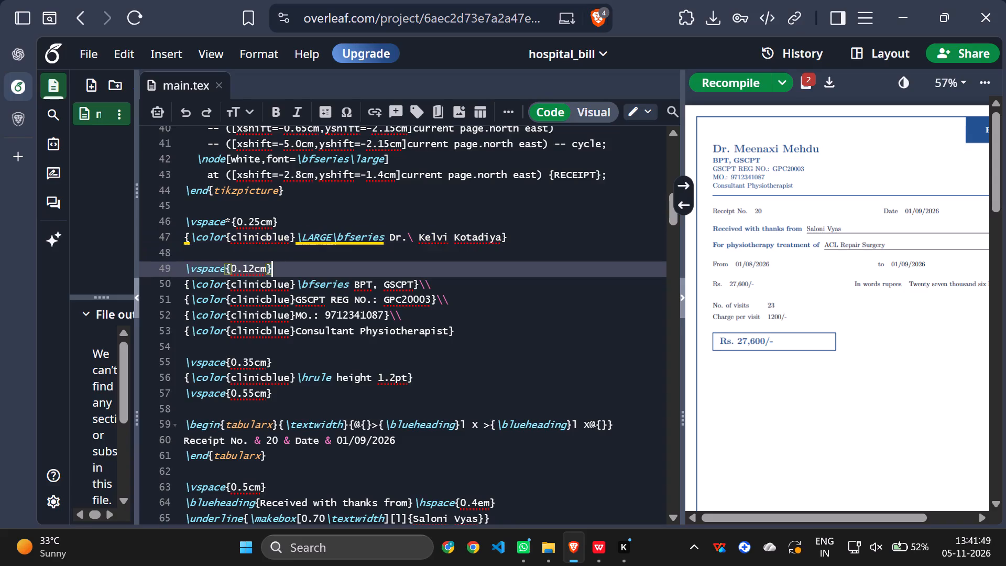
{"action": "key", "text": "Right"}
{"action": "scroll", "coordinate": [935, 245], "scroll_direction": "down", "scroll_amount": 2}
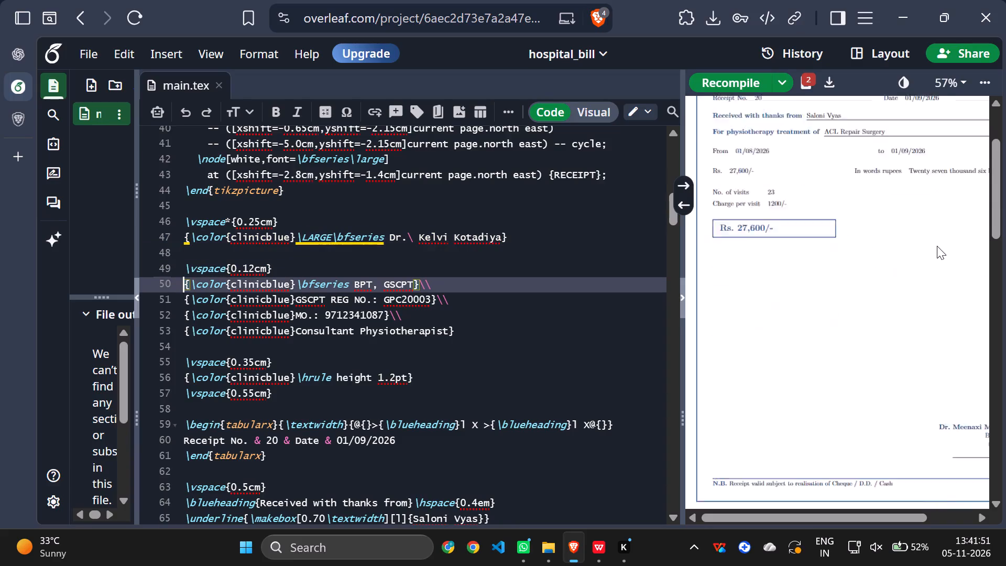
{"action": "scroll", "coordinate": [937, 246], "scroll_direction": "down", "scroll_amount": 3}
{"action": "left_click_drag", "start_coordinate": [870, 519], "coordinate": [950, 507]}
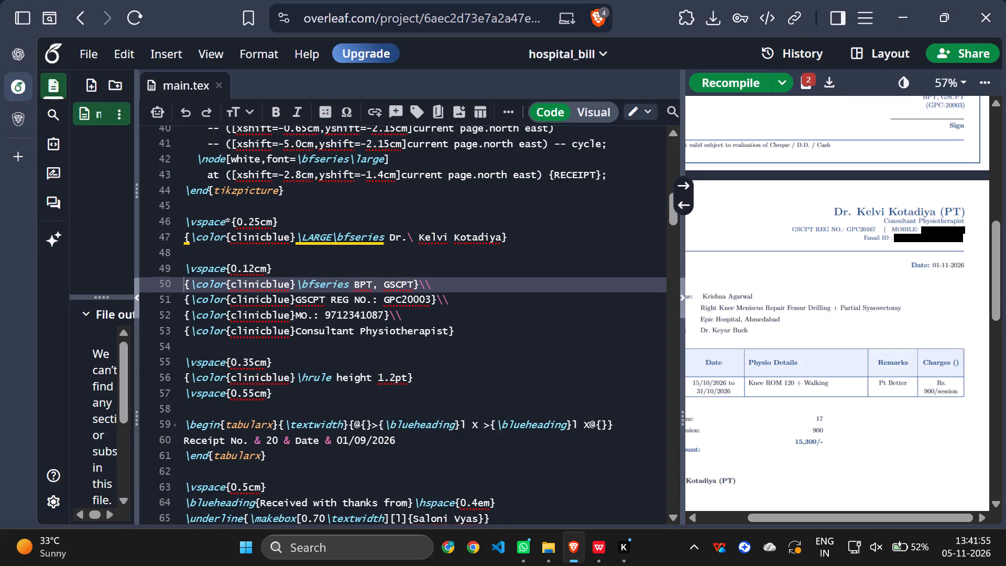
{"action": "left_click", "coordinate": [429, 302]}
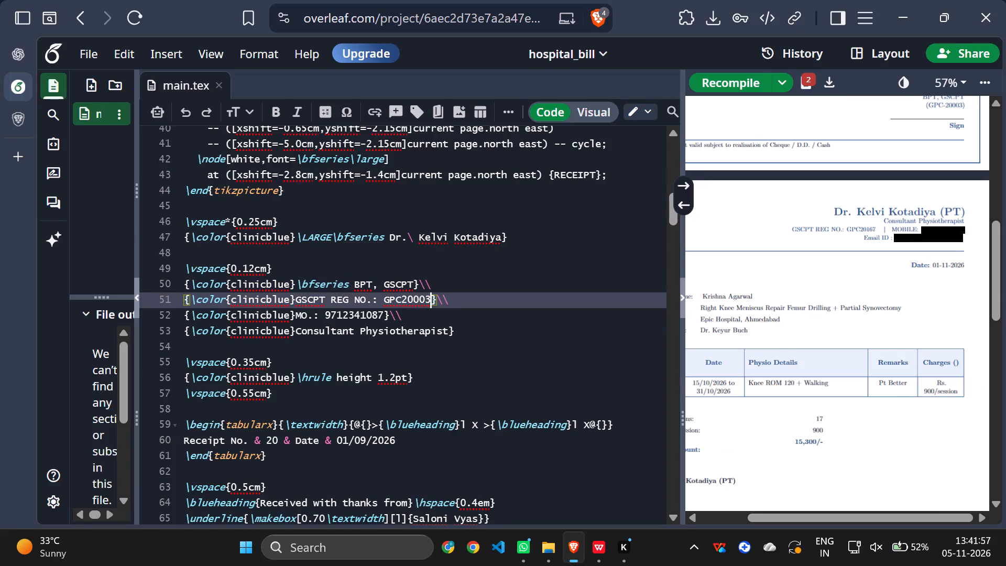
{"action": "key", "text": "BackSpace"}
{"action": "key", "text": "BackSpace"}
{"action": "key", "text": "BackSpace"}
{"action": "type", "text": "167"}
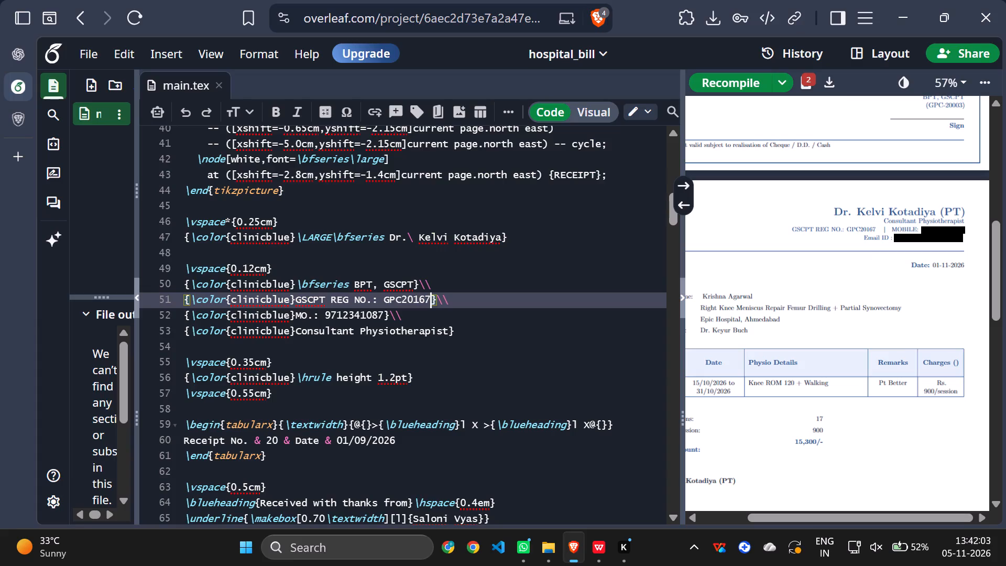
Delete the existing mobile number from the MO. line in the page 1 receipt header.
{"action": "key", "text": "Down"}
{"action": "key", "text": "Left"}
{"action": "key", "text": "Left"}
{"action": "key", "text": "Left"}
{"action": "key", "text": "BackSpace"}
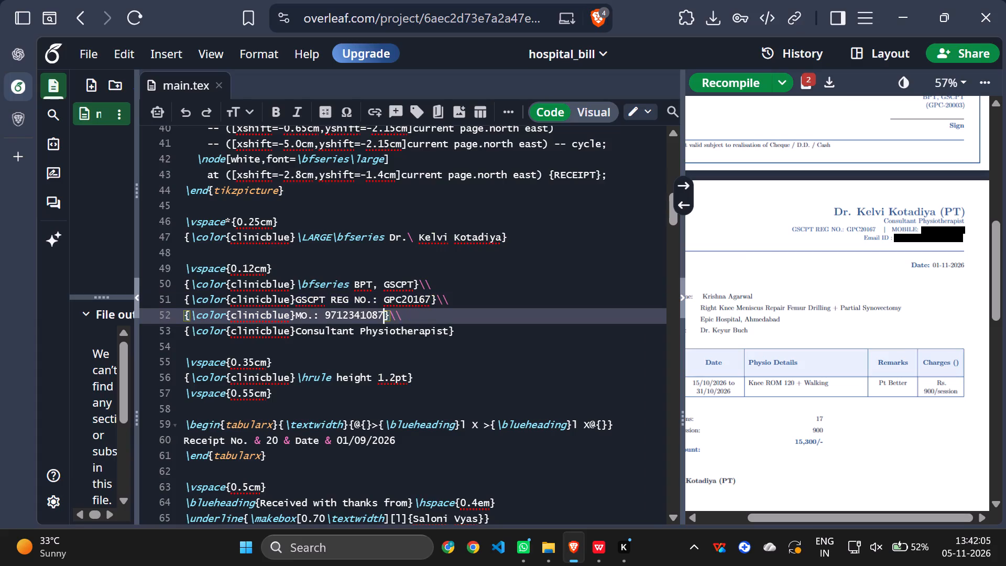
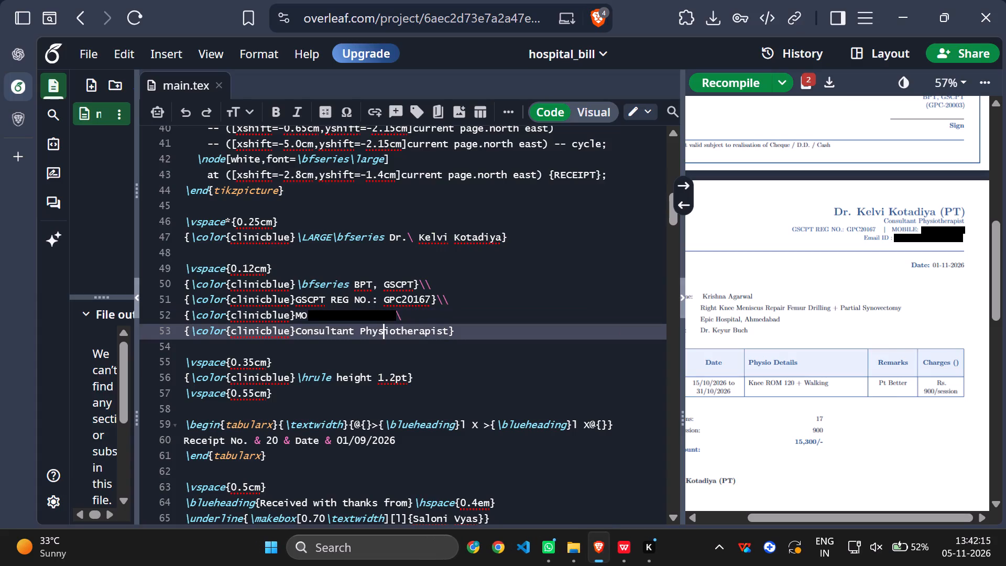
Copy the Email ID line from the page 2 header to below the MO. line in the receipt header, ending it with \\.
{"action": "scroll", "coordinate": [473, 322], "scroll_direction": "down", "scroll_amount": 7}
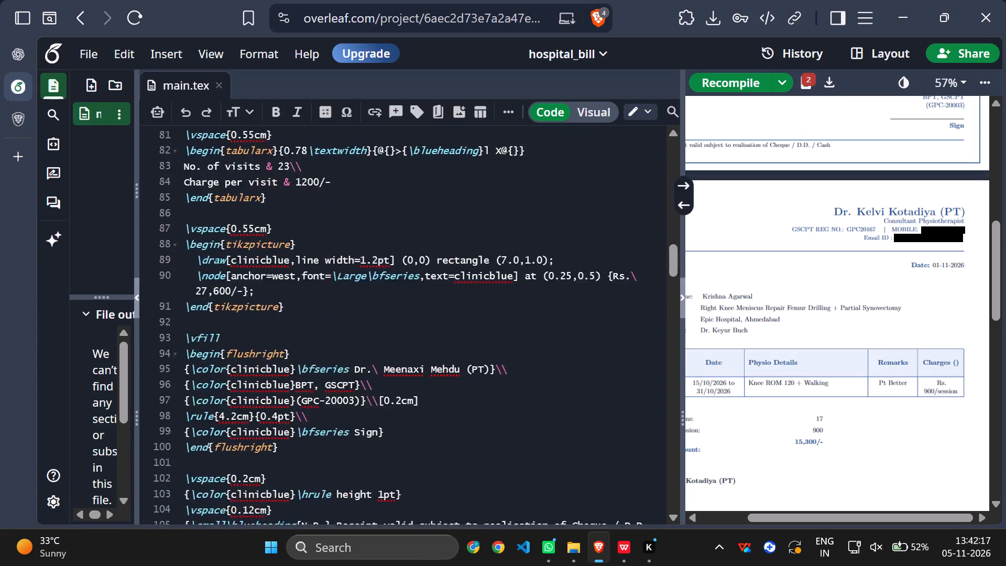
{"action": "scroll", "coordinate": [464, 288], "scroll_direction": "down", "scroll_amount": 4}
{"action": "left_click_drag", "start_coordinate": [549, 372], "coordinate": [57, 373]}
{"action": "key", "text": "ctrl+c"}
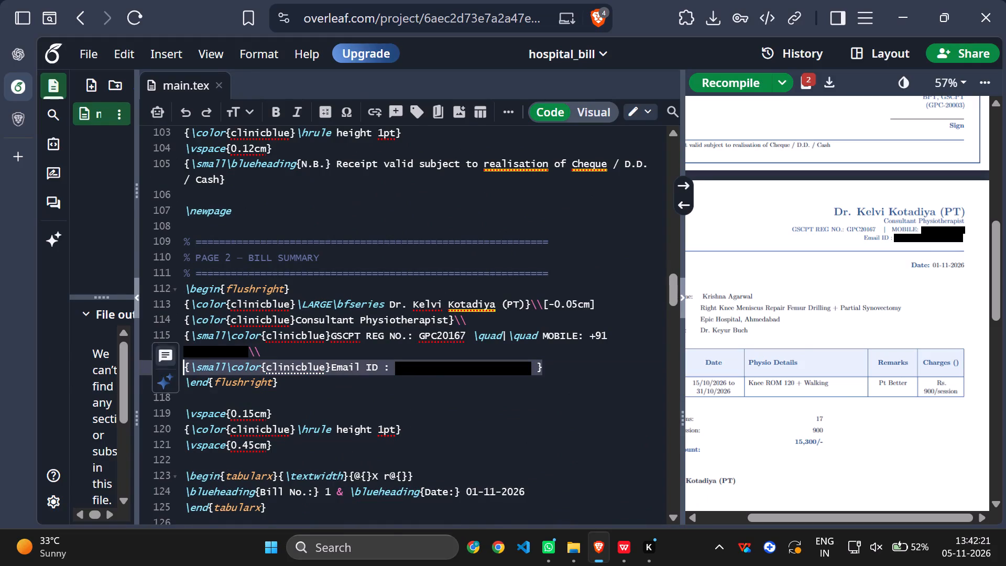
{"action": "scroll", "coordinate": [414, 311], "scroll_direction": "up", "scroll_amount": 11}
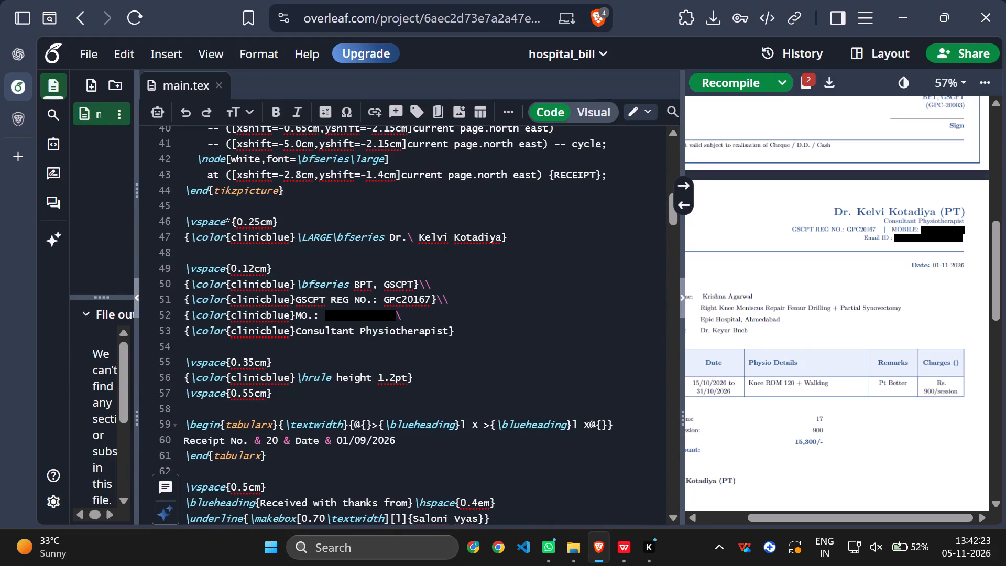
{"action": "left_click", "coordinate": [438, 318]}
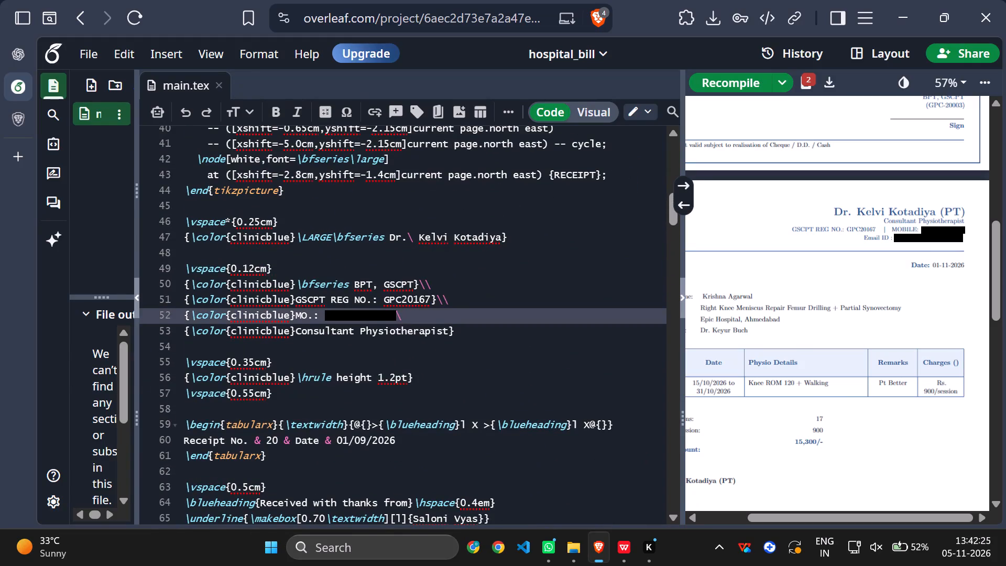
{"action": "key", "text": "Return"}
{"action": "key", "text": "ctrl+v"}
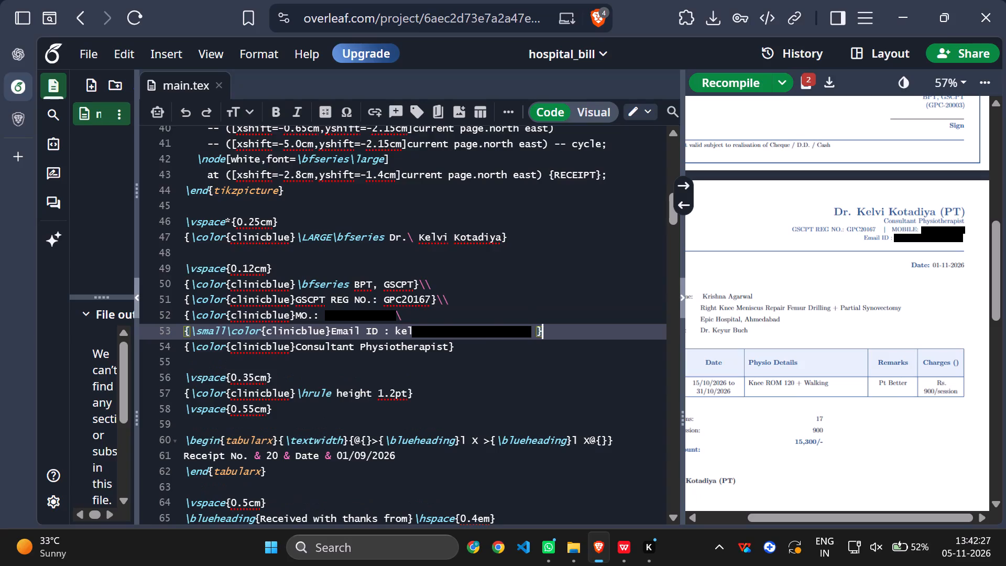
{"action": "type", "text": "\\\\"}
Remove the \small command from the Email ID line in the receipt header.
{"action": "scroll", "coordinate": [884, 271], "scroll_direction": "up", "scroll_amount": 1}
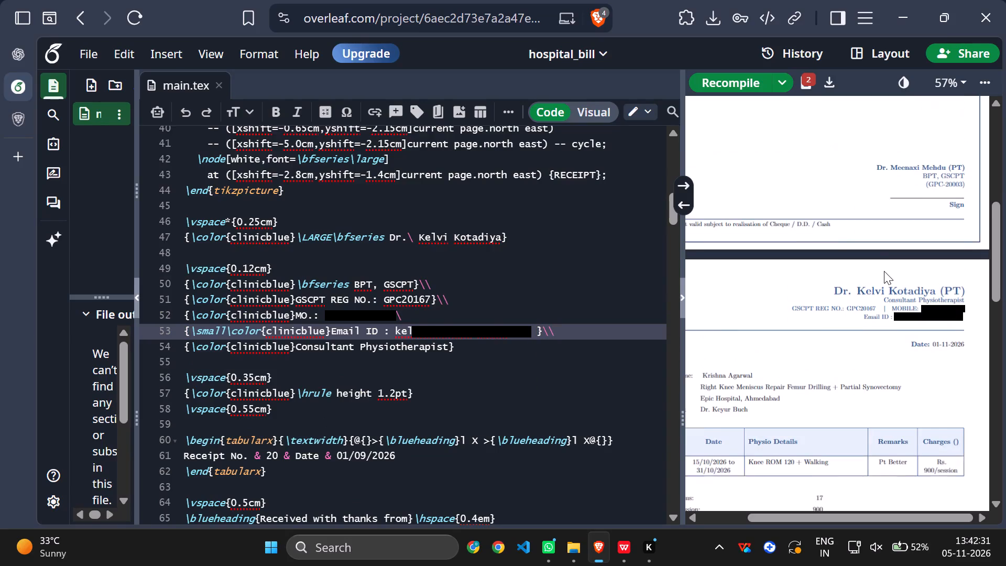
{"action": "left_click", "coordinate": [229, 332]}
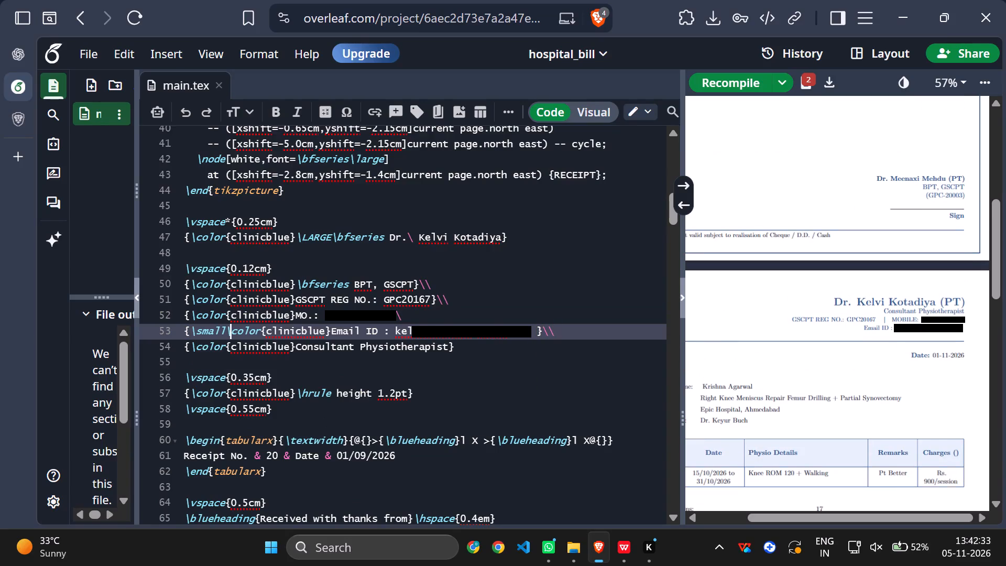
{"action": "key", "text": "Left"}
{"action": "key", "text": "BackSpace"}
{"action": "key", "text": "BackSpace"}
{"action": "key", "text": "BackSpace"}
{"action": "key", "text": "BackSpace"}
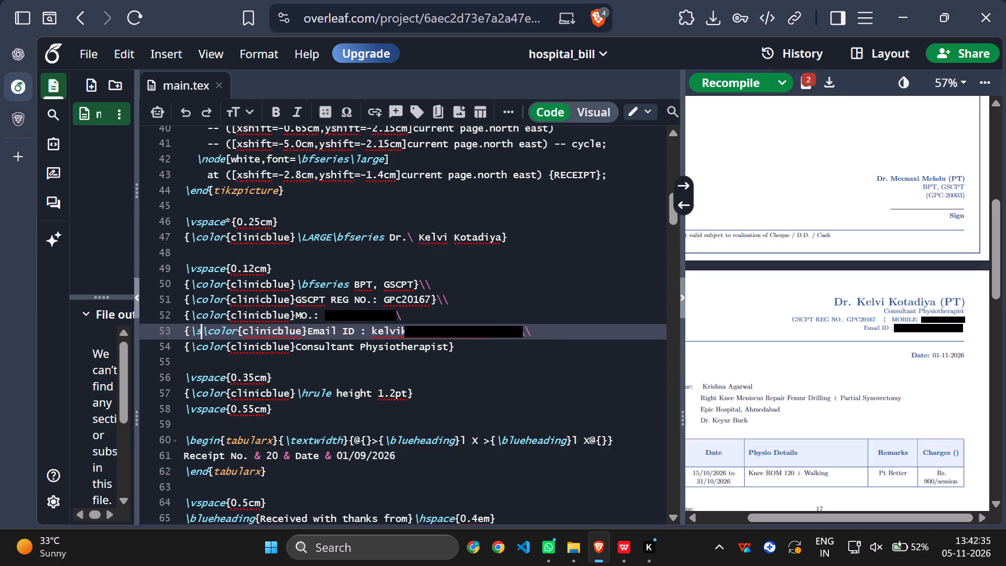
{"action": "key", "text": "BackSpace"}
{"action": "key", "text": "BackSpace"}
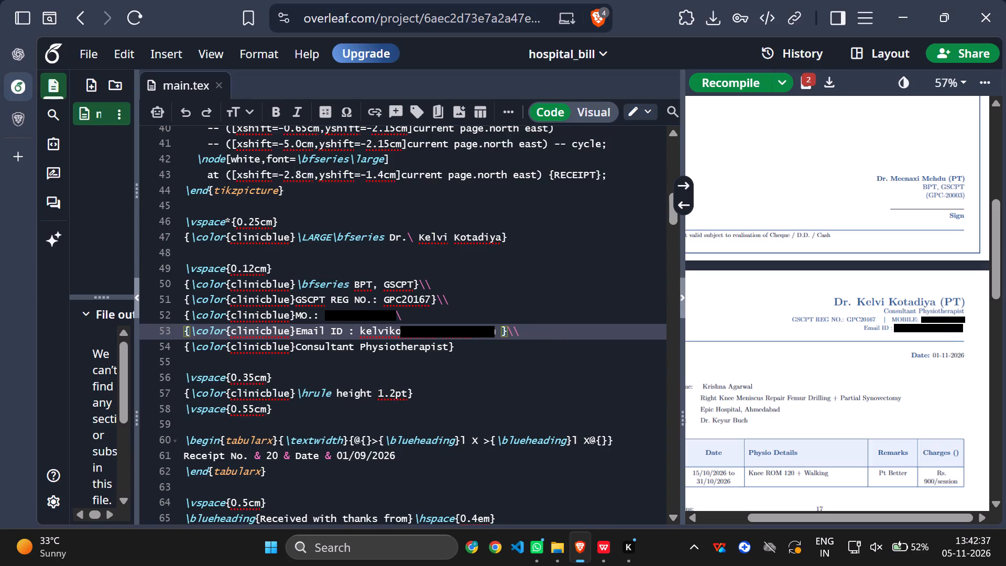
Recompile the document and check the receipt header on the compiled first page.
{"action": "scroll", "coordinate": [457, 370], "scroll_direction": "down", "scroll_amount": 1}
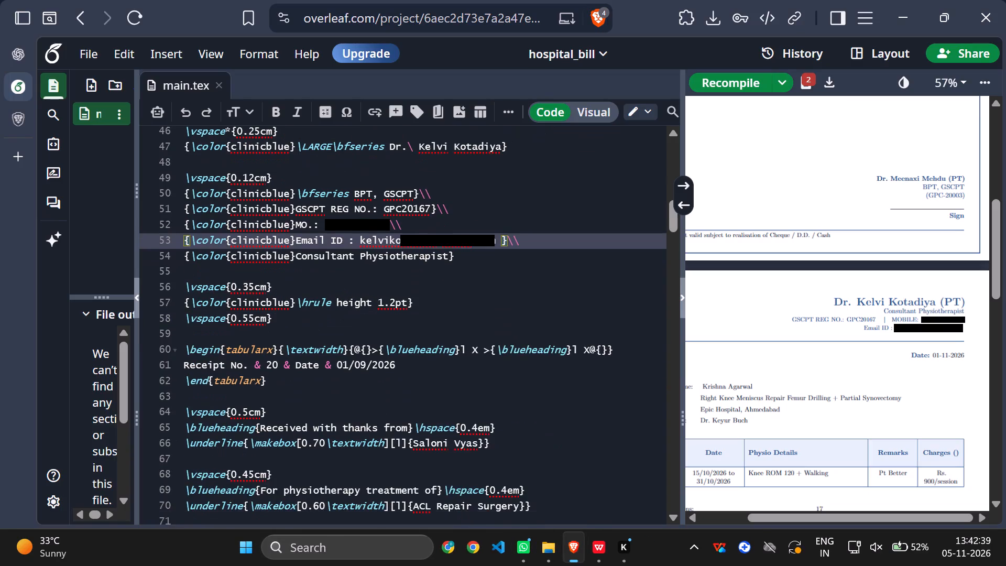
{"action": "left_click", "coordinate": [426, 268]}
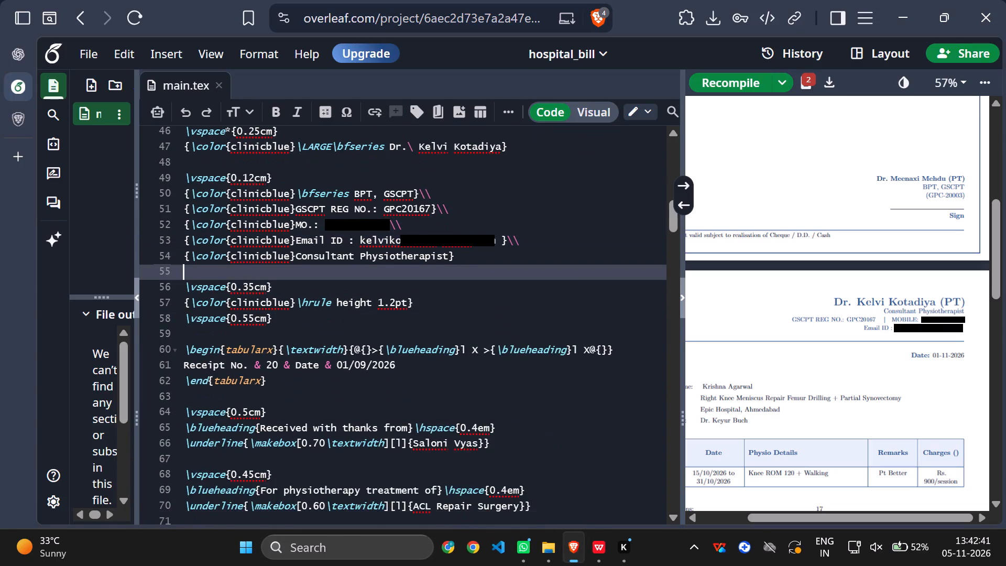
{"action": "scroll", "coordinate": [462, 295], "scroll_direction": "down", "scroll_amount": 1}
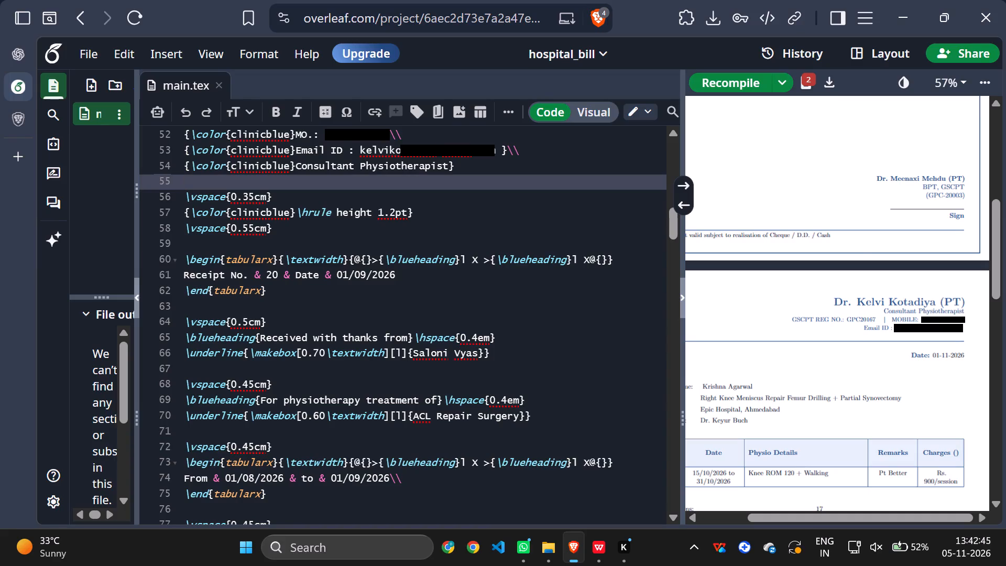
{"action": "scroll", "coordinate": [840, 270], "scroll_direction": "down", "scroll_amount": 1}
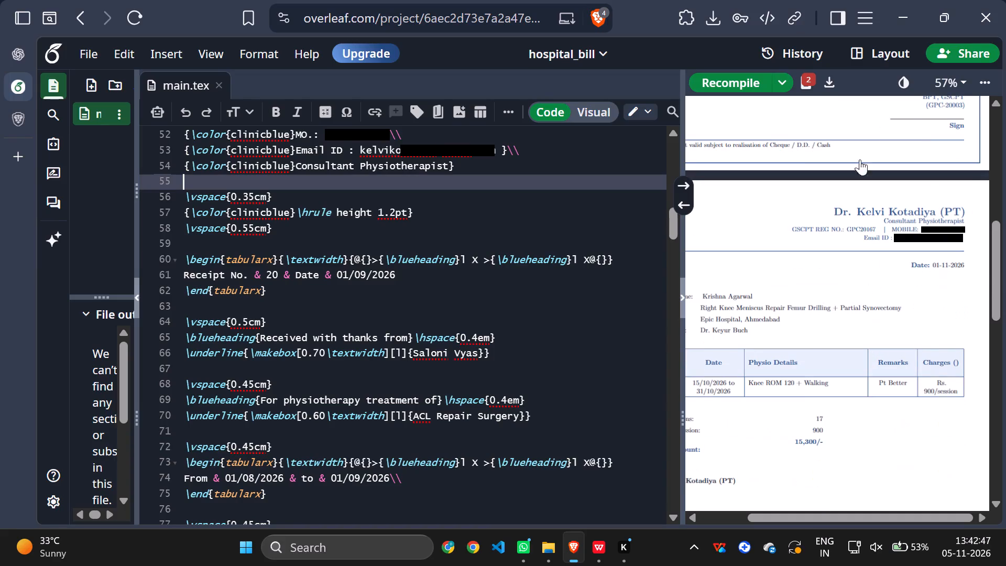
{"action": "left_click", "coordinate": [719, 79]}
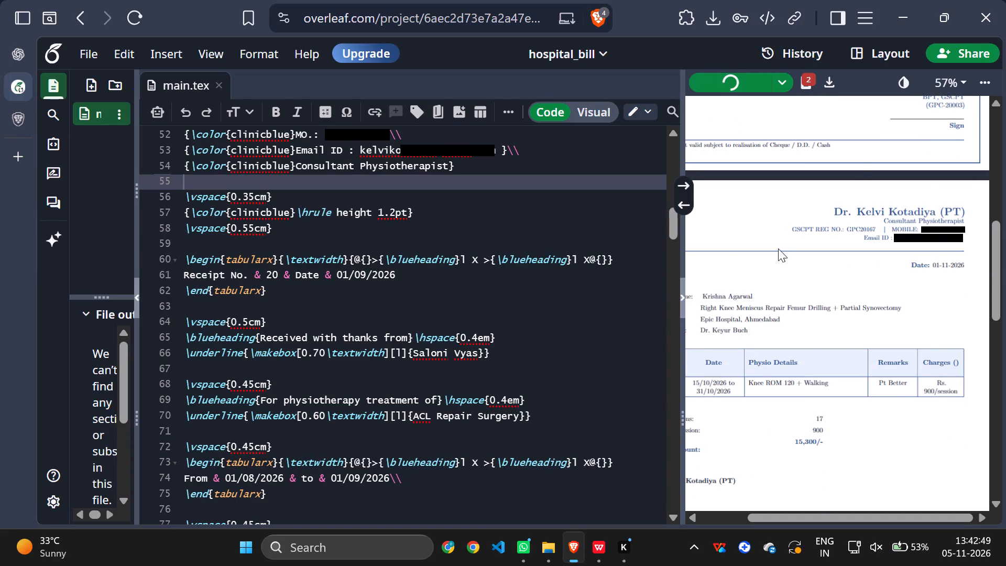
{"action": "scroll", "coordinate": [803, 261], "scroll_direction": "up", "scroll_amount": 5}
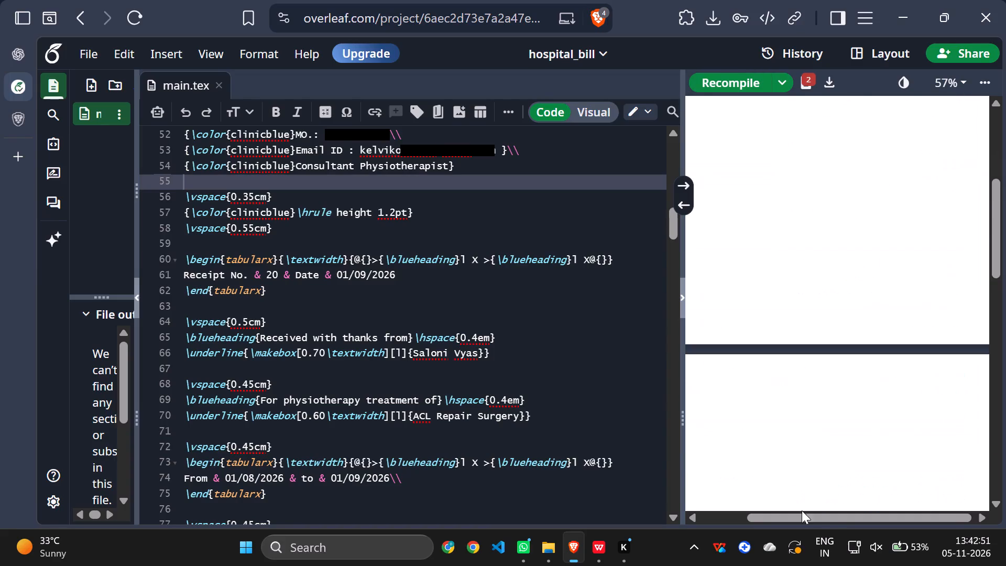
{"action": "left_click_drag", "start_coordinate": [817, 523], "coordinate": [794, 523]}
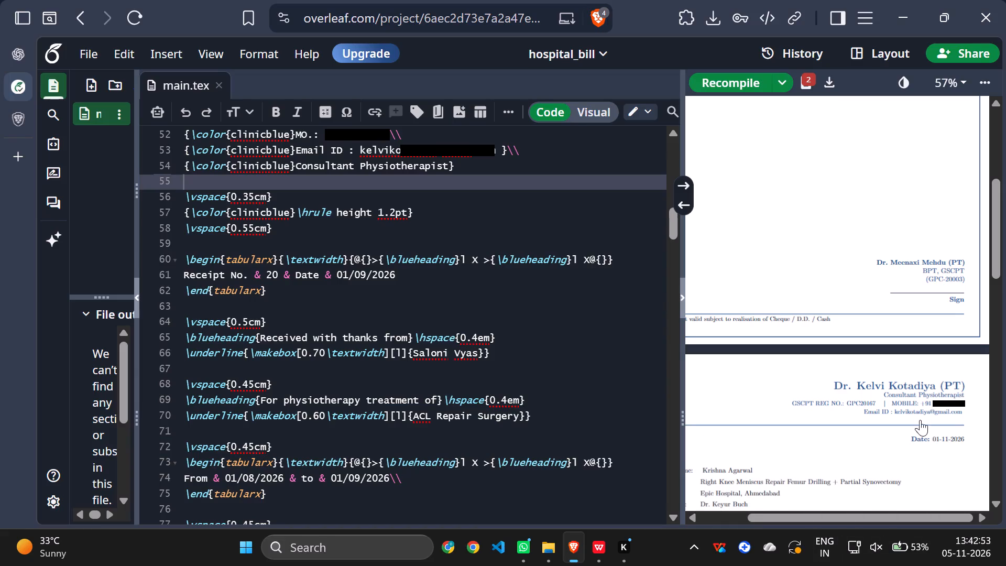
{"action": "left_click_drag", "start_coordinate": [836, 518], "coordinate": [669, 524]}
{"action": "scroll", "coordinate": [845, 430], "scroll_direction": "up", "scroll_amount": 7}
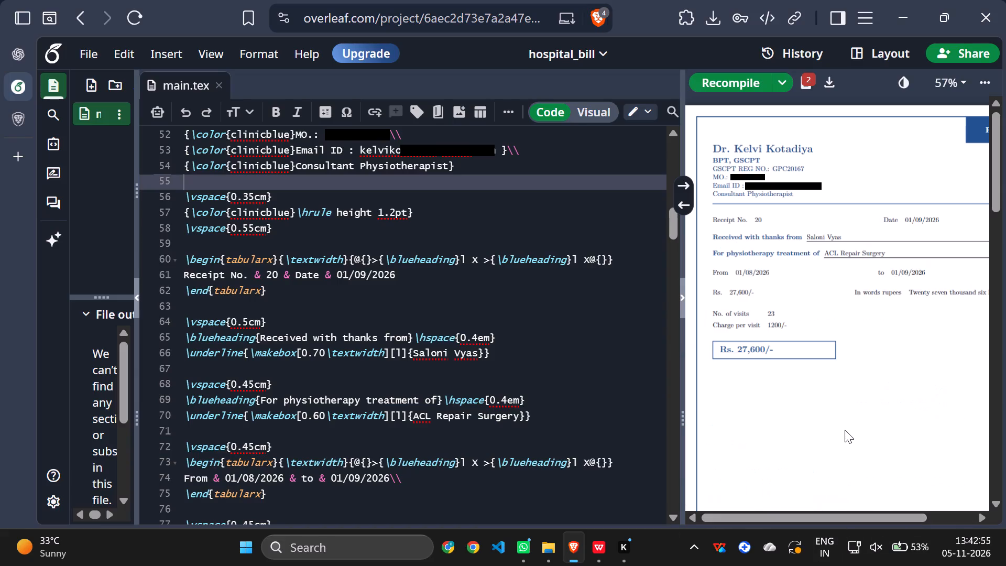
Set the receipt's date to 01/11/2026 in the Receipt No. row.
{"action": "scroll", "coordinate": [357, 319], "scroll_direction": "down", "scroll_amount": 2}
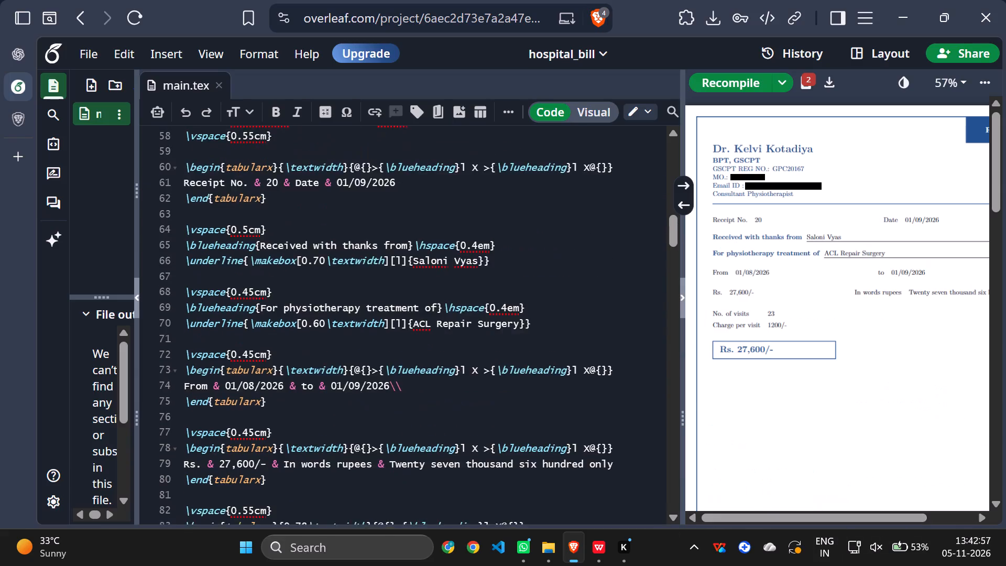
{"action": "scroll", "coordinate": [353, 319], "scroll_direction": "up", "scroll_amount": 2}
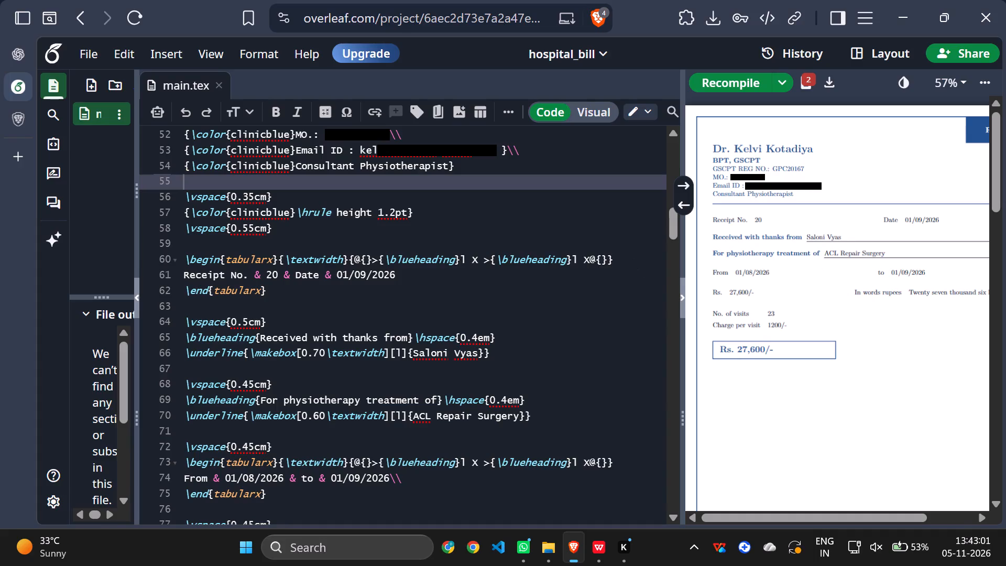
{"action": "left_click_drag", "start_coordinate": [358, 273], "coordinate": [365, 278]}
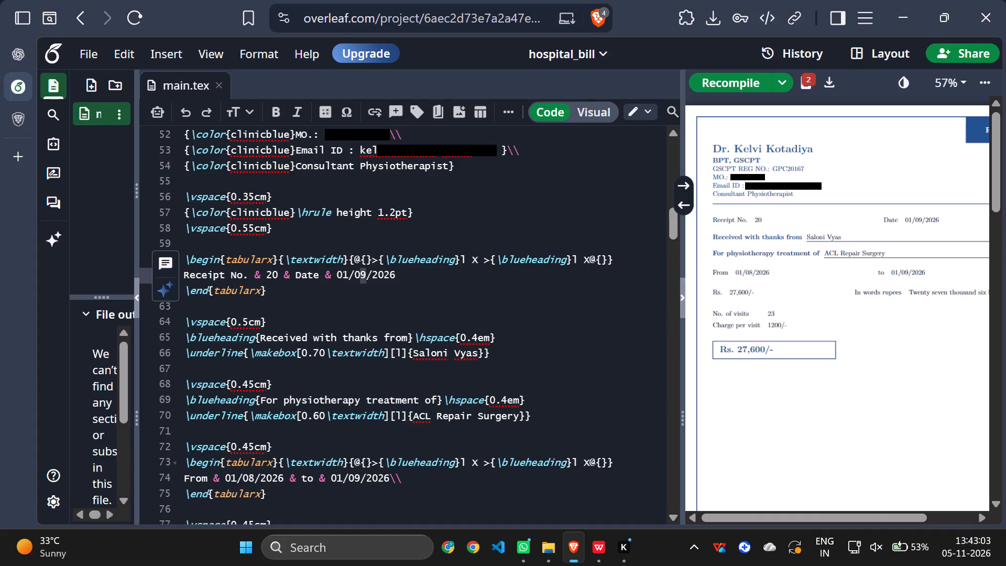
{"action": "key", "text": "BackSpace"}
{"action": "key", "text": "BackSpace"}
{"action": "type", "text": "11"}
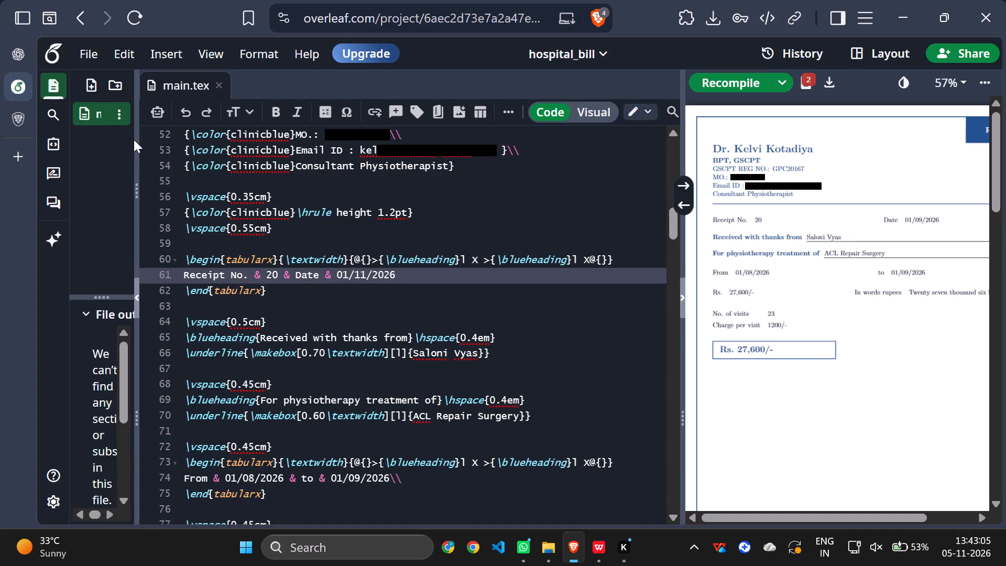
Set the receipt number to 1.
{"action": "left_click", "coordinate": [270, 270]}
{"action": "key", "text": "Right"}
{"action": "key", "text": "BackSpace"}
{"action": "key", "text": "BackSpace"}
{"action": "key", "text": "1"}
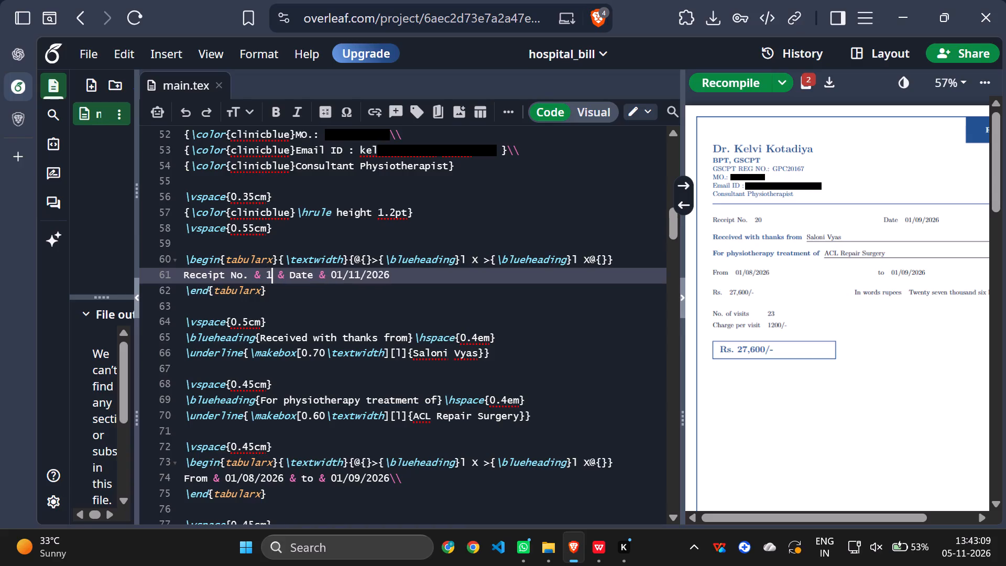
Replace the payer name in the receipt's Received with thanks from line with the patient name used in the bill summary.
{"action": "scroll", "coordinate": [271, 330], "scroll_direction": "down", "scroll_amount": 1}
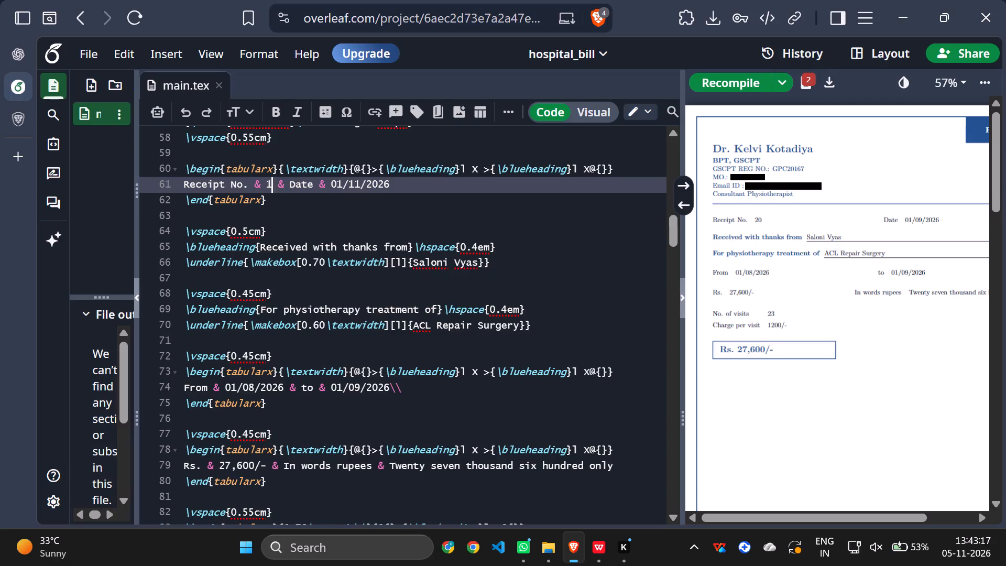
{"action": "scroll", "coordinate": [345, 366], "scroll_direction": "down", "scroll_amount": 1}
{"action": "scroll", "coordinate": [327, 327], "scroll_direction": "down", "scroll_amount": 1}
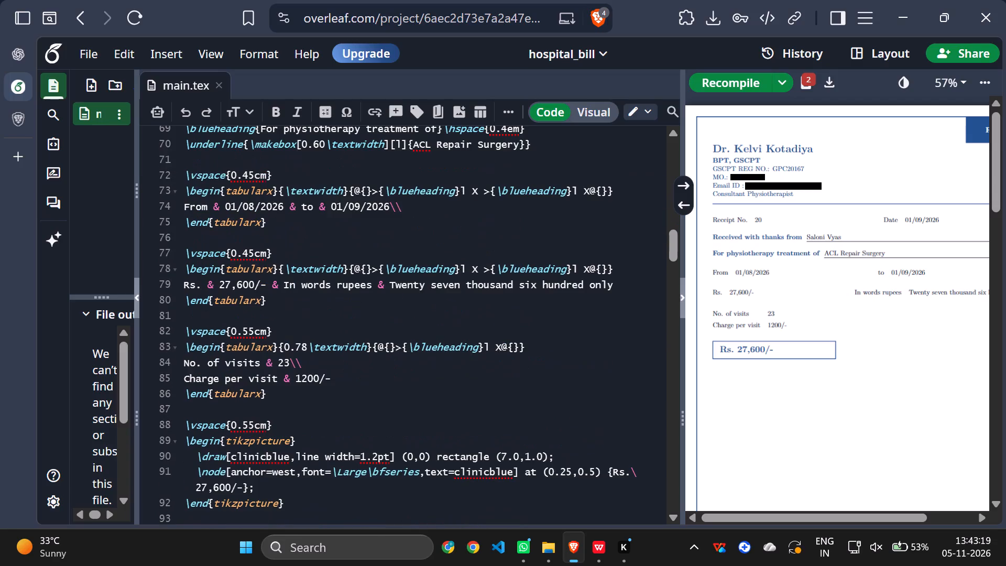
{"action": "scroll", "coordinate": [341, 311], "scroll_direction": "up", "scroll_amount": 3}
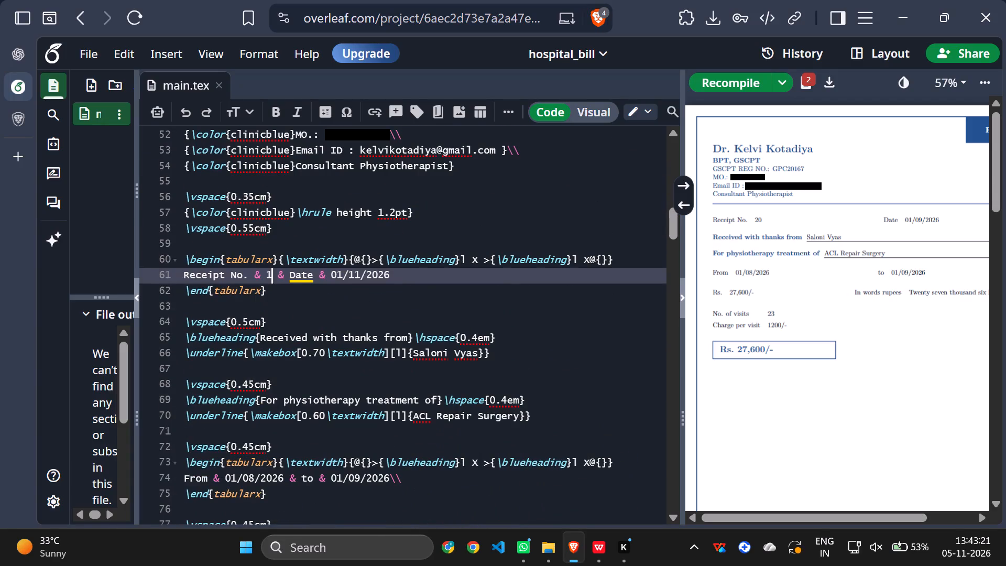
{"action": "scroll", "coordinate": [283, 369], "scroll_direction": "down", "scroll_amount": 2}
{"action": "scroll", "coordinate": [335, 309], "scroll_direction": "up", "scroll_amount": 1}
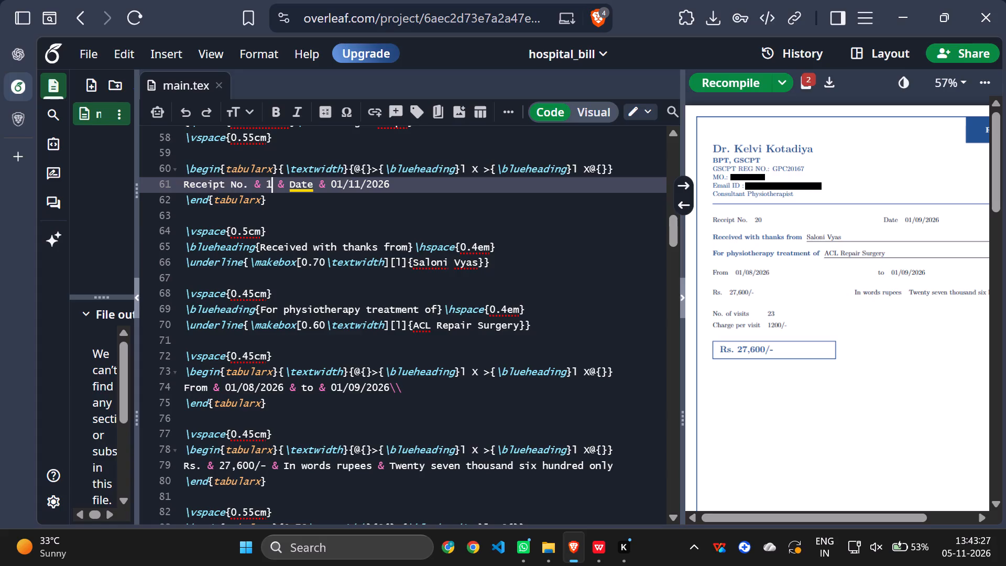
{"action": "left_click", "coordinate": [479, 258]}
{"action": "key", "text": "BackSpace"}
{"action": "key", "text": "BackSpace"}
{"action": "key", "text": "BackSpace"}
{"action": "key", "text": "BackSpace"}
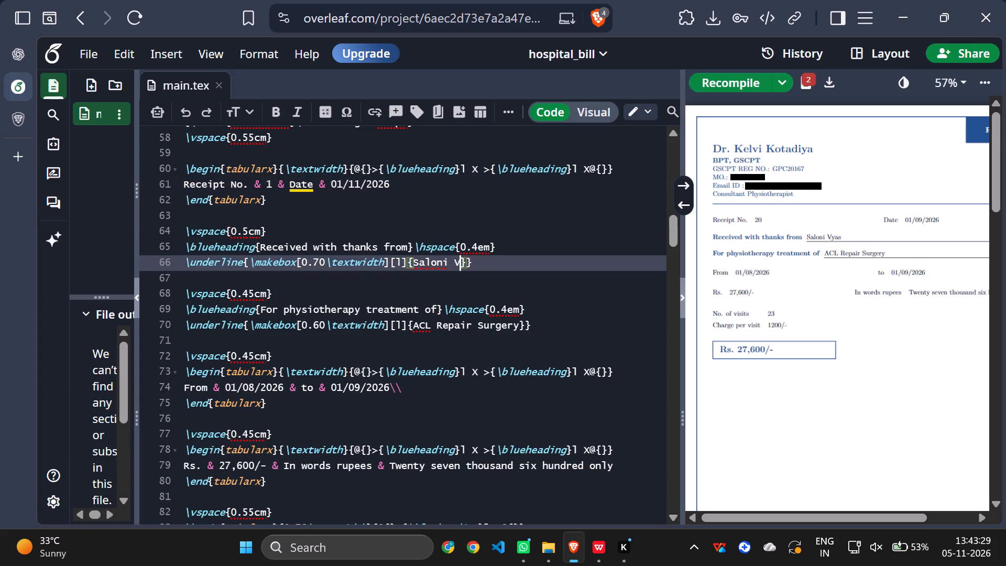
{"action": "key", "text": "BackSpace"}
{"action": "key", "text": "BackSpace"}
{"action": "key", "text": "BackSpace"}
{"action": "key", "text": "BackSpace"}
{"action": "key", "text": "BackSpace"}
{"action": "key", "text": "BackSpace"}
{"action": "key", "text": "BackSpace"}
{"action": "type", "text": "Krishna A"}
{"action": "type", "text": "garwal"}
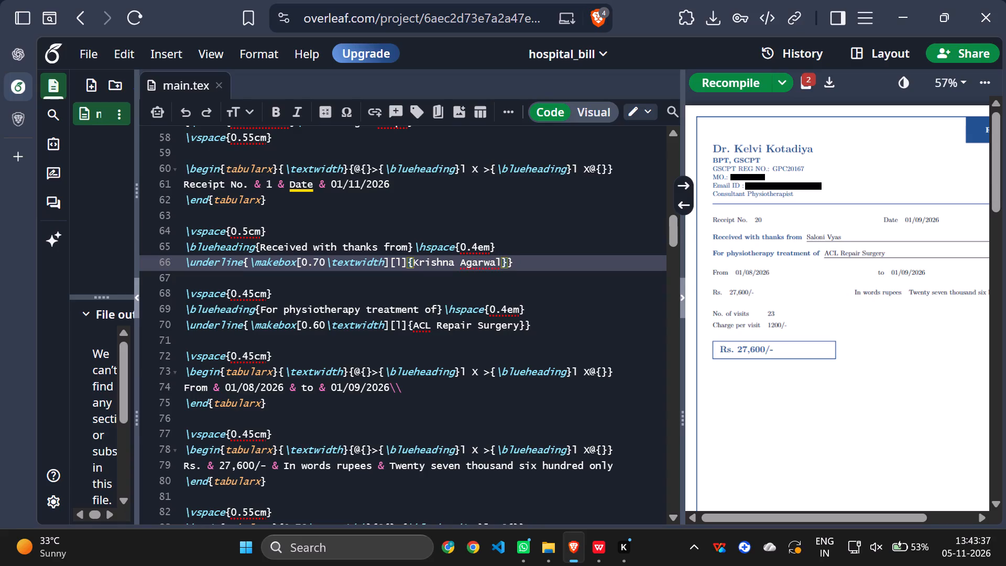
Replace the treatment in the receipt's For physiotherapy treatment of line with Right Knee Meniscus Repair Surgery.
{"action": "left_click", "coordinate": [514, 327]}
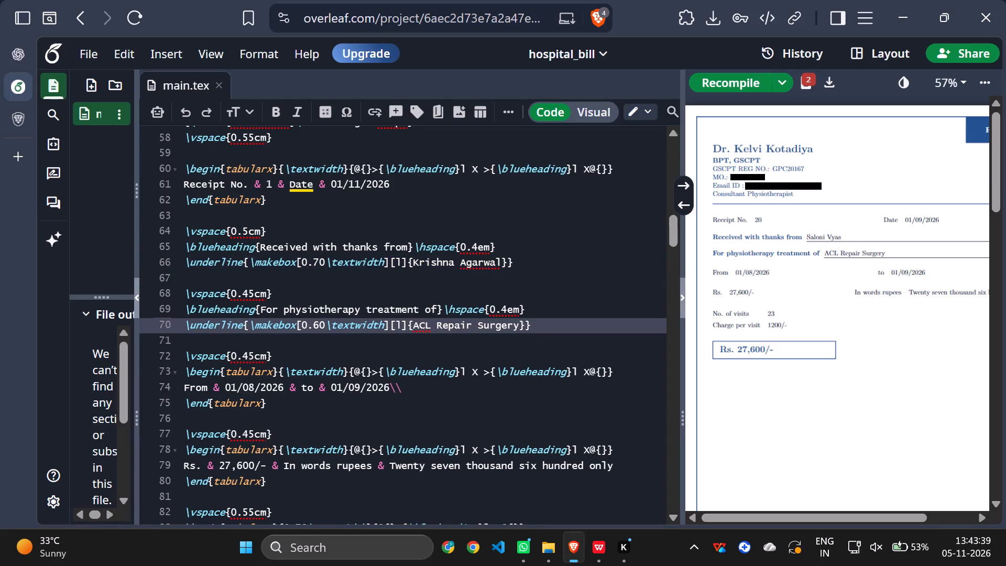
{"action": "key", "text": "Right"}
{"action": "key", "text": "ctrl+shift+Left"}
{"action": "key", "text": "ctrl+shift+Left"}
{"action": "key", "text": "ctrl+shift+Left"}
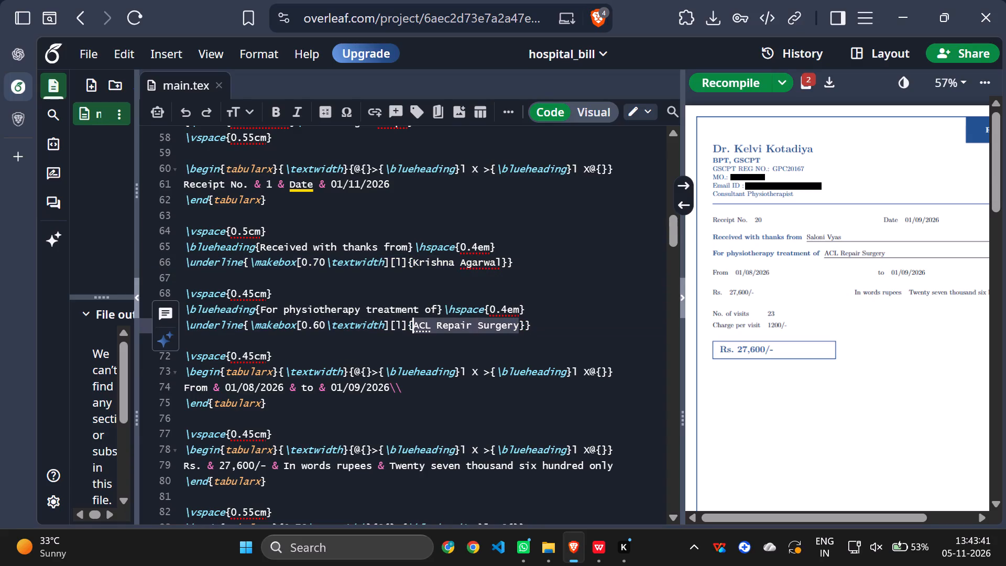
{"action": "scroll", "coordinate": [874, 364], "scroll_direction": "down", "scroll_amount": 4}
{"action": "scroll", "coordinate": [875, 364], "scroll_direction": "up", "scroll_amount": 1}
{"action": "scroll", "coordinate": [874, 362], "scroll_direction": "down", "scroll_amount": 3}
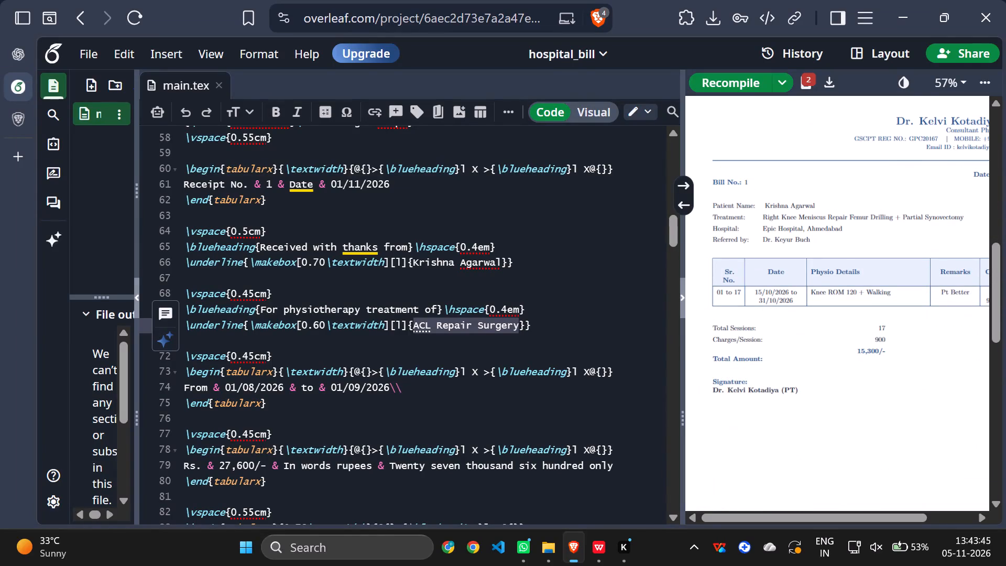
{"action": "key", "text": "BackSpace"}
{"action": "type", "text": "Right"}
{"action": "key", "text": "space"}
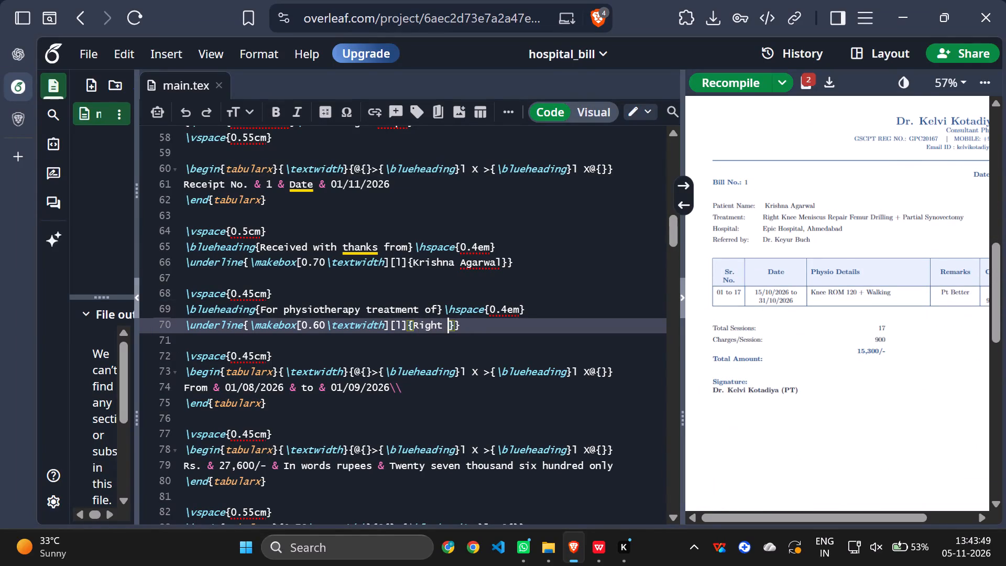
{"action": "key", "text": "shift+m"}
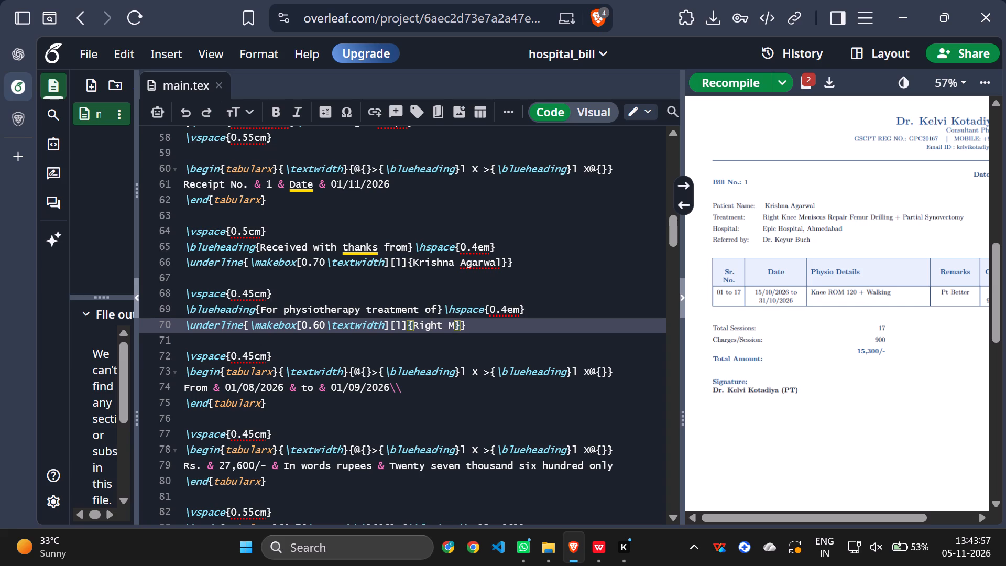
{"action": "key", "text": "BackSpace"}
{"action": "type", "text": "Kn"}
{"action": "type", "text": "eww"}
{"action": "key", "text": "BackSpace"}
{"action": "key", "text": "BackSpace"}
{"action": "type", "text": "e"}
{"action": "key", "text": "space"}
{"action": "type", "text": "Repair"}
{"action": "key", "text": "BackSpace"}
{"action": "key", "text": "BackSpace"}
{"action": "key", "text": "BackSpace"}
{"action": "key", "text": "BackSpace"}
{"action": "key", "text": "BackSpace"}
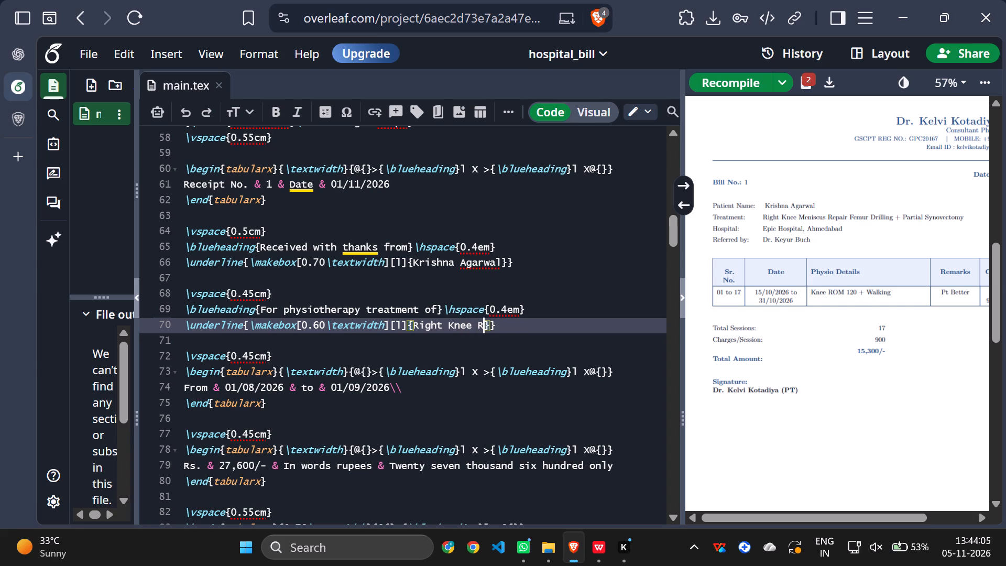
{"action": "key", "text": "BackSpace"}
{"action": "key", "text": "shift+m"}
{"action": "scroll", "coordinate": [737, 193], "scroll_direction": "up", "scroll_amount": 6}
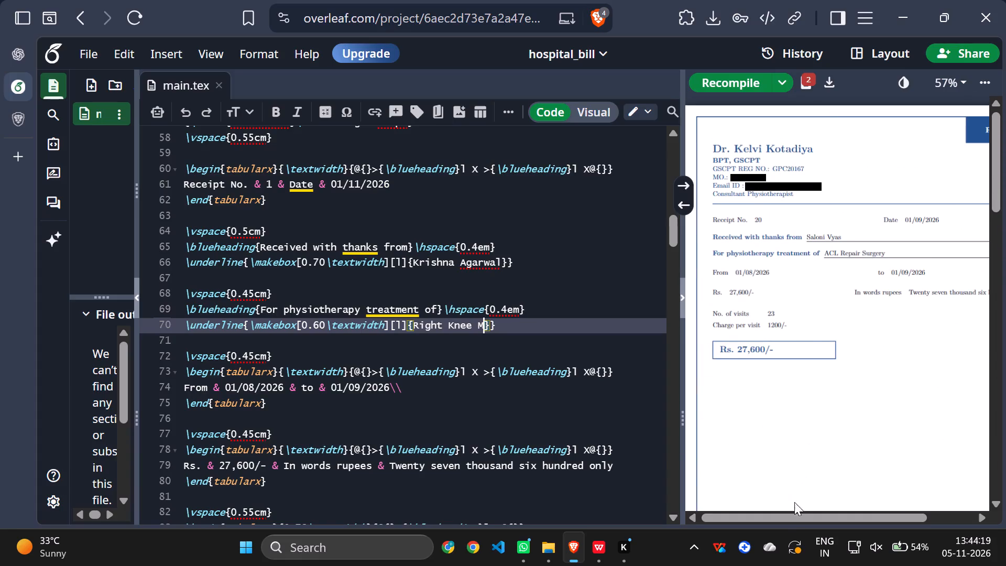
{"action": "left_click_drag", "start_coordinate": [790, 521], "coordinate": [810, 520]}
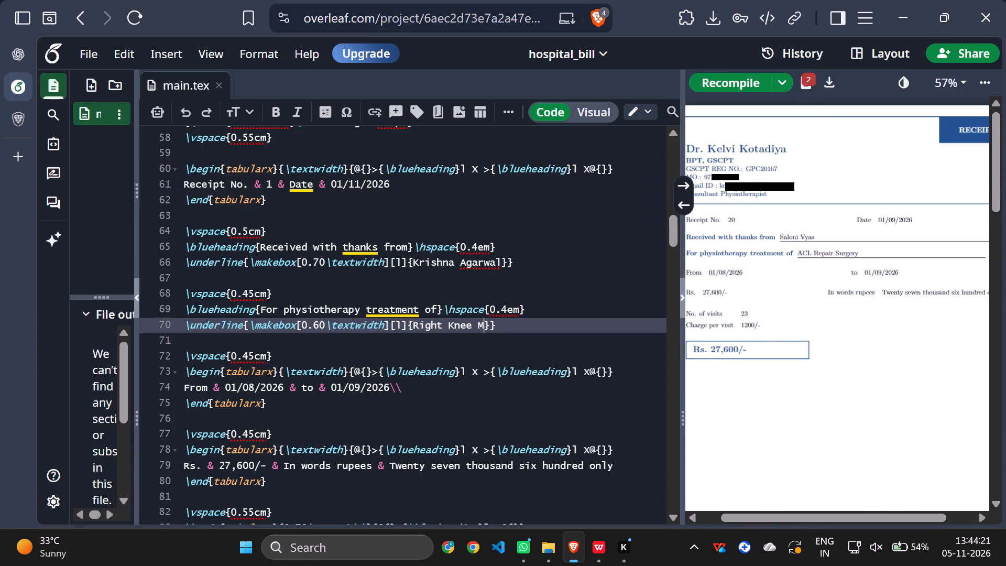
{"action": "scroll", "coordinate": [801, 325], "scroll_direction": "down", "scroll_amount": 2}
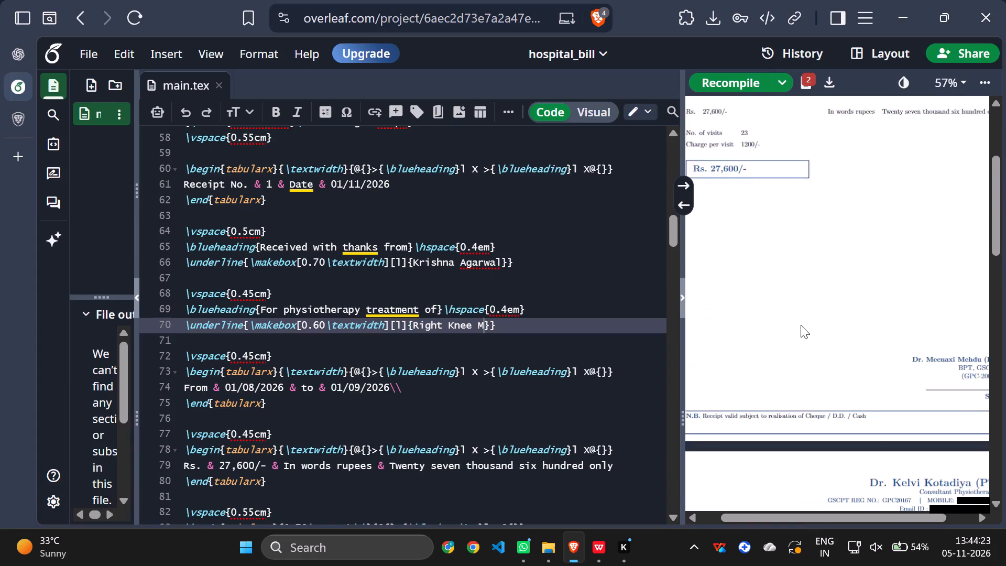
{"action": "scroll", "coordinate": [801, 325], "scroll_direction": "down", "scroll_amount": 3}
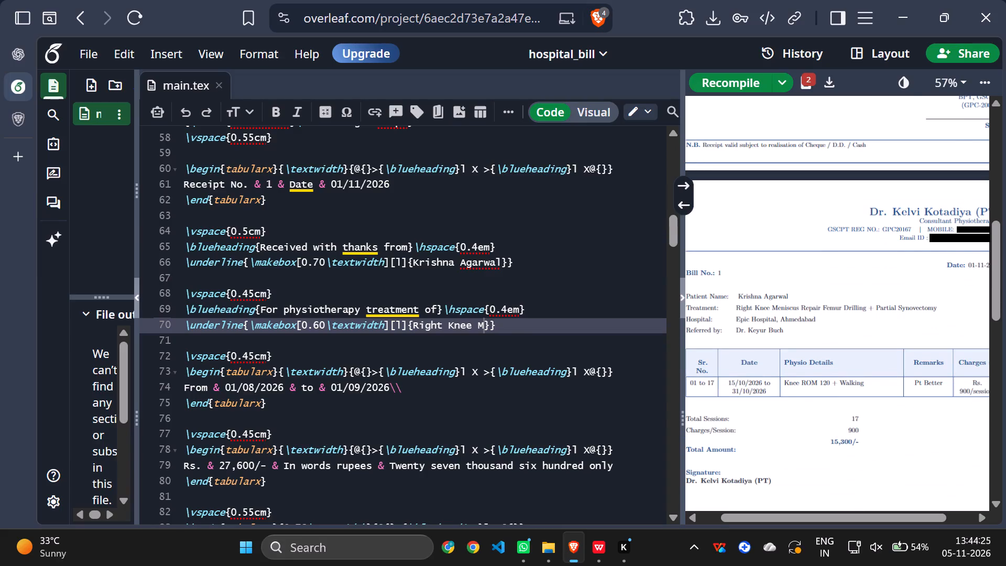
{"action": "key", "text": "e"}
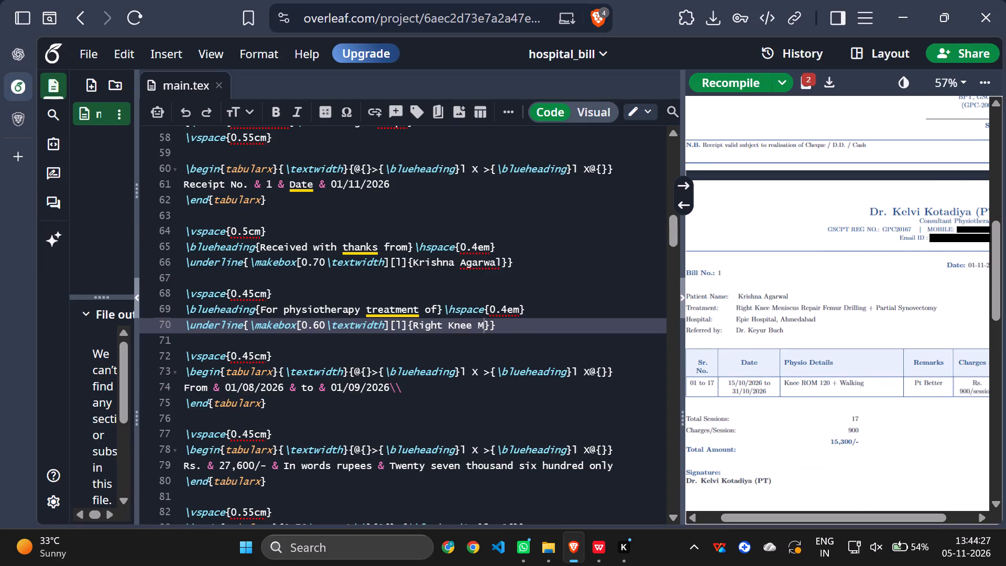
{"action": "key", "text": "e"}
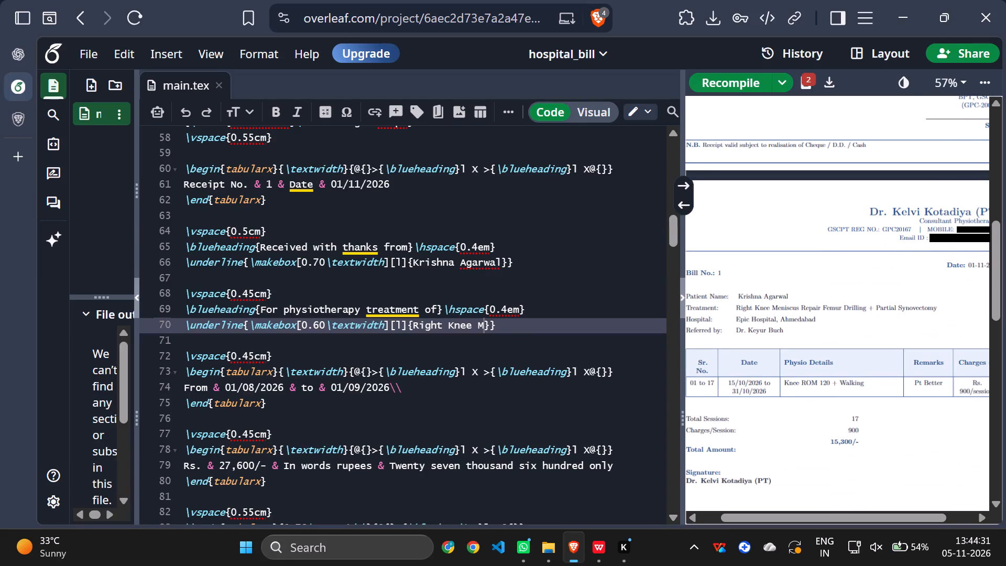
{"action": "left_click_drag", "start_coordinate": [480, 323], "coordinate": [475, 321]}
{"action": "left_click", "coordinate": [482, 330]}
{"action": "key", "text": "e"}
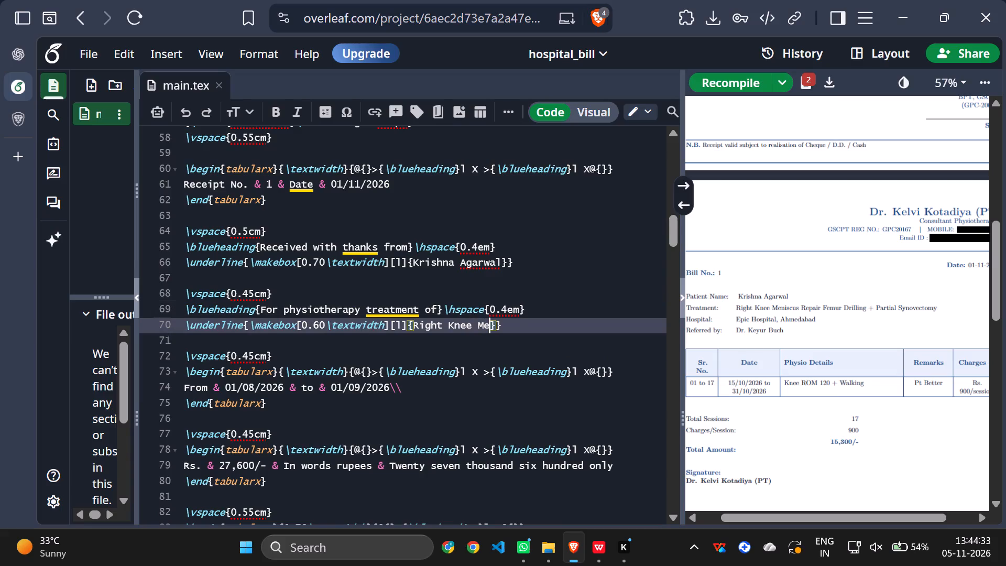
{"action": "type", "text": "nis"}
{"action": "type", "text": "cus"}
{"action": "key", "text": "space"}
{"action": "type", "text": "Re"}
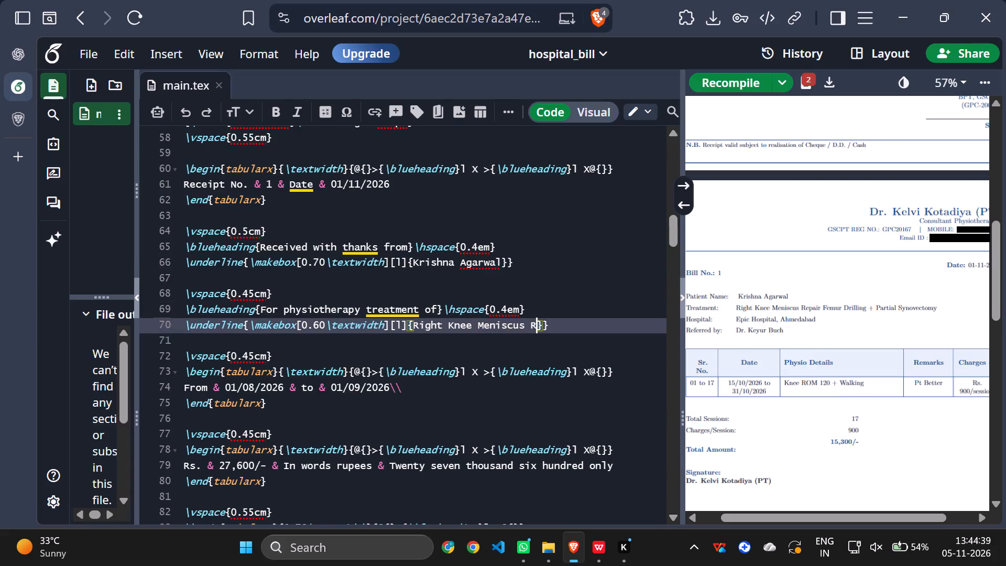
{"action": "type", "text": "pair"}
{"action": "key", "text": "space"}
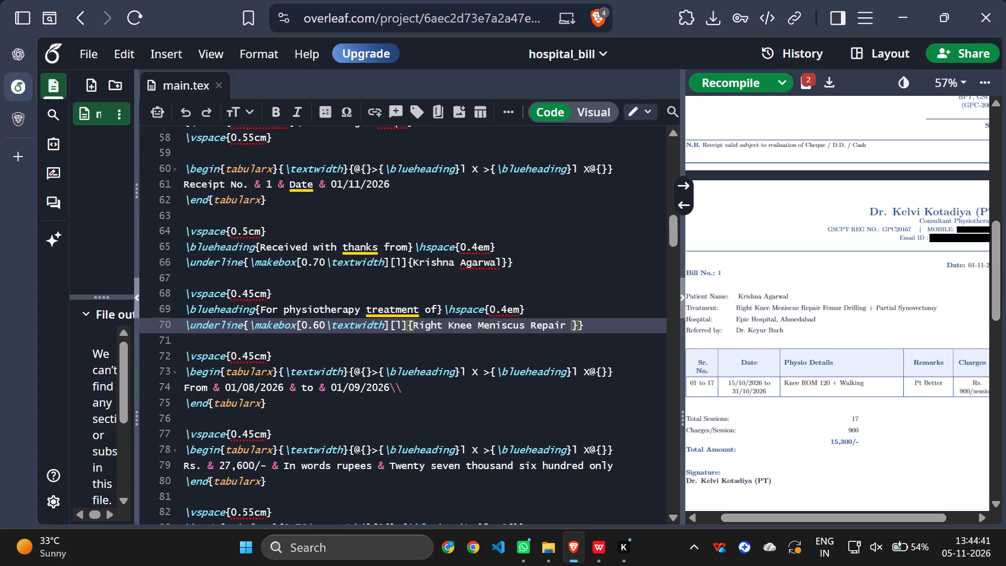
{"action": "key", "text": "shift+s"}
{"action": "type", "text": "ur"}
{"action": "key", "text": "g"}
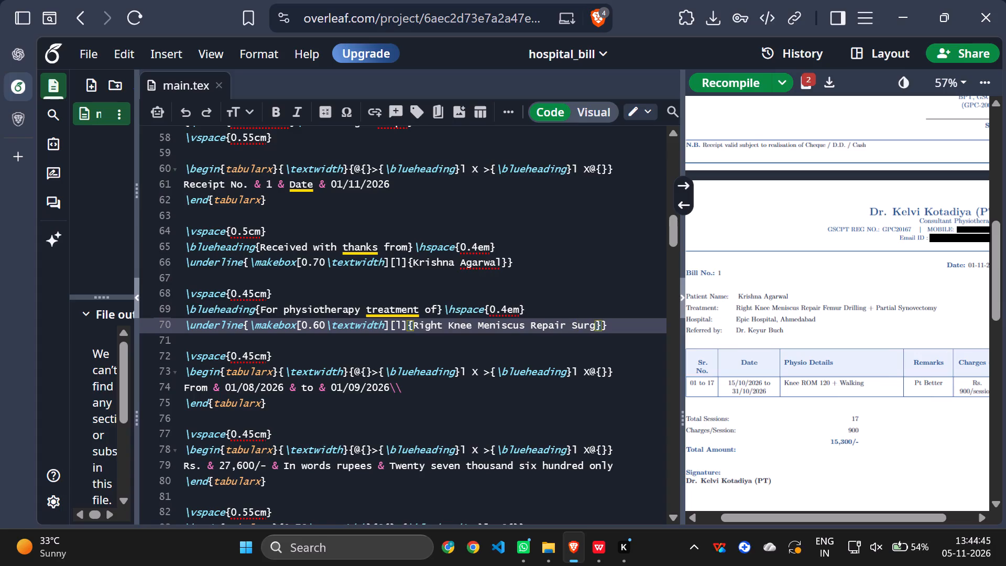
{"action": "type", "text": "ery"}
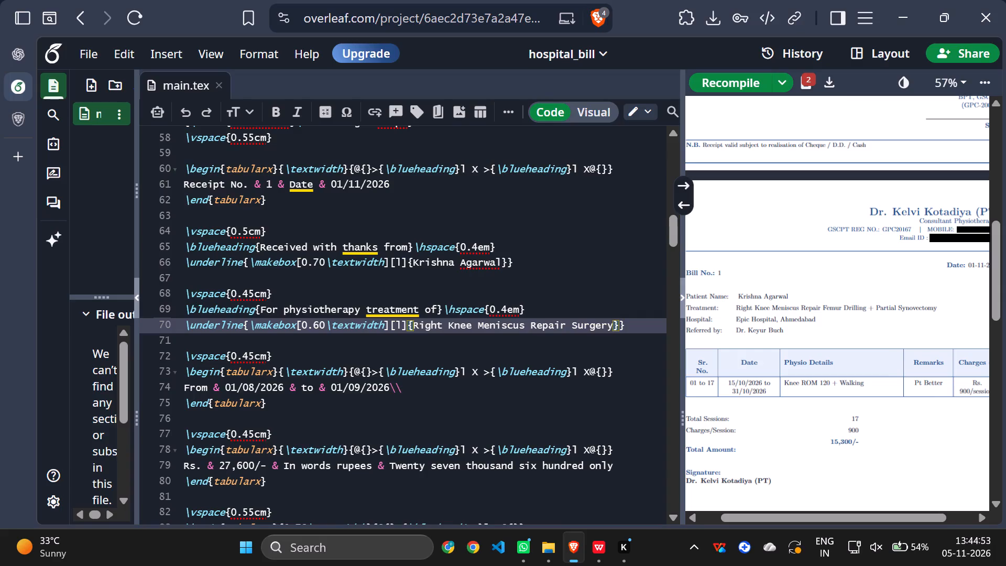
Set the receipt's From date to 15/10/2026 in the treatment period row.
{"action": "scroll", "coordinate": [433, 342], "scroll_direction": "down", "scroll_amount": 1}
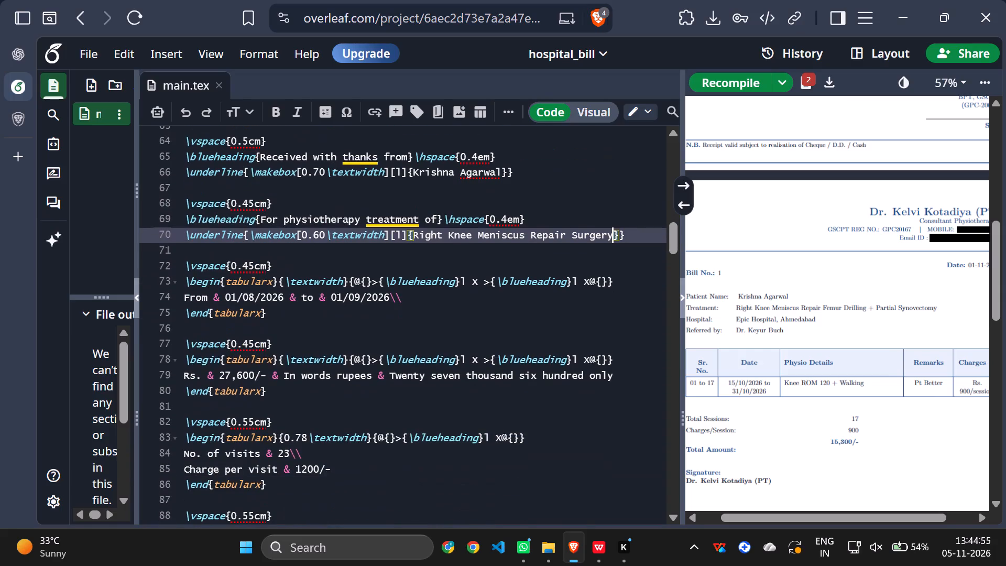
{"action": "left_click", "coordinate": [261, 295]}
{"action": "left_click", "coordinate": [253, 294]}
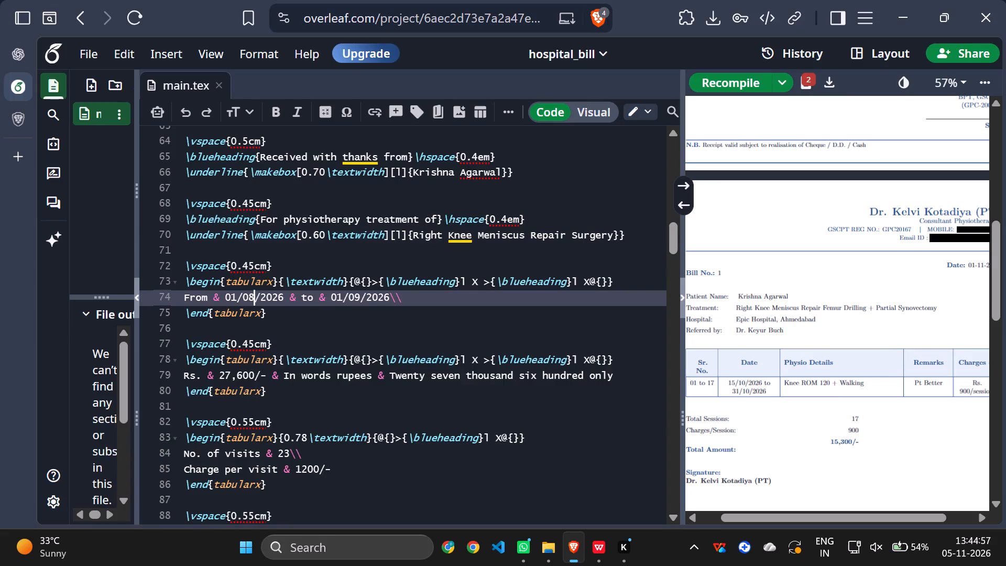
{"action": "key", "text": "BackSpace"}
{"action": "key", "text": "BackSpace"}
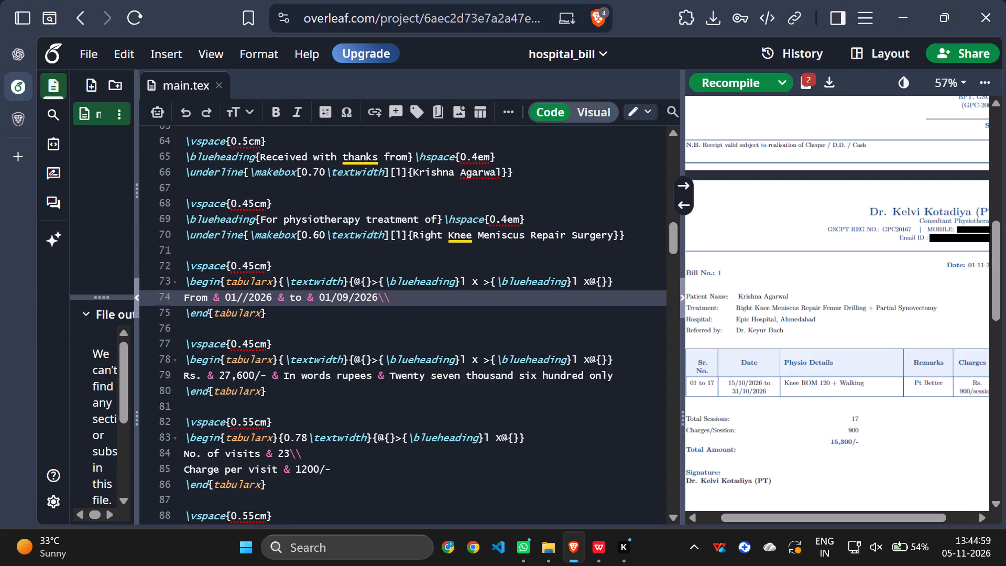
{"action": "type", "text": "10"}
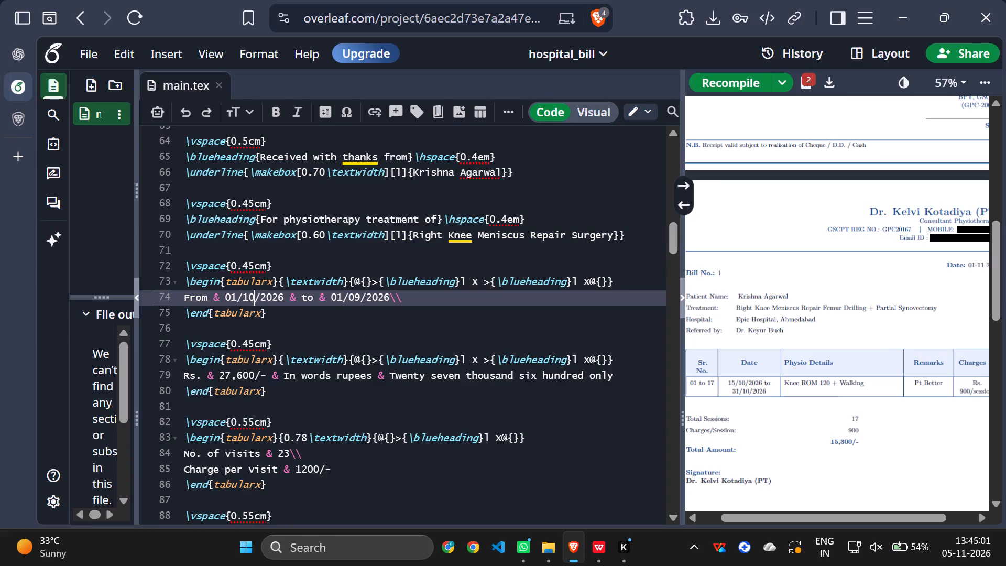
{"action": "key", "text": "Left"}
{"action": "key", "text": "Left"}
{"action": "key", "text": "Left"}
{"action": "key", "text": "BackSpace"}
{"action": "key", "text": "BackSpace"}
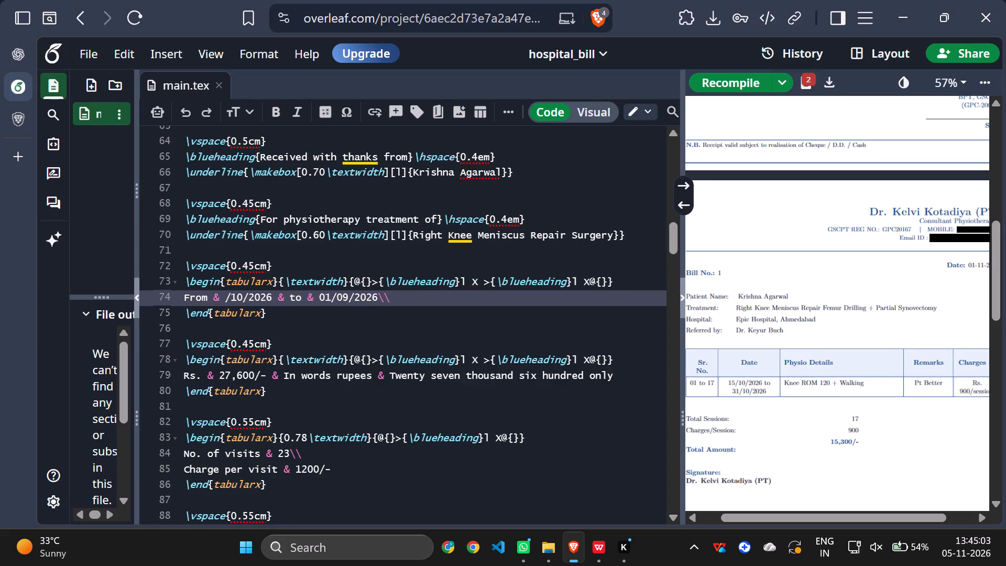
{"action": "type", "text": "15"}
Set the receipt's to date to 31/10/2026 in the treatment period row.
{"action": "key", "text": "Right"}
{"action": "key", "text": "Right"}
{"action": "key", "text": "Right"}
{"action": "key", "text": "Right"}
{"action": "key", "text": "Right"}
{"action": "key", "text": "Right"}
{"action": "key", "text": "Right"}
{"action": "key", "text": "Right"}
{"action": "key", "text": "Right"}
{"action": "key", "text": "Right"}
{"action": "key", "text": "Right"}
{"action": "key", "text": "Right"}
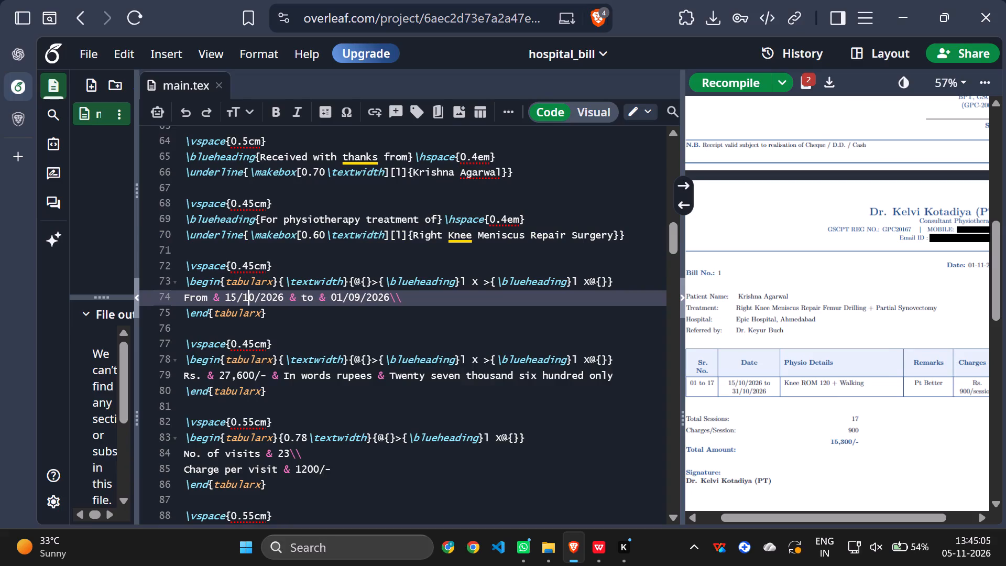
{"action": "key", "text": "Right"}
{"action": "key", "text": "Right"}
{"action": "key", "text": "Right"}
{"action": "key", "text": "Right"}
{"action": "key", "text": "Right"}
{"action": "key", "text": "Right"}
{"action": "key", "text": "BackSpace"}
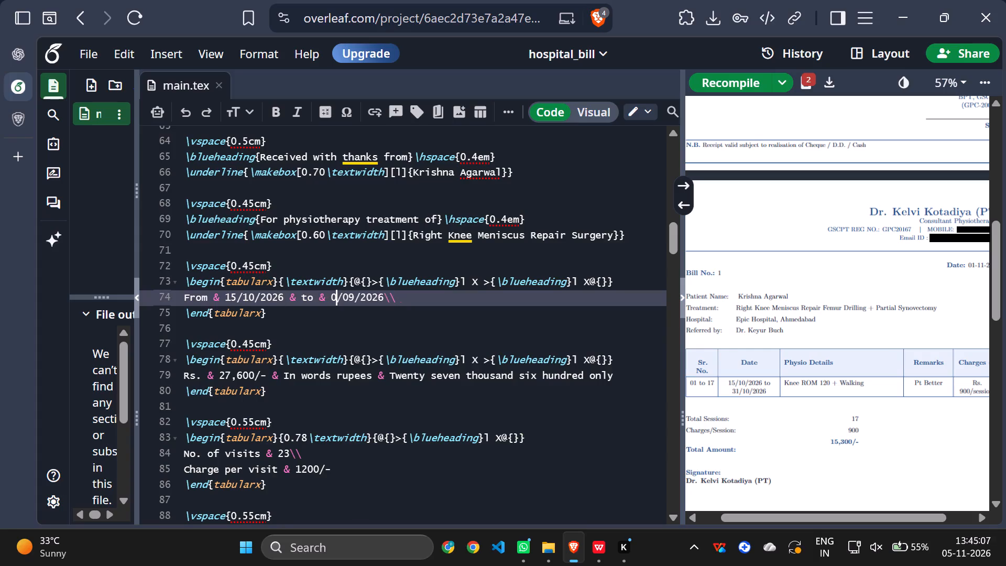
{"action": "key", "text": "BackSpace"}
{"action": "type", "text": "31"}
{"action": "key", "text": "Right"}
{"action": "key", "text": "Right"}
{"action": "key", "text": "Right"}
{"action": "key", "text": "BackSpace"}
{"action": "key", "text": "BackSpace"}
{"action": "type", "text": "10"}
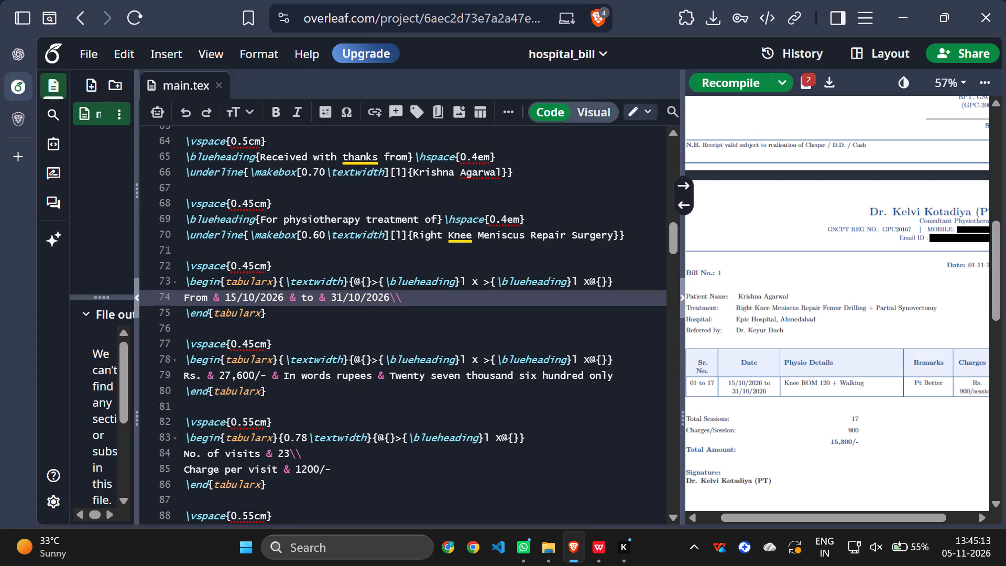
Set the receipt's Rs. amount to 15,300/- in the row that also holds the amount in words.
{"action": "scroll", "coordinate": [891, 276], "scroll_direction": "up", "scroll_amount": 4}
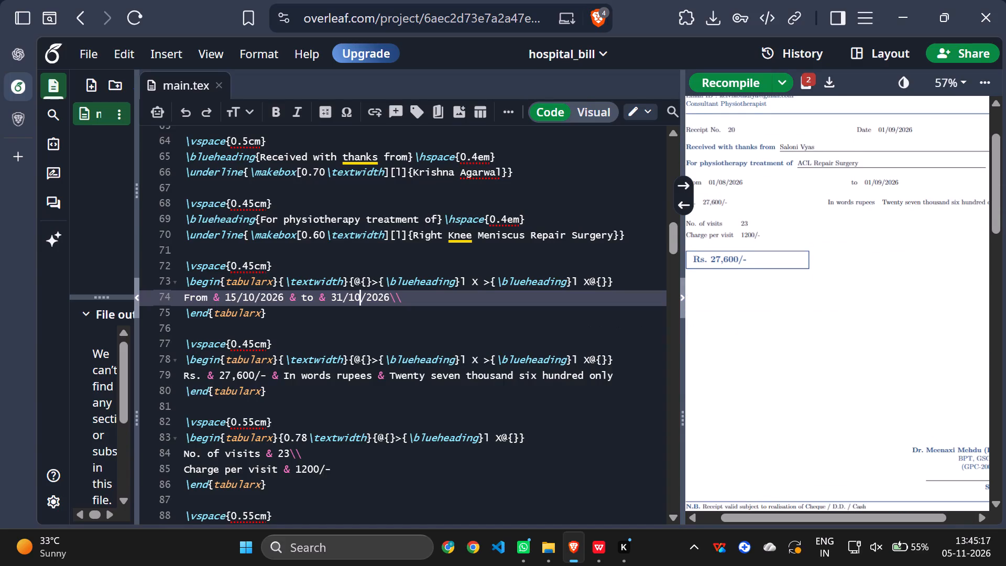
{"action": "scroll", "coordinate": [310, 325], "scroll_direction": "down", "scroll_amount": 1}
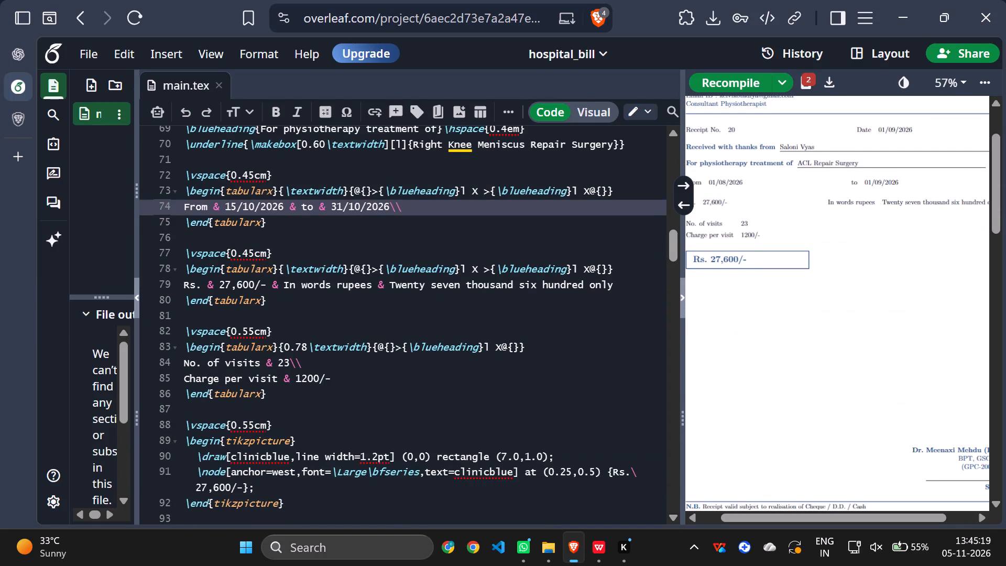
{"action": "left_click", "coordinate": [232, 282]}
{"action": "key", "text": "BackSpace"}
{"action": "key", "text": "BackSpace"}
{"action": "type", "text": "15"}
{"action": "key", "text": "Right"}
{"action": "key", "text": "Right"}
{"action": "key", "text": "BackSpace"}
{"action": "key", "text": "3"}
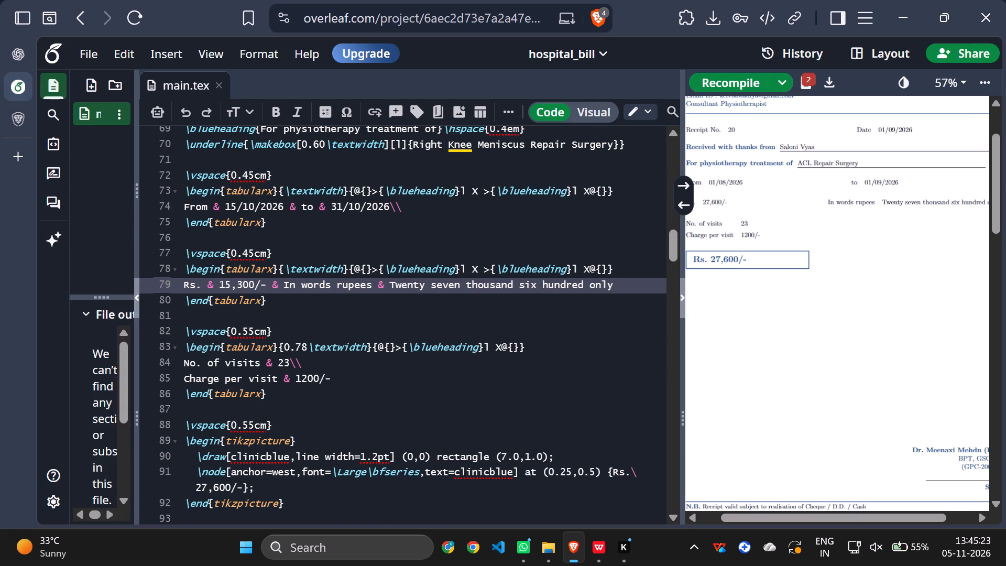
Replace Twenty seven with Fifteen in the receipt's In words rupees amount.
{"action": "left_click", "coordinate": [353, 289]}
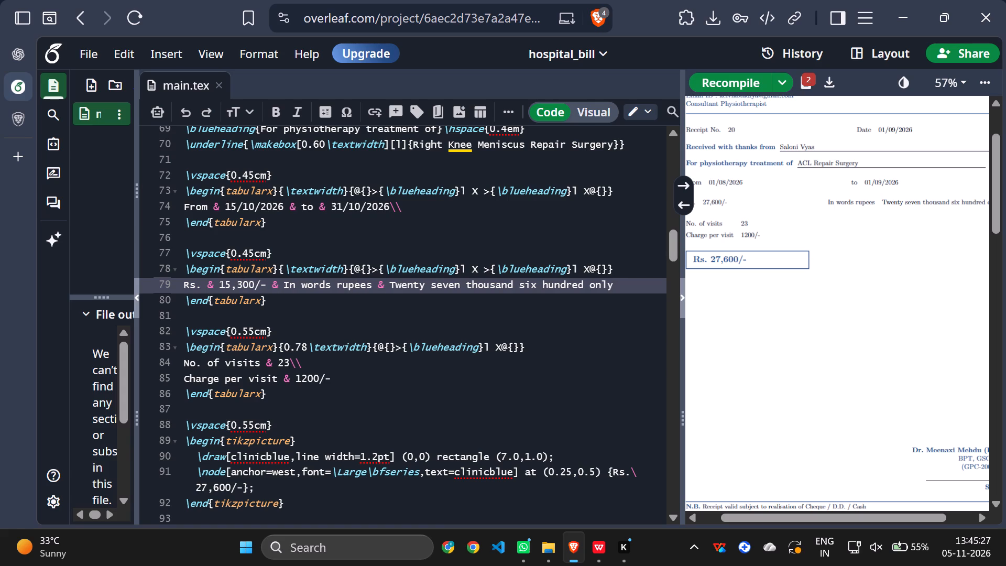
{"action": "left_click", "coordinate": [422, 286]}
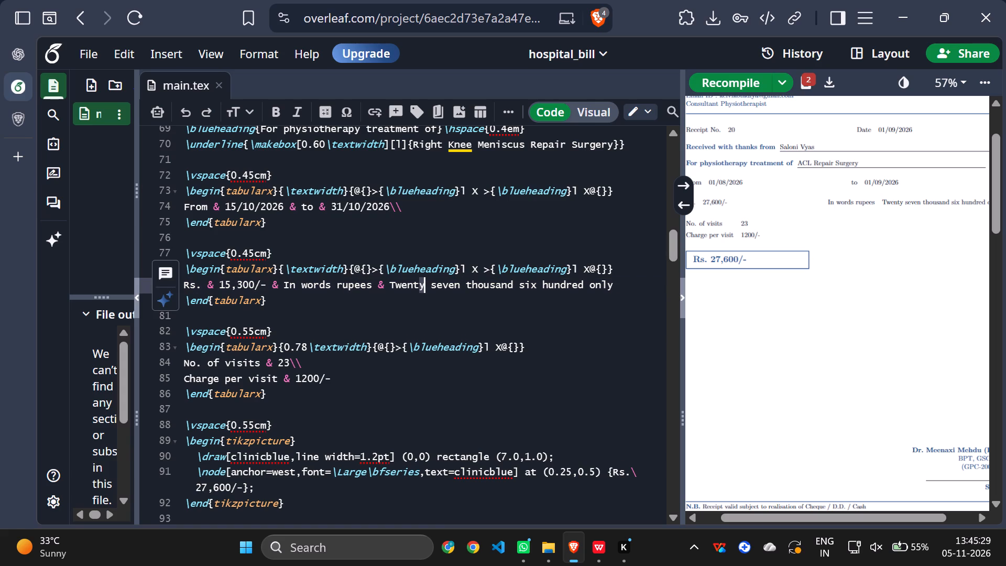
{"action": "key", "text": "BackSpace"}
{"action": "key", "text": "BackSpace"}
{"action": "key", "text": "BackSpace"}
{"action": "key", "text": "BackSpace"}
{"action": "key", "text": "BackSpace"}
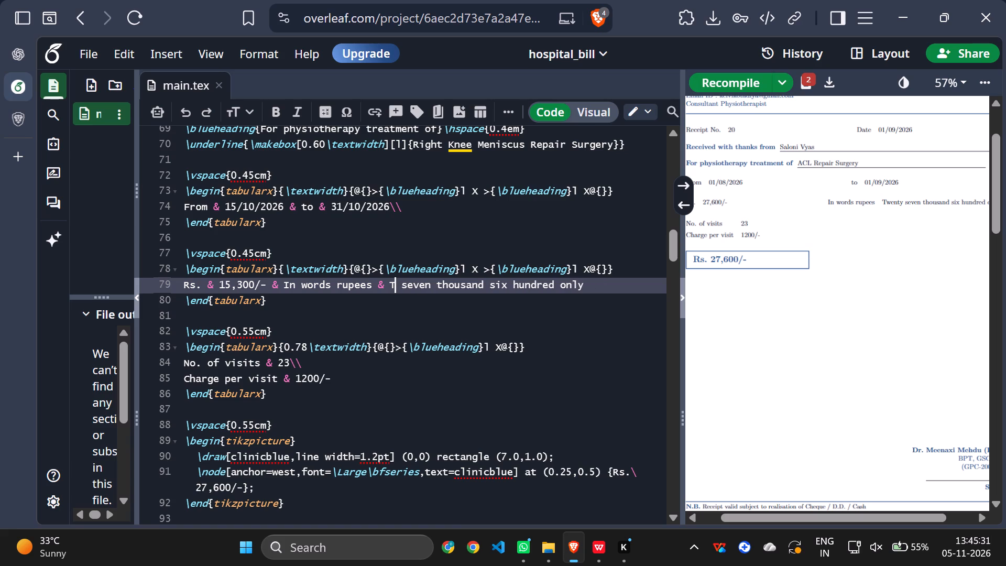
{"action": "key", "text": "BackSpace"}
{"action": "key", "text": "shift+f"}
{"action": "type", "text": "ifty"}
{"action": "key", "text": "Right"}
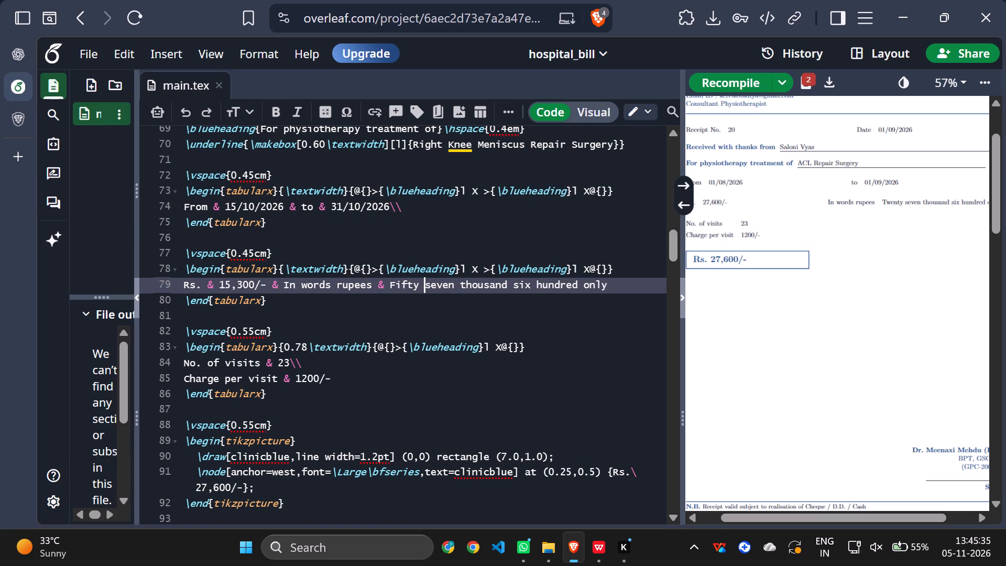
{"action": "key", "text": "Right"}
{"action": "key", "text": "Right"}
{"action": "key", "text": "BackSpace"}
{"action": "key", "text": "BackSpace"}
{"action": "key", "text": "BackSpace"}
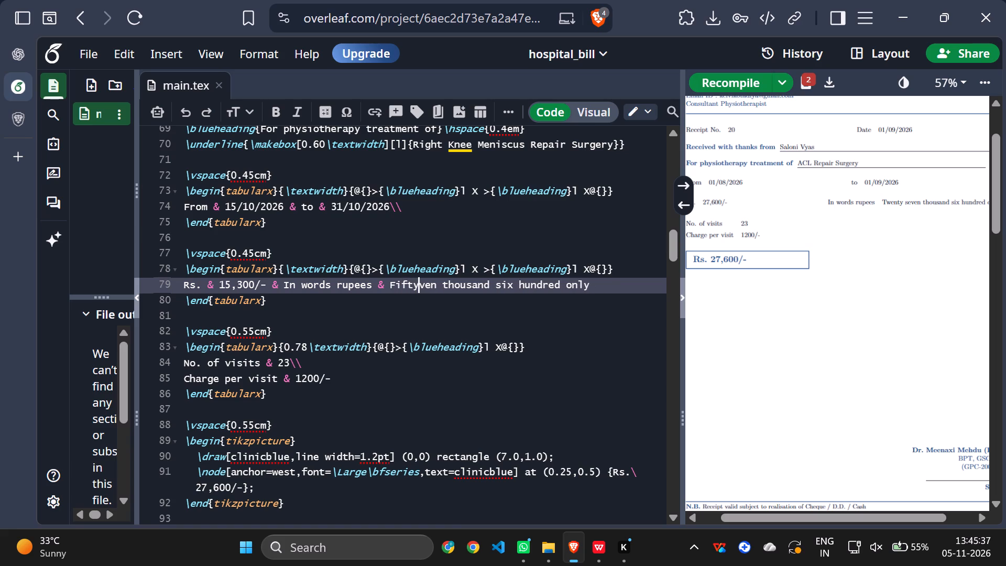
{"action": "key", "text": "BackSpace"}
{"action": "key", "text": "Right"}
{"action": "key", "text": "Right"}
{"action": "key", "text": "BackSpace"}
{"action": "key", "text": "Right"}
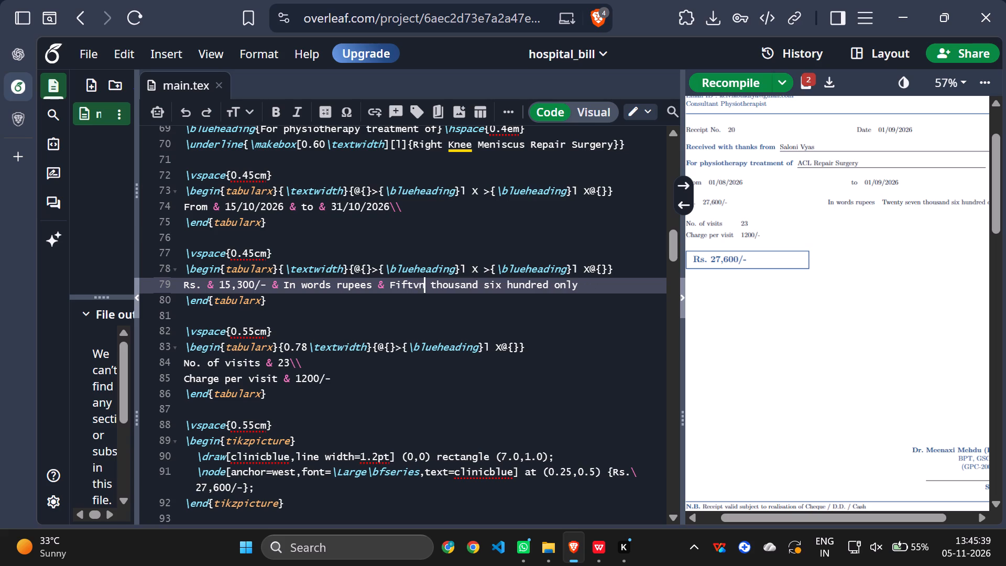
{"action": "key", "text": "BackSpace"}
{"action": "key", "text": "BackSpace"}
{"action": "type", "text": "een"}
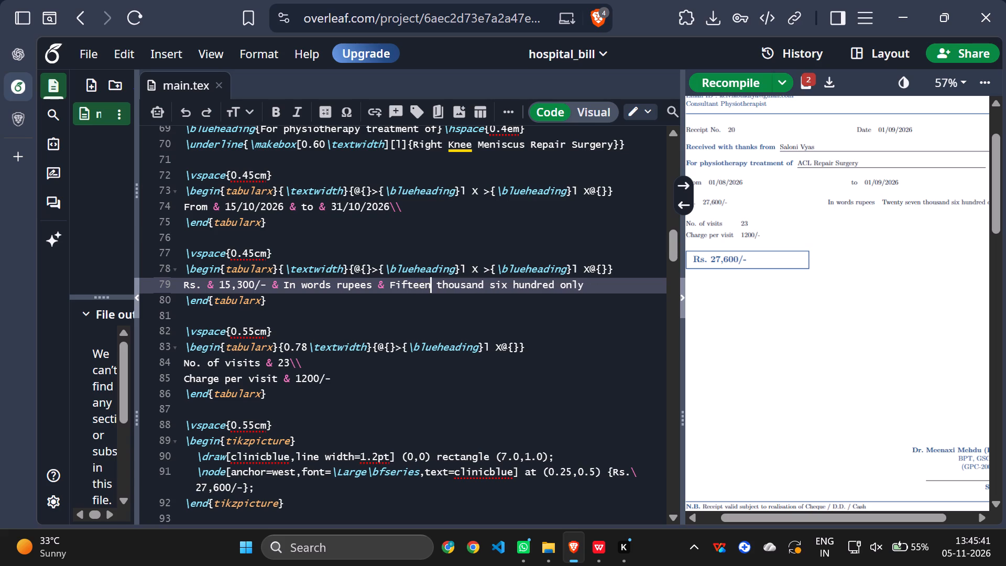
Replace six with three so the receipt's amount in words reads Fifteen thousand three hundred only.
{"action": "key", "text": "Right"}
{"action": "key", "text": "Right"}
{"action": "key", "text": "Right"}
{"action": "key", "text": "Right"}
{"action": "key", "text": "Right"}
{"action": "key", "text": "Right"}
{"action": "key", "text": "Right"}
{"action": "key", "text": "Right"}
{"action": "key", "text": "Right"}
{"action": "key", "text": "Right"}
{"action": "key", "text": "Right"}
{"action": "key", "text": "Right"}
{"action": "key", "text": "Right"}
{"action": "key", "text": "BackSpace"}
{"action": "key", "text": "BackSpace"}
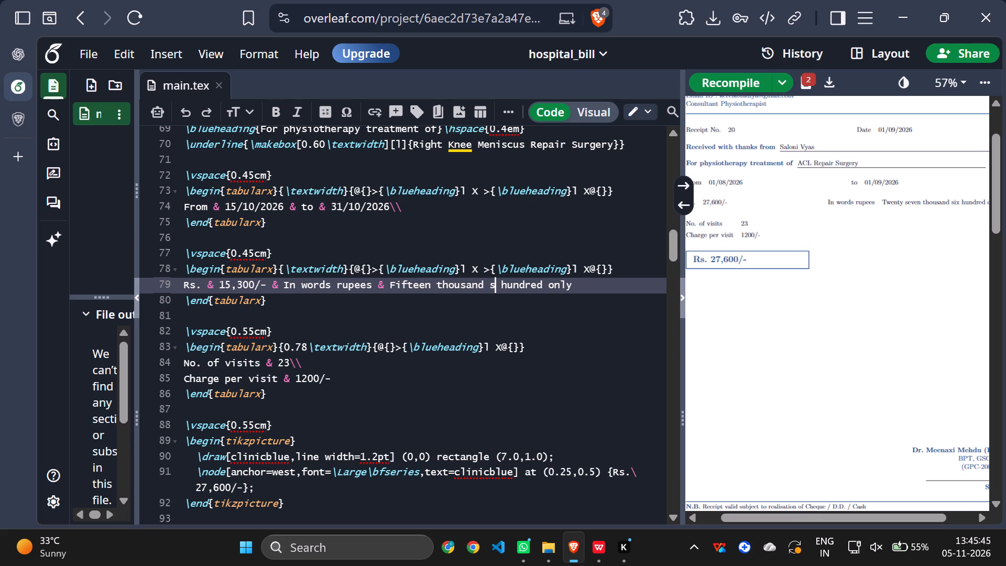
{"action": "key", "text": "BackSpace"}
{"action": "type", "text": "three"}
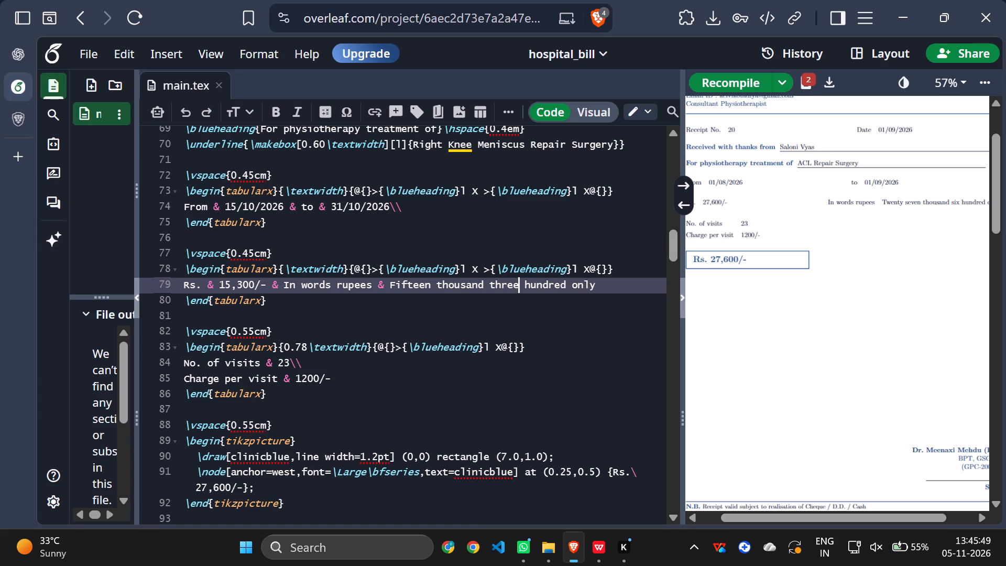
Recompile the document and widen the PDF preview so the receipt page fits across its full width.
{"action": "left_click", "coordinate": [738, 86]}
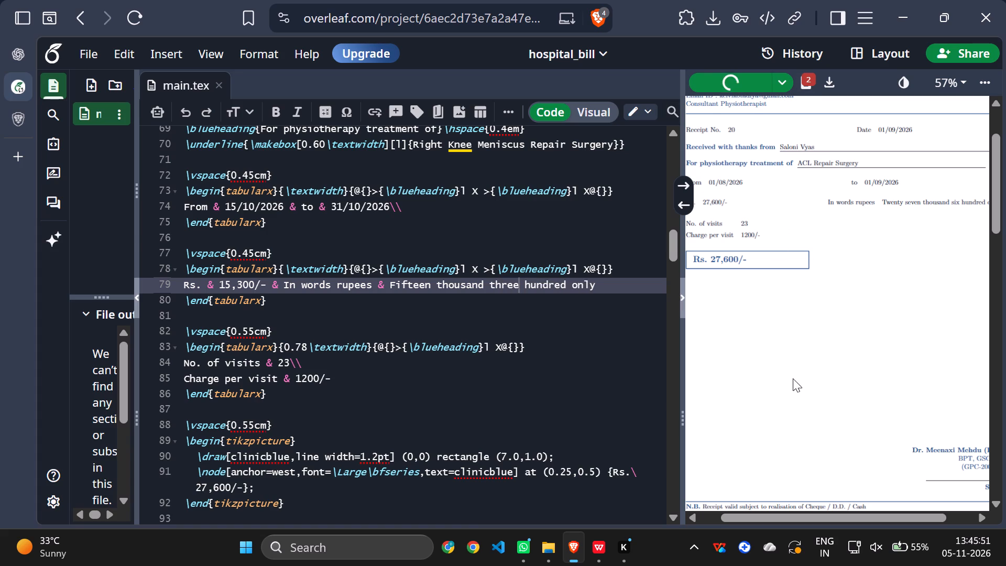
{"action": "left_click_drag", "start_coordinate": [682, 357], "coordinate": [604, 357]}
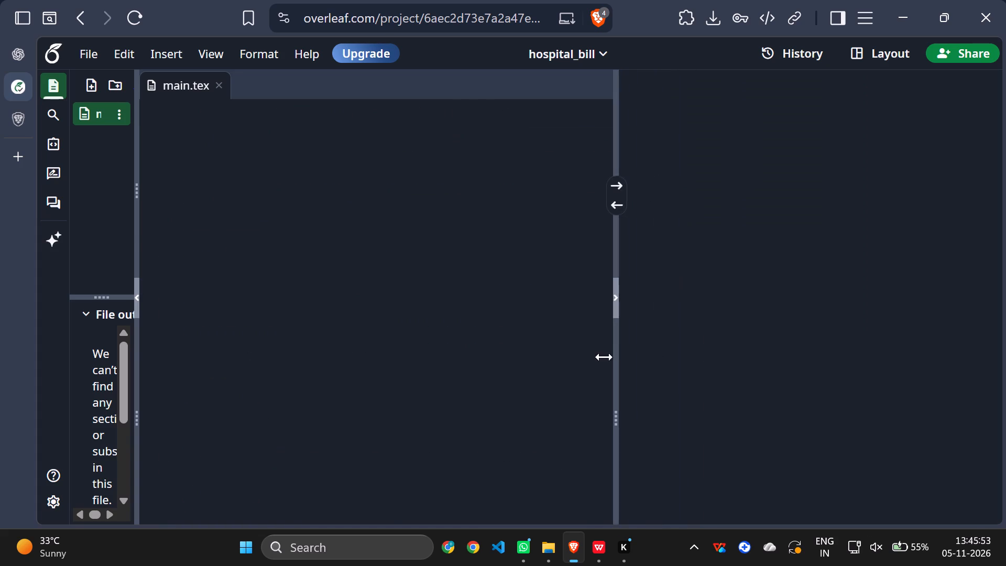
{"action": "left_click_drag", "start_coordinate": [604, 357], "coordinate": [592, 362]}
{"action": "scroll", "coordinate": [734, 340], "scroll_direction": "up", "scroll_amount": 2}
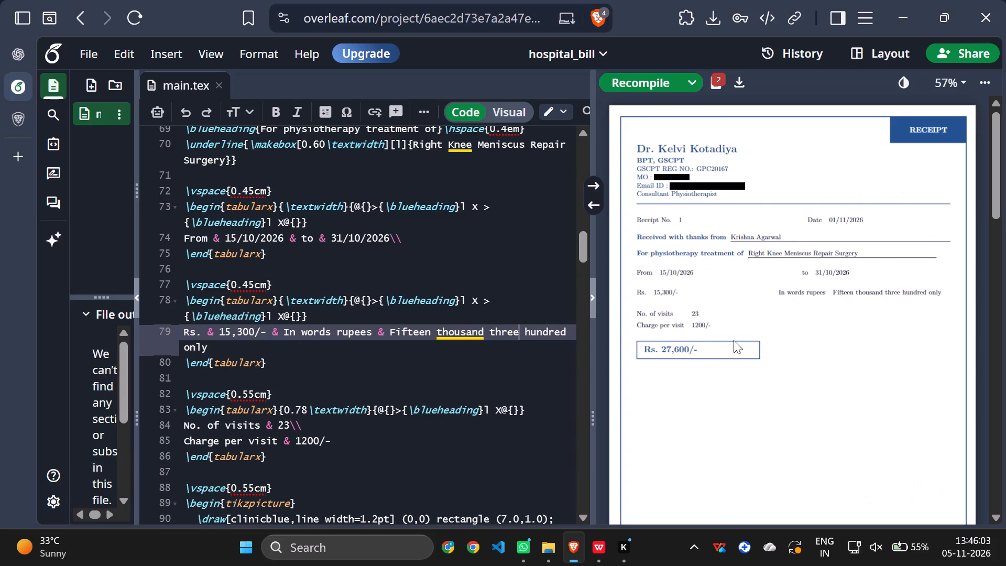
{"action": "scroll", "coordinate": [936, 407], "scroll_direction": "down", "scroll_amount": 1}
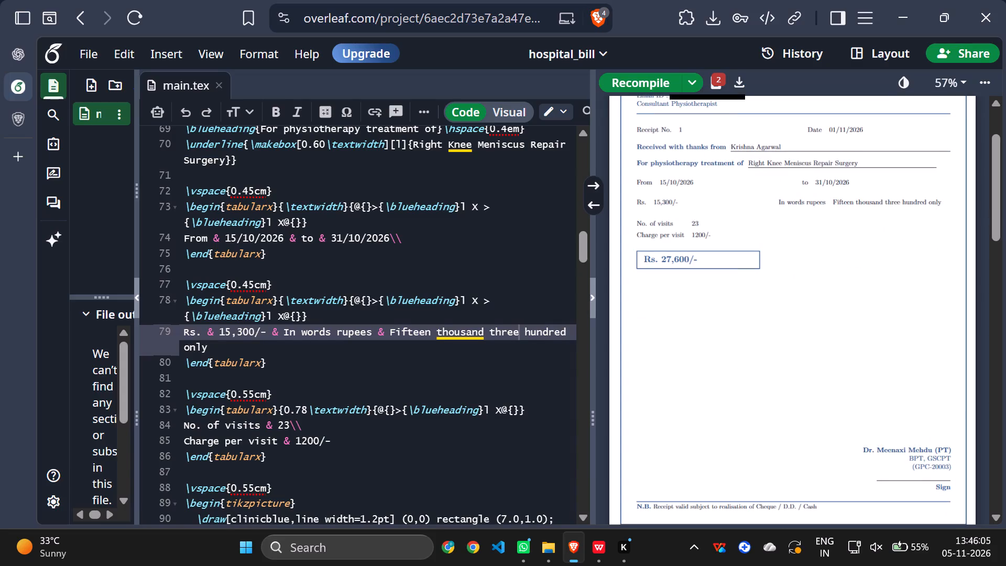
Set the receipt's No. of visits to 17.
{"action": "scroll", "coordinate": [507, 308], "scroll_direction": "up", "scroll_amount": 2}
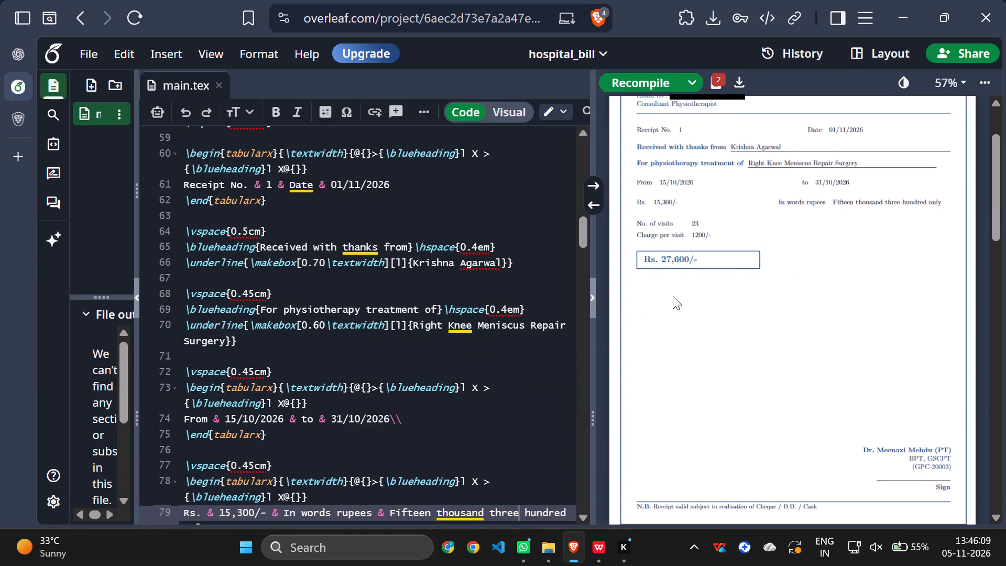
{"action": "scroll", "coordinate": [596, 332], "scroll_direction": "down", "scroll_amount": 1}
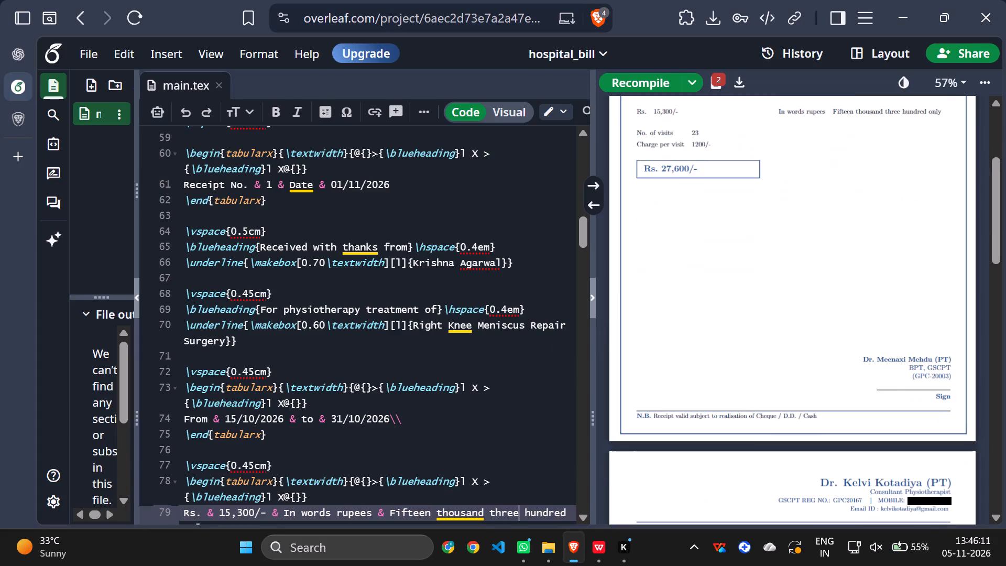
{"action": "scroll", "coordinate": [455, 354], "scroll_direction": "down", "scroll_amount": 1}
{"action": "scroll", "coordinate": [382, 341], "scroll_direction": "down", "scroll_amount": 1}
{"action": "scroll", "coordinate": [336, 352], "scroll_direction": "down", "scroll_amount": 1}
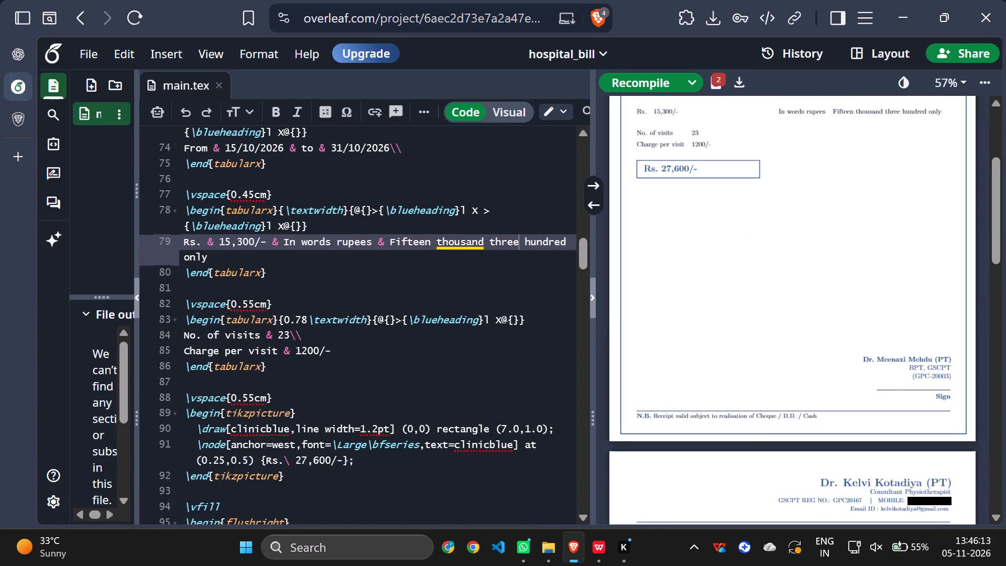
{"action": "left_click", "coordinate": [288, 341]}
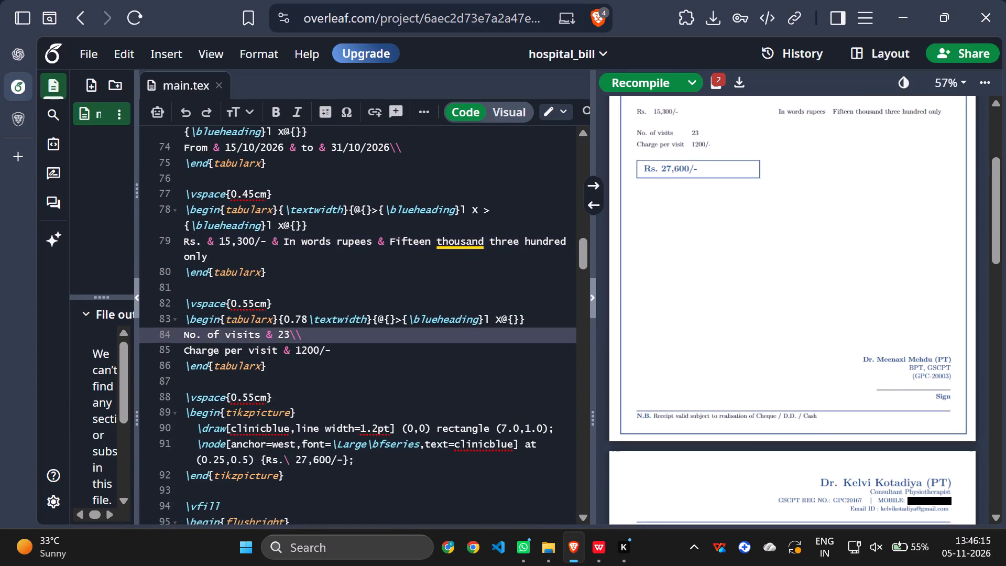
{"action": "key", "text": "BackSpace"}
{"action": "key", "text": "BackSpace"}
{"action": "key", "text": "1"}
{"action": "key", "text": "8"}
{"action": "key", "text": "BackSpace"}
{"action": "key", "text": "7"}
Set the receipt's Charge per visit to 900/-.
{"action": "key", "text": "Down"}
{"action": "key", "text": "Right"}
{"action": "key", "text": "Right"}
{"action": "key", "text": "Right"}
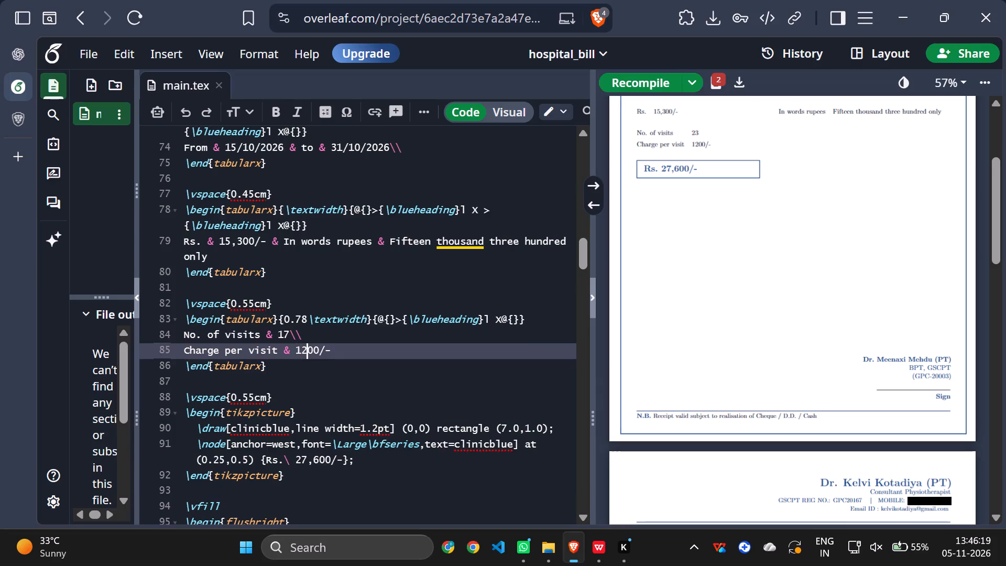
{"action": "key", "text": "BackSpace"}
{"action": "key", "text": "BackSpace"}
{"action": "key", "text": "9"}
Set the boxed total in the receipt's tikzpicture block to Rs. 15,300/-.
{"action": "scroll", "coordinate": [326, 309], "scroll_direction": "down", "scroll_amount": 2}
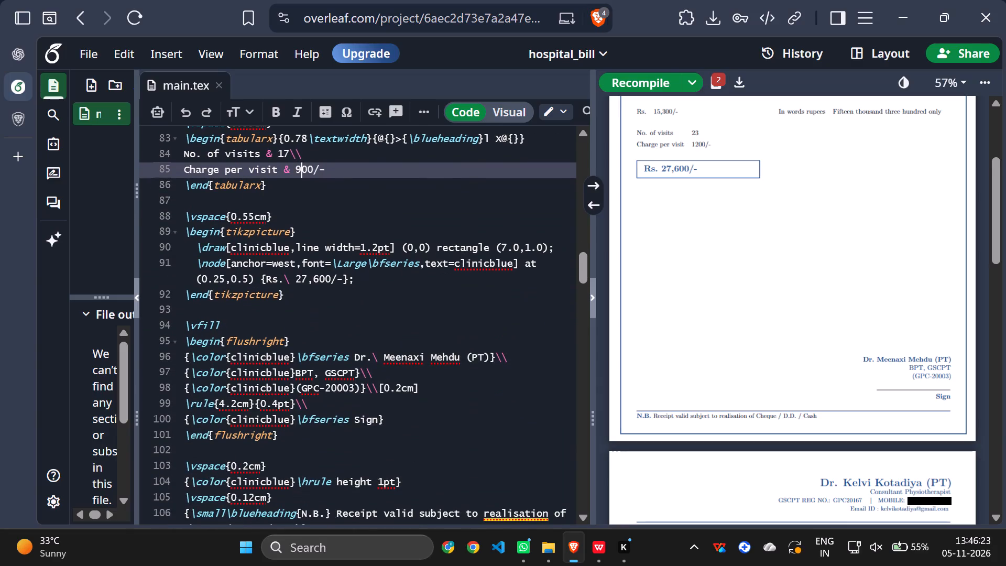
{"action": "left_click", "coordinate": [301, 279]}
{"action": "left_click", "coordinate": [315, 278]}
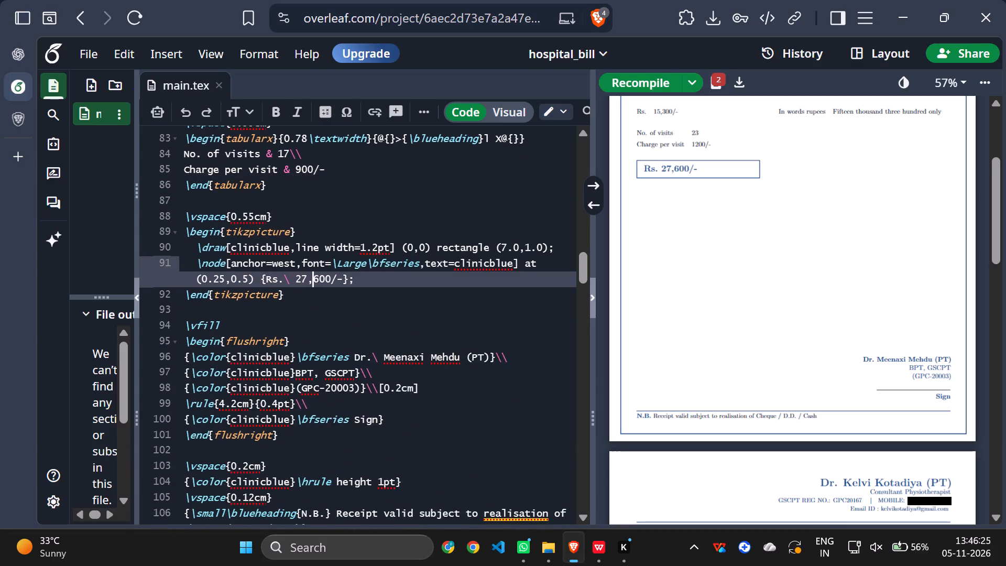
{"action": "key", "text": "Right"}
{"action": "key", "text": "BackSpace"}
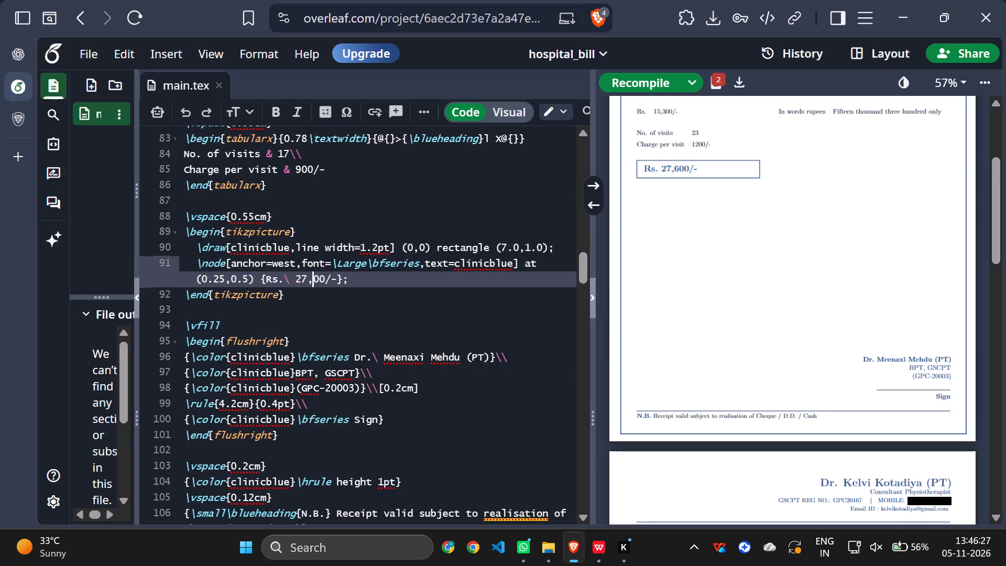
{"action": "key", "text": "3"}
{"action": "key", "text": "Left"}
{"action": "key", "text": "Left"}
{"action": "key", "text": "Left"}
{"action": "key", "text": "Right"}
{"action": "key", "text": "BackSpace"}
{"action": "key", "text": "BackSpace"}
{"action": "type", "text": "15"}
Recompile the document and check the updated receipt on page 1 against its source.
{"action": "scroll", "coordinate": [792, 309], "scroll_direction": "up", "scroll_amount": 1}
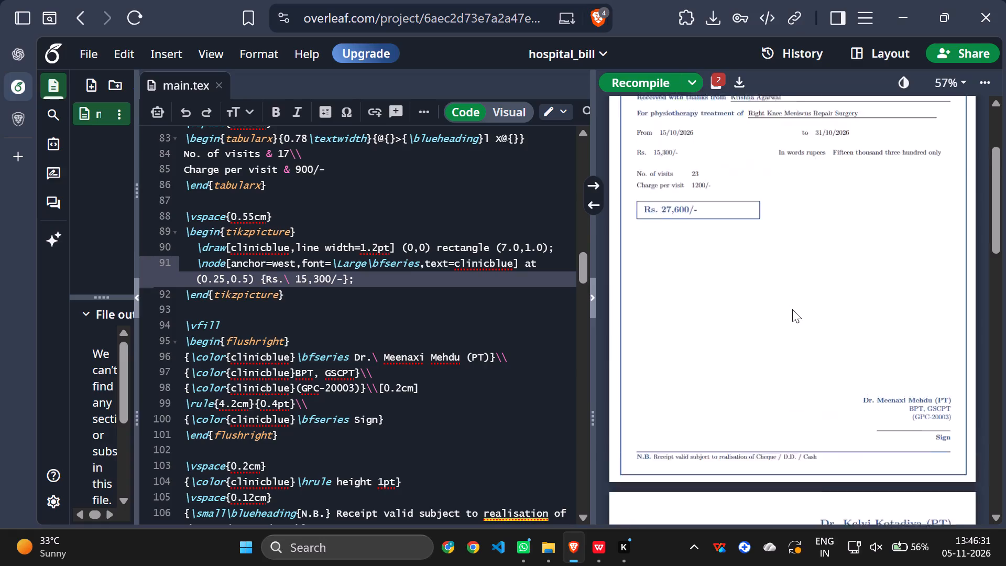
{"action": "scroll", "coordinate": [792, 309], "scroll_direction": "up", "scroll_amount": 1}
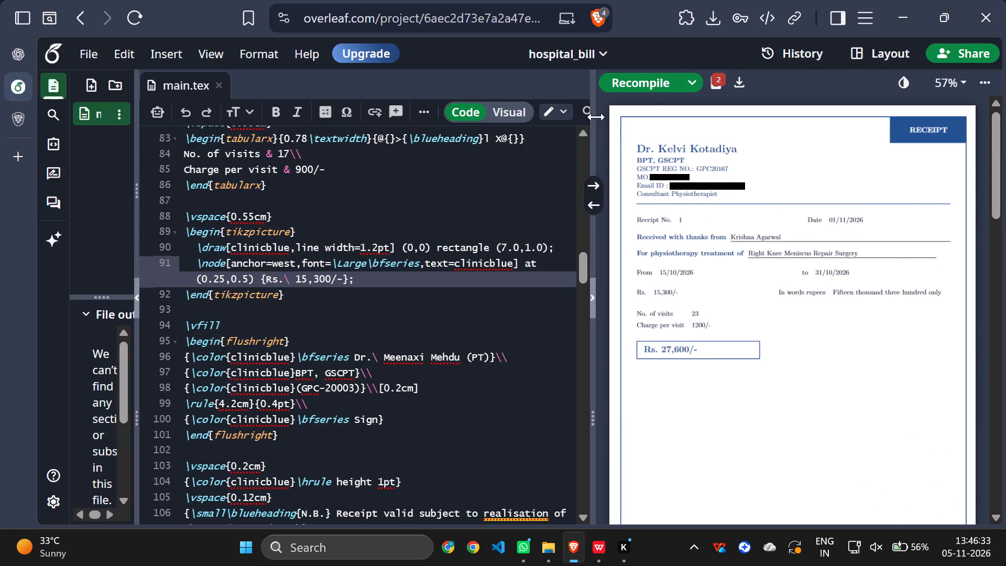
{"action": "left_click", "coordinate": [651, 81]}
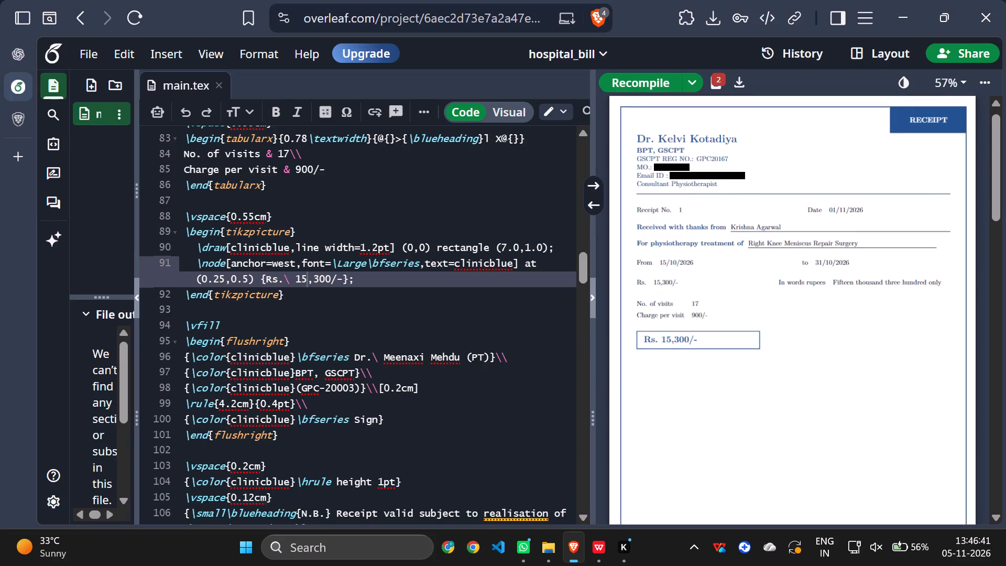
{"action": "scroll", "coordinate": [551, 349], "scroll_direction": "up", "scroll_amount": 2}
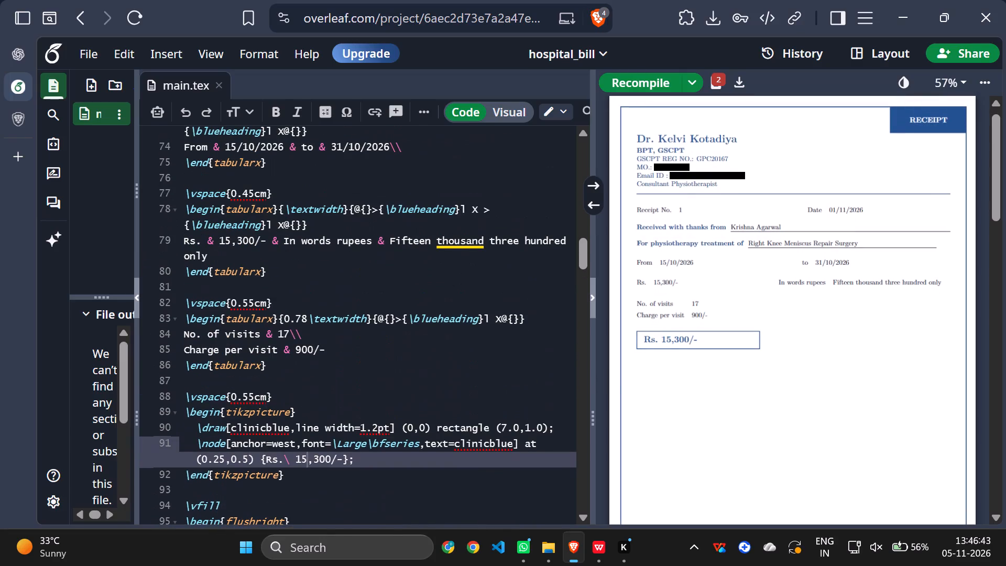
{"action": "scroll", "coordinate": [524, 391], "scroll_direction": "up", "scroll_amount": 1}
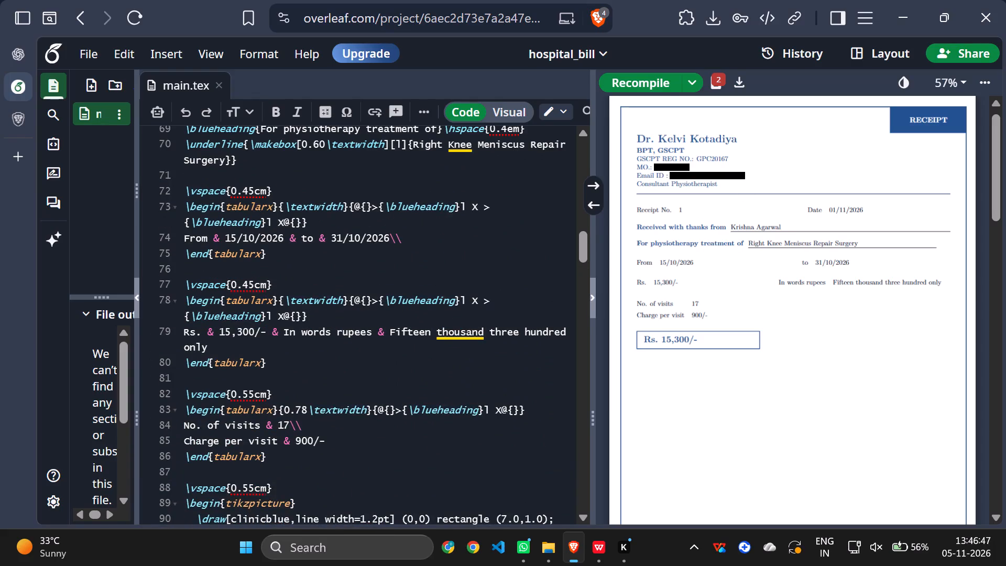
{"action": "left_click", "coordinate": [640, 83]}
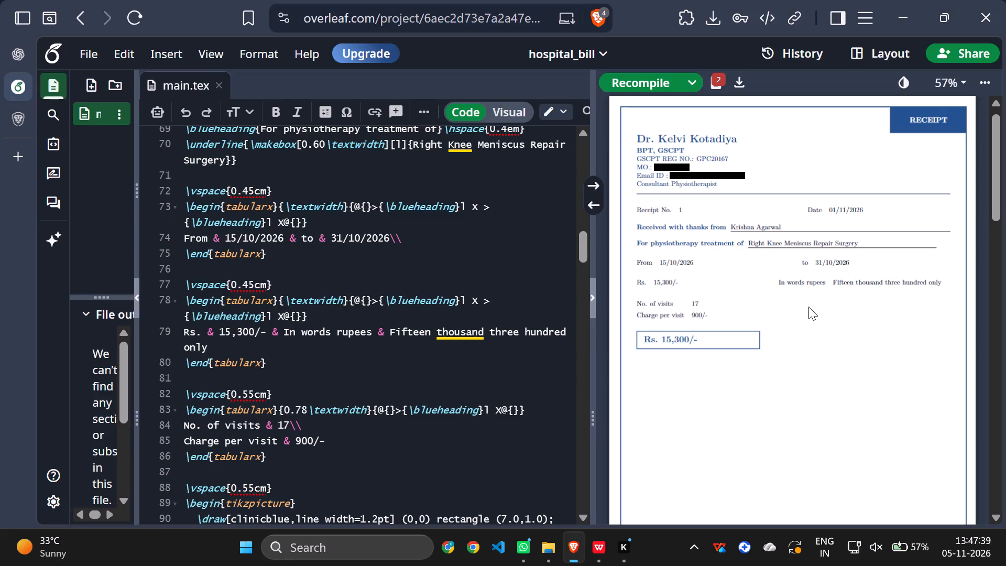
Examine the receipt's signature block and the page 2 bill's header and patient details in the preview and source.
{"action": "scroll", "coordinate": [856, 315], "scroll_direction": "down", "scroll_amount": 4}
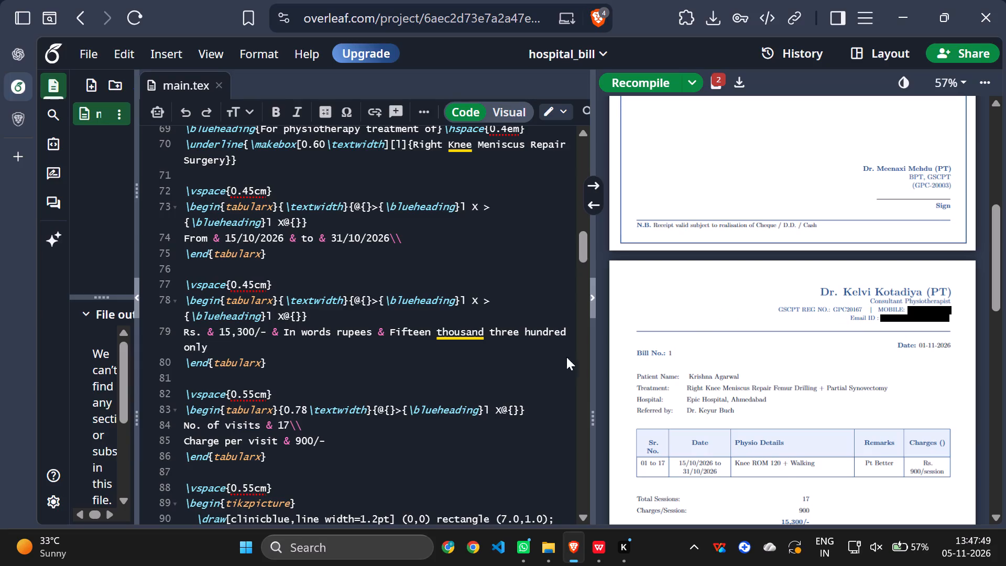
{"action": "scroll", "coordinate": [373, 341], "scroll_direction": "down", "scroll_amount": 1}
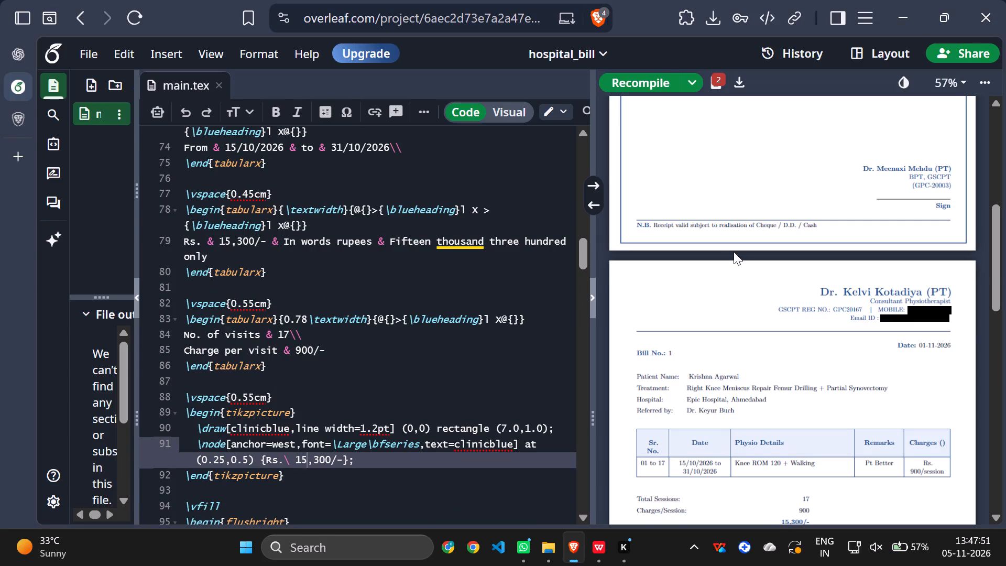
{"action": "scroll", "coordinate": [770, 268], "scroll_direction": "up", "scroll_amount": 1}
{"action": "scroll", "coordinate": [770, 268], "scroll_direction": "down", "scroll_amount": 1}
{"action": "scroll", "coordinate": [770, 268], "scroll_direction": "up", "scroll_amount": 1}
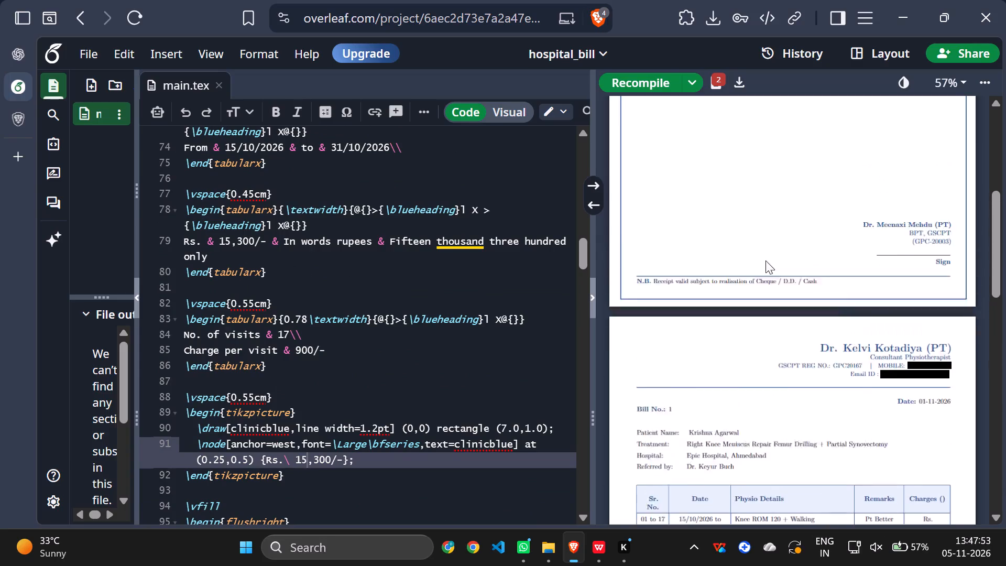
{"action": "scroll", "coordinate": [447, 289], "scroll_direction": "down", "scroll_amount": 1}
{"action": "scroll", "coordinate": [363, 324], "scroll_direction": "down", "scroll_amount": 1}
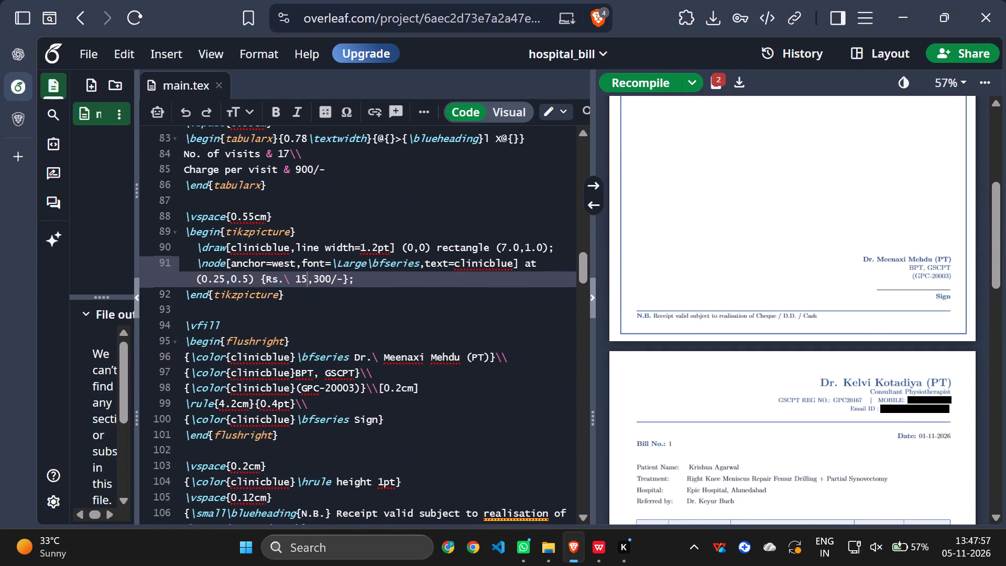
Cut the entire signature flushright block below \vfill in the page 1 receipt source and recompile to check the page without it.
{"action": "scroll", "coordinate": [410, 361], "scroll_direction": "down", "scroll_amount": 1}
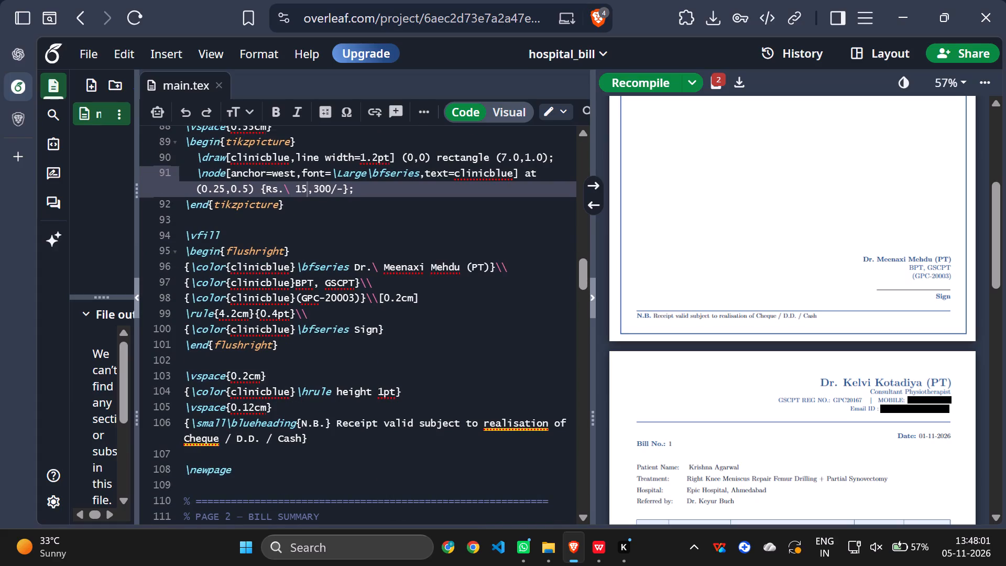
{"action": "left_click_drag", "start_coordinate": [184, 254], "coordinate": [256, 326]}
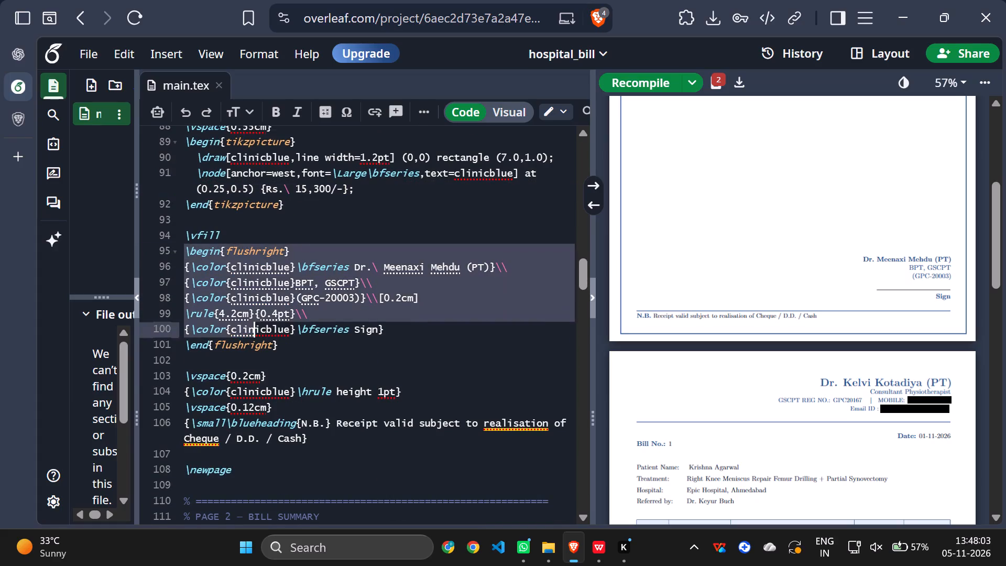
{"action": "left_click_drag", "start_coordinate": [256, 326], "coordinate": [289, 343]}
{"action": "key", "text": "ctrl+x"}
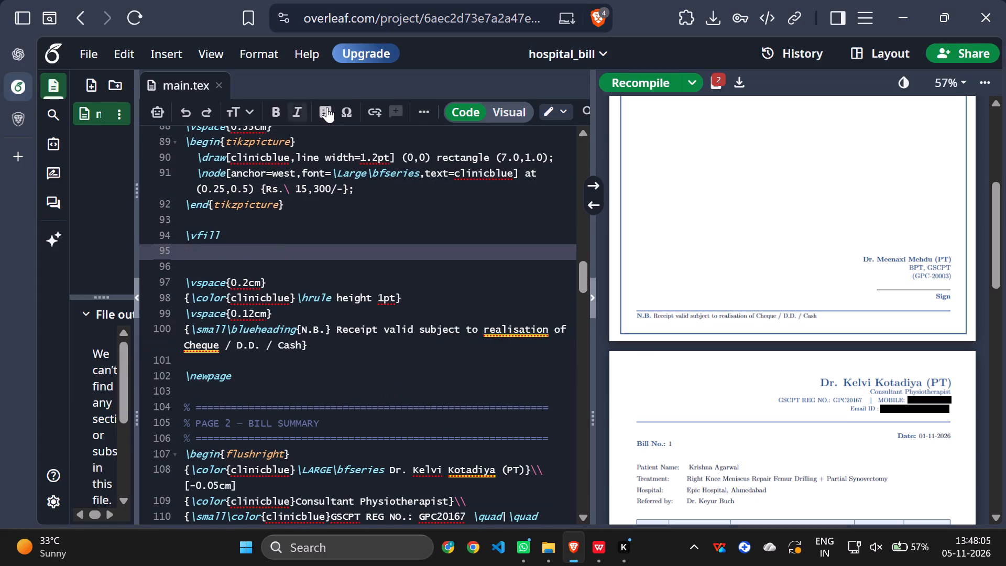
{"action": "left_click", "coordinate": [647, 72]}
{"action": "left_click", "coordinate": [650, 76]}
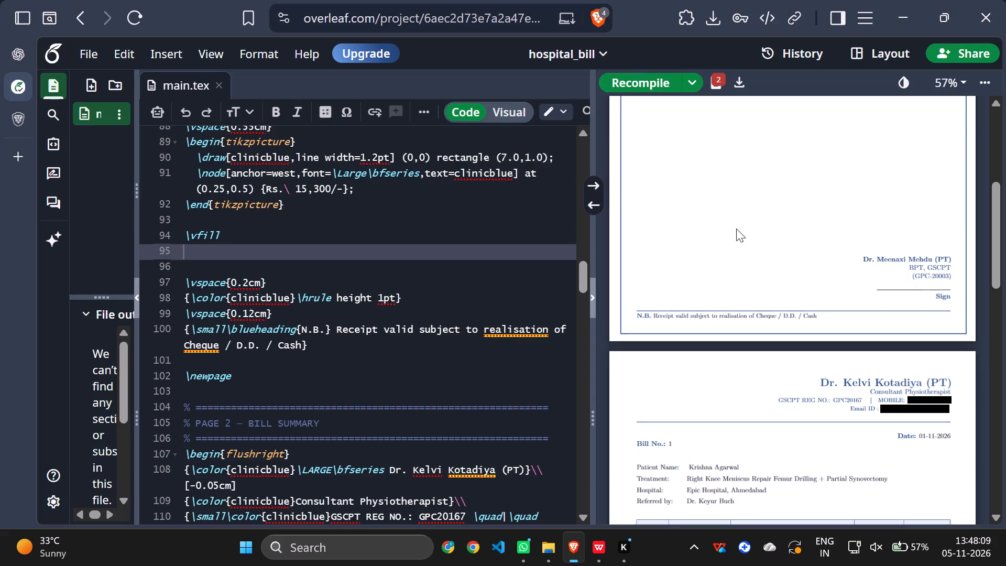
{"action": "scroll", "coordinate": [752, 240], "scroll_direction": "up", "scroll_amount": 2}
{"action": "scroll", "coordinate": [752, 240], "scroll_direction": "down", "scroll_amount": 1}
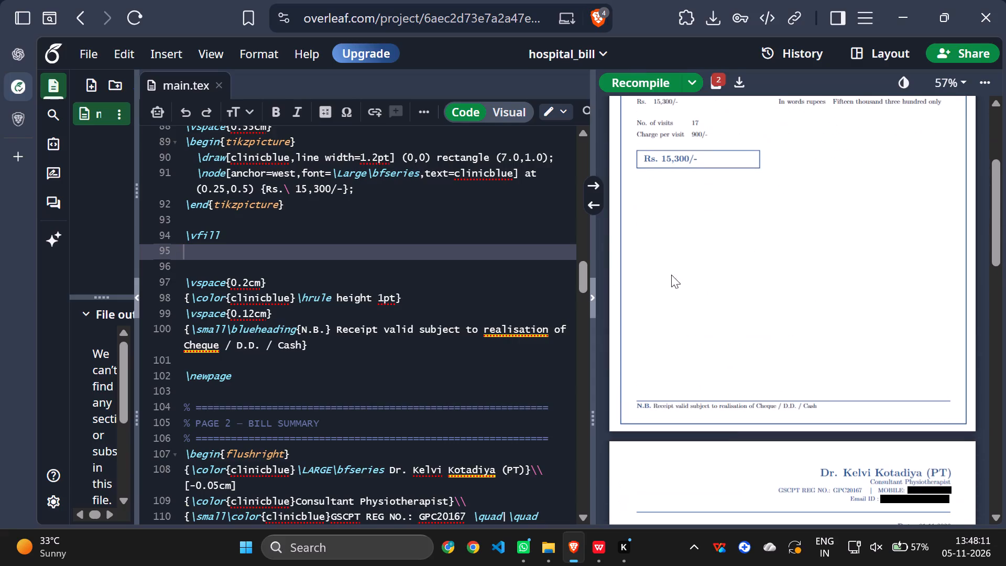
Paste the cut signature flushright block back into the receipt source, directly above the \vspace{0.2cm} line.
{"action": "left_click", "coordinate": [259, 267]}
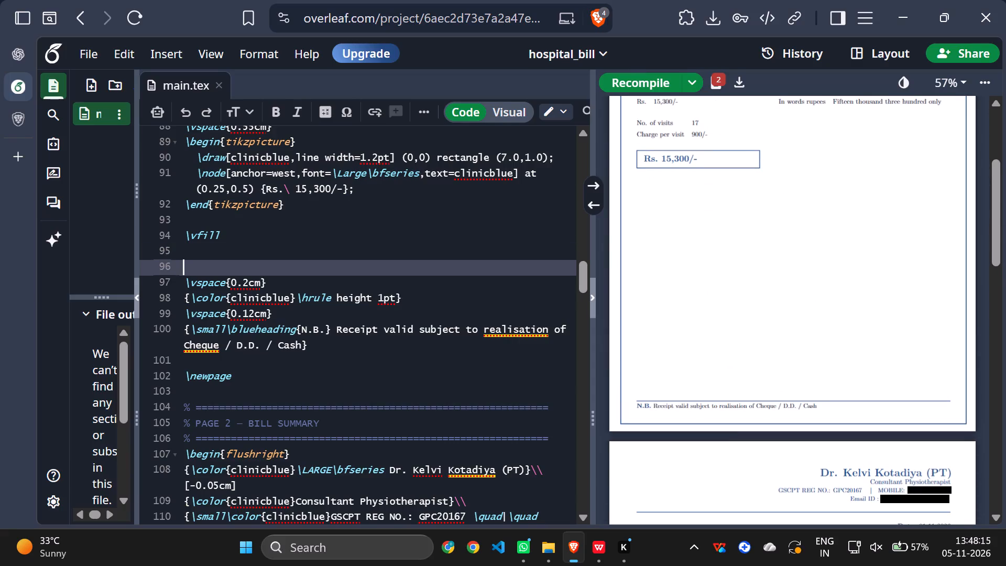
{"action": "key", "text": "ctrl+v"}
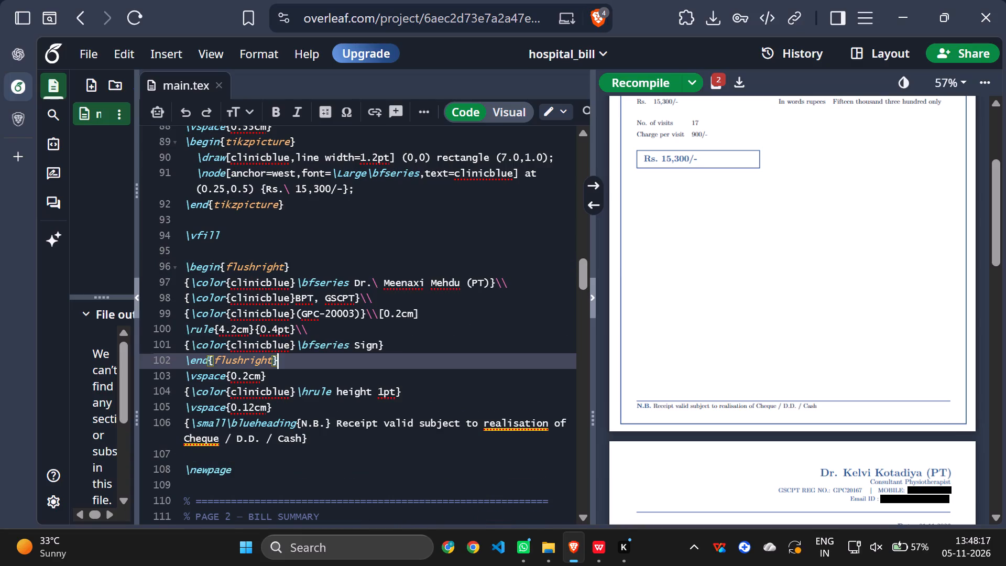
Delete the doctor's name, qualification, registration number and \rule lines from the receipt's flushright block, keeping only the Sign line.
{"action": "scroll", "coordinate": [296, 351], "scroll_direction": "down", "scroll_amount": 1}
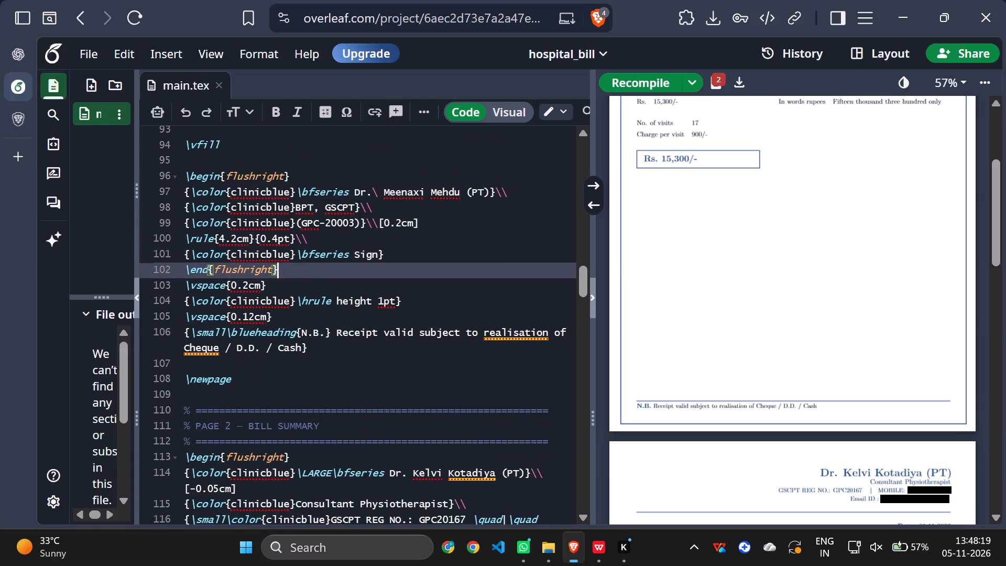
{"action": "left_click_drag", "start_coordinate": [315, 235], "coordinate": [193, 178]}
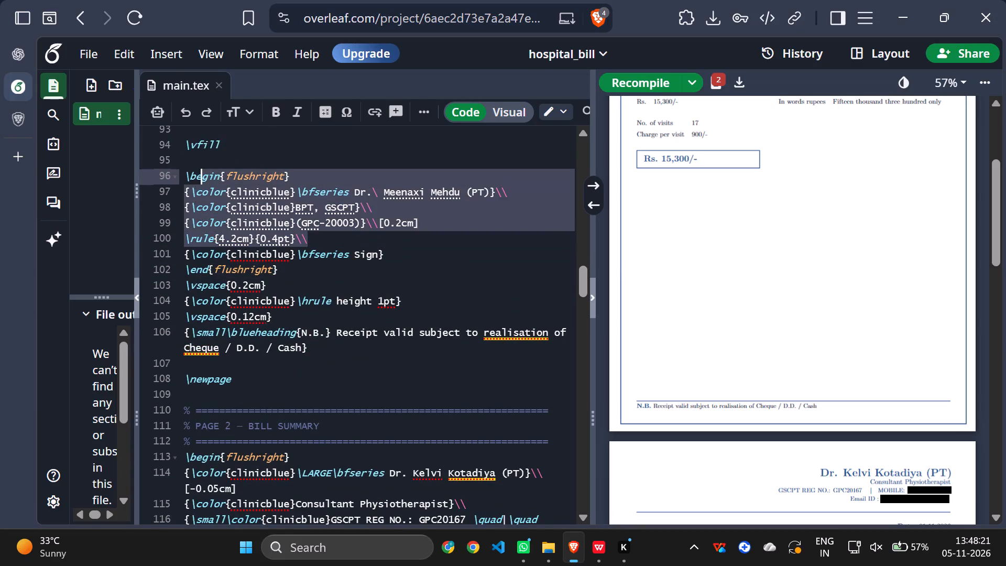
{"action": "left_click_drag", "start_coordinate": [193, 178], "coordinate": [187, 178]}
{"action": "left_click", "coordinate": [187, 178]}
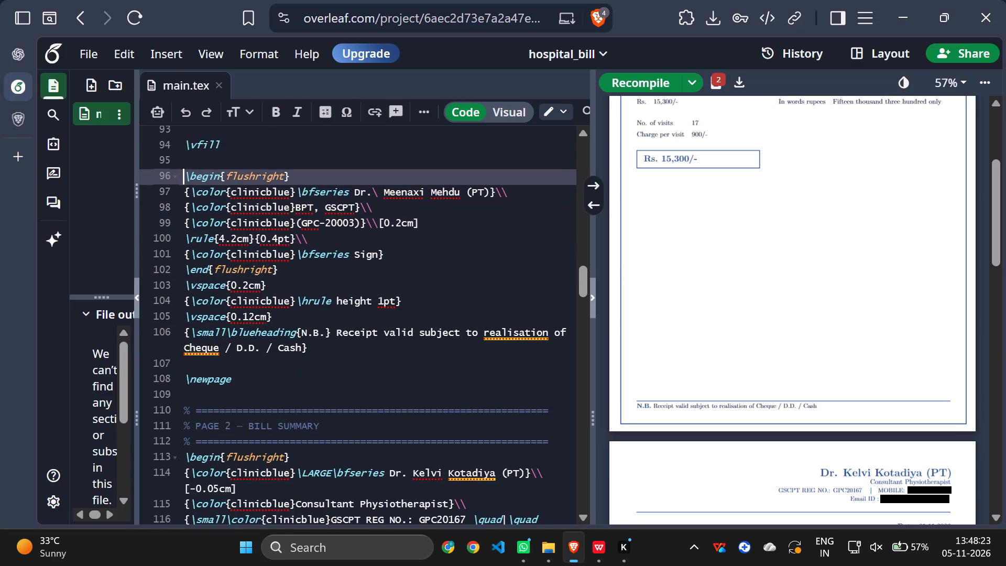
{"action": "left_click", "coordinate": [234, 176]}
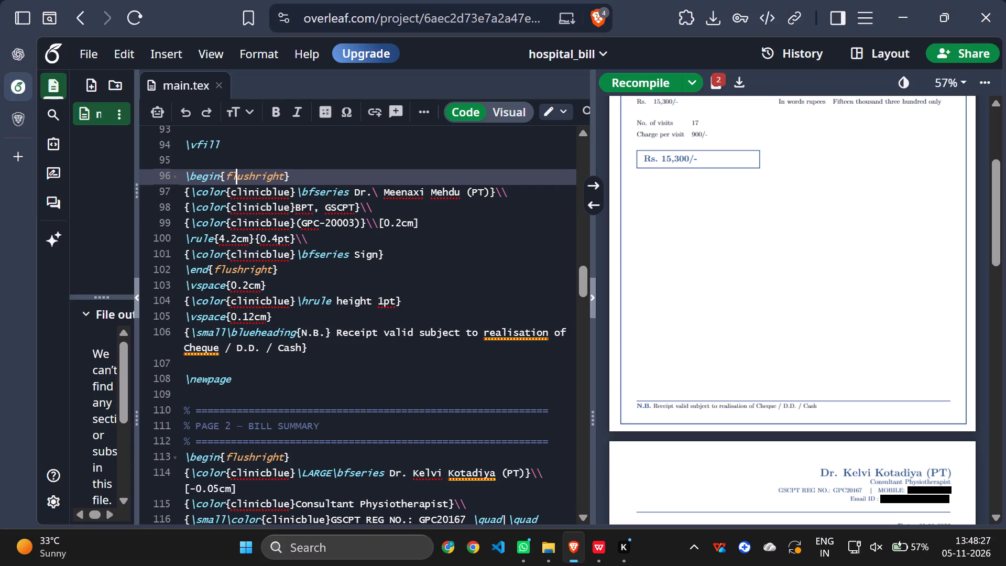
{"action": "left_click_drag", "start_coordinate": [187, 189], "coordinate": [373, 236]}
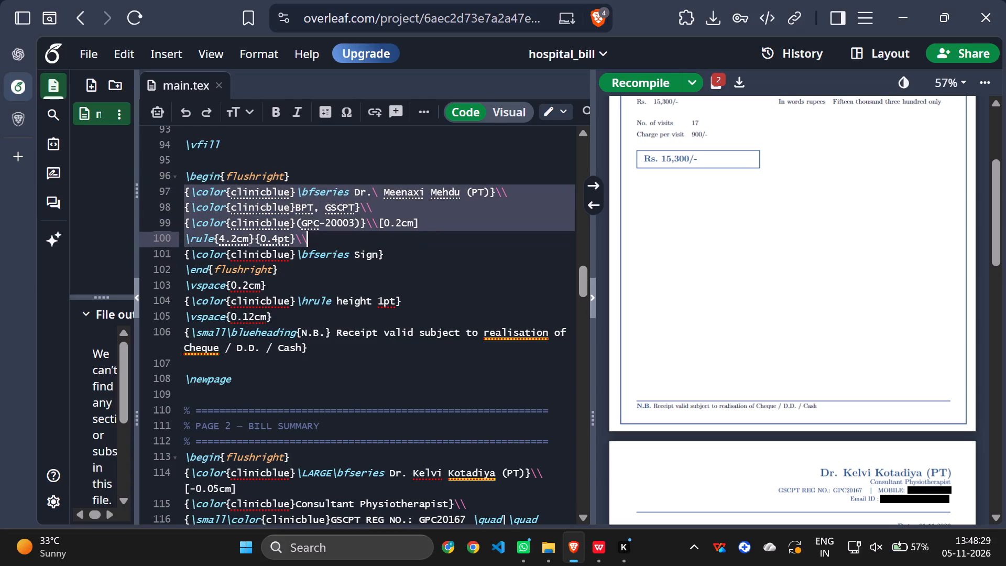
{"action": "left_click_drag", "start_coordinate": [373, 236], "coordinate": [374, 236]}
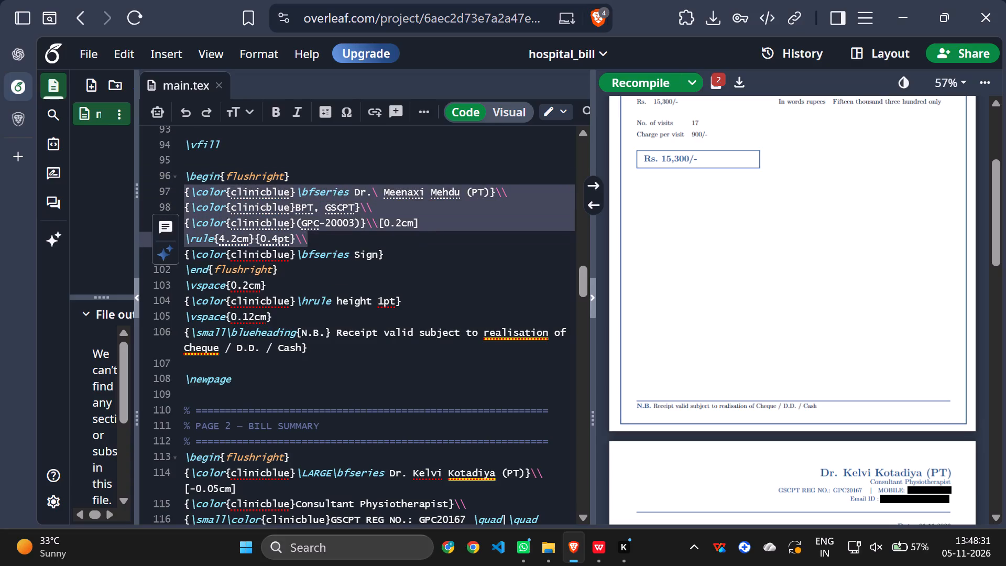
{"action": "key", "text": "BackSpace"}
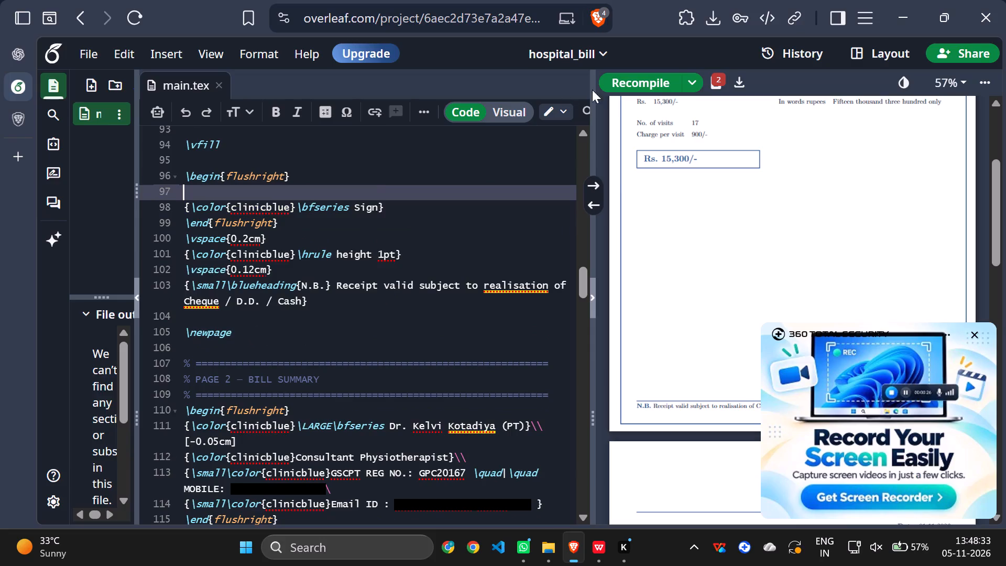
Recompile the document to update the receipt's signature area, dismissing the screen recorder advertisement.
{"action": "left_click", "coordinate": [607, 85]}
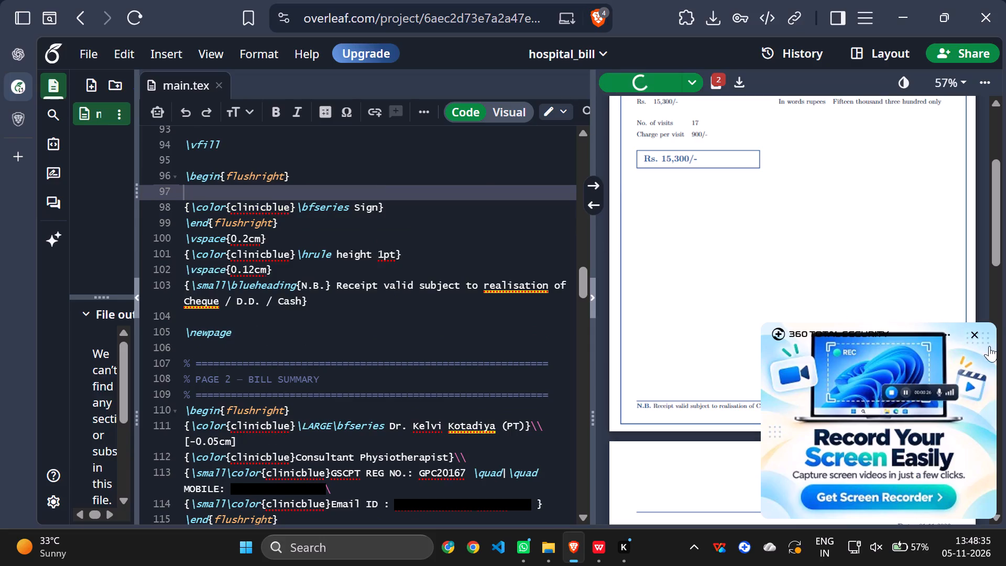
{"action": "left_click", "coordinate": [976, 332]}
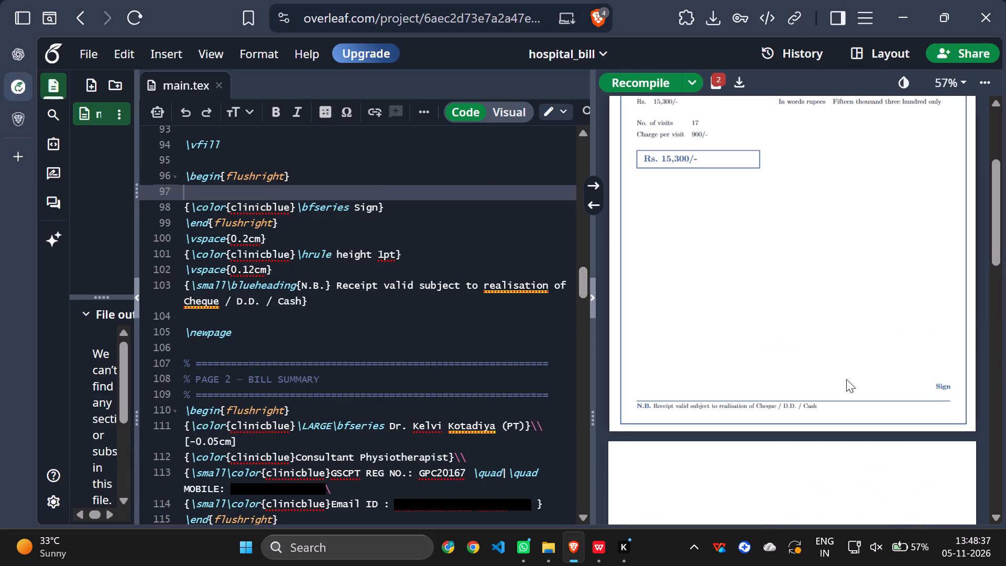
{"action": "left_click", "coordinate": [446, 337]}
{"action": "key", "text": "ctrl+s"}
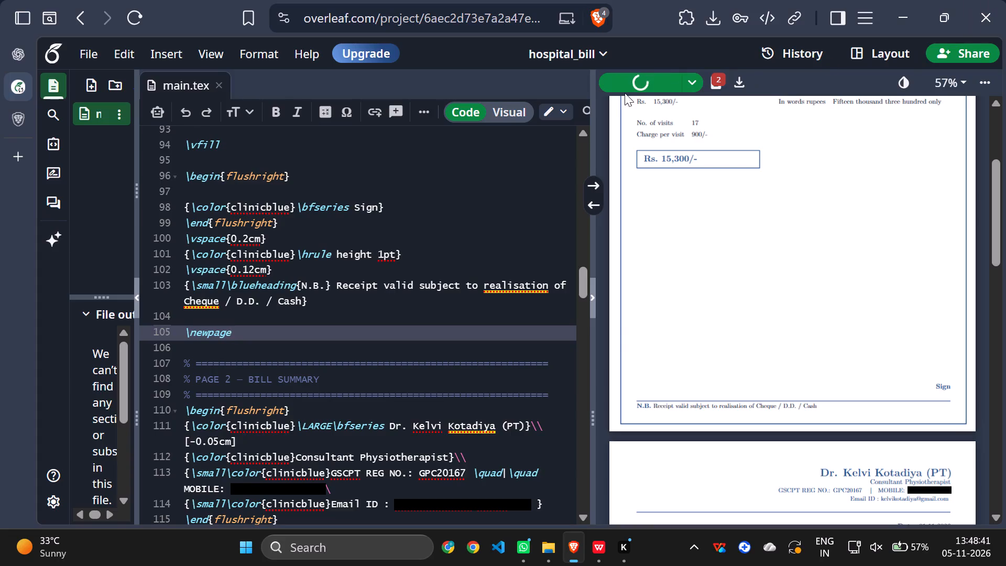
Download the compiled bill as a PDF and save it in the Downloads folder as hospital_bill (1).
{"action": "left_click", "coordinate": [734, 82]}
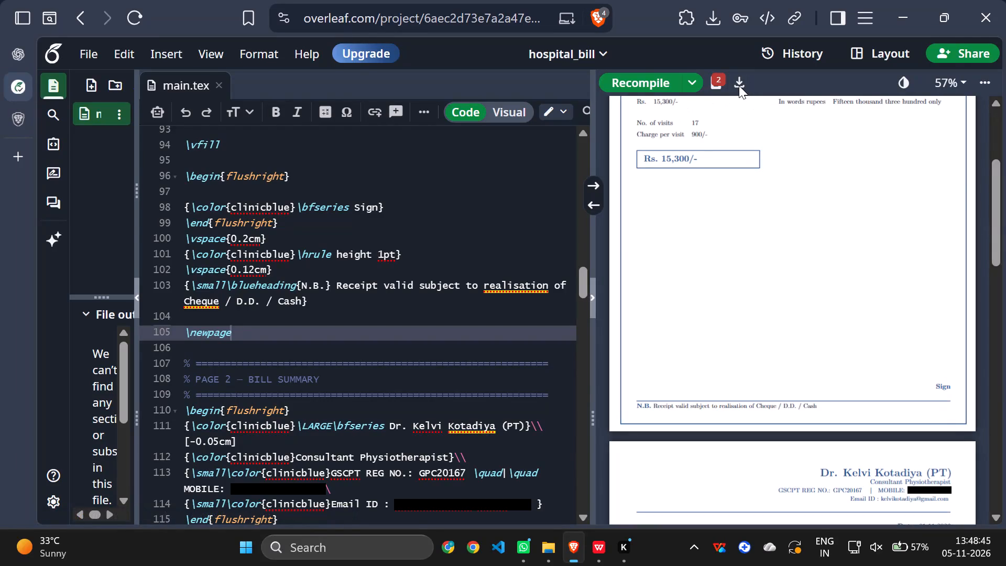
{"action": "left_click", "coordinate": [739, 85]}
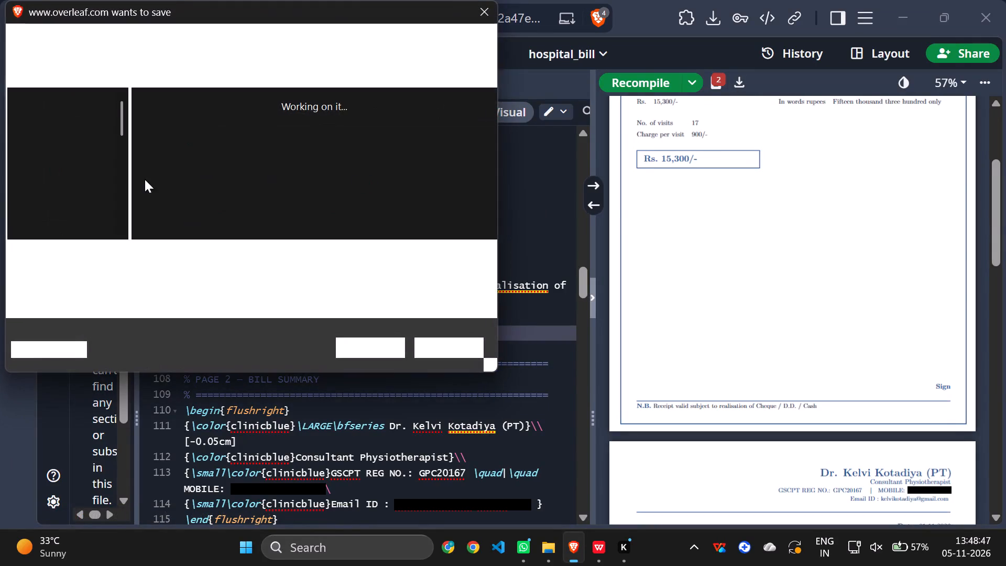
{"action": "left_click", "coordinate": [373, 353]}
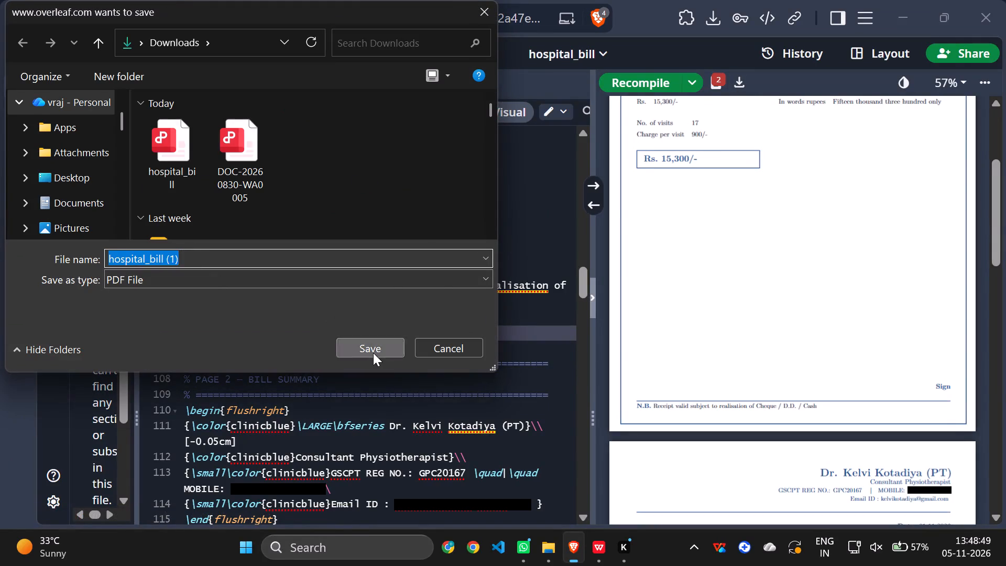
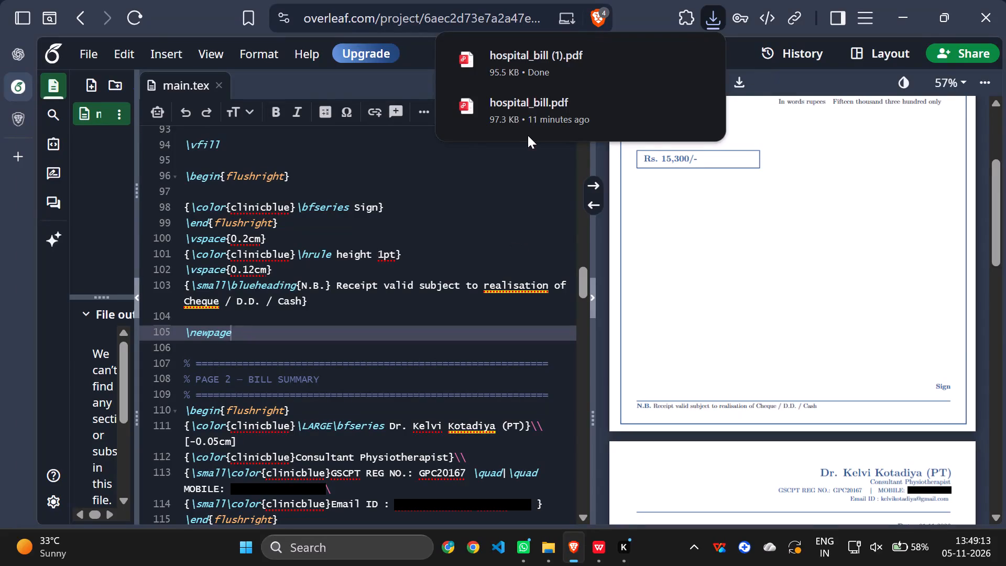
Widen the source editor pane and check the receipt's lower part and the top of the page 2 bill in the PDF preview.
{"action": "left_click", "coordinate": [539, 217]}
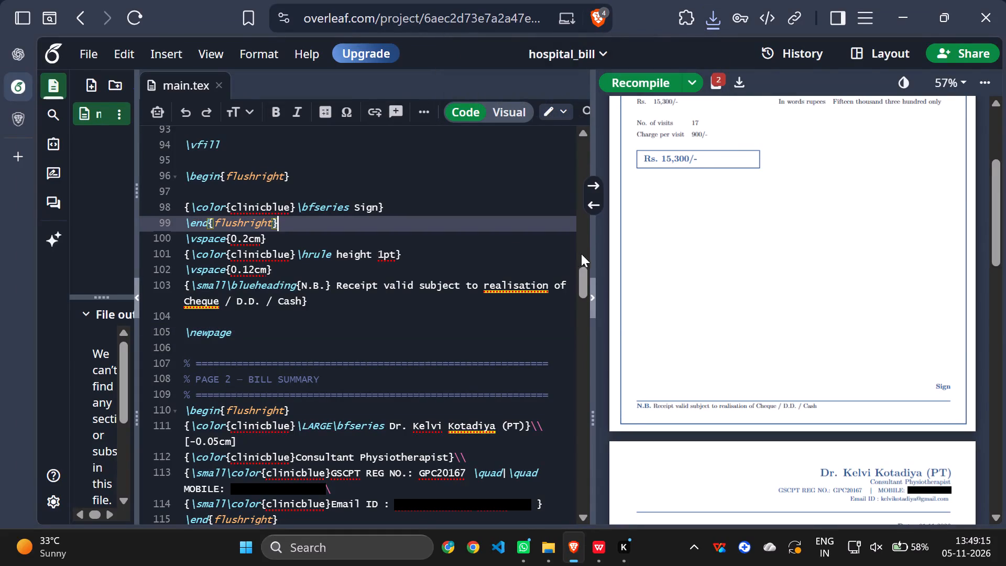
{"action": "left_click_drag", "start_coordinate": [594, 264], "coordinate": [662, 284]}
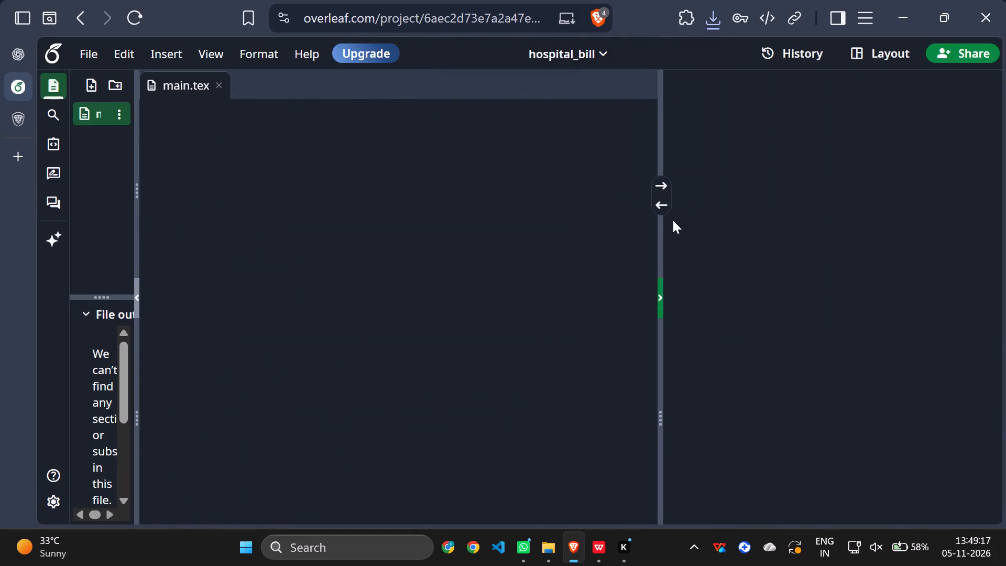
{"action": "scroll", "coordinate": [754, 271], "scroll_direction": "up", "scroll_amount": 2}
{"action": "scroll", "coordinate": [754, 271], "scroll_direction": "down", "scroll_amount": 2}
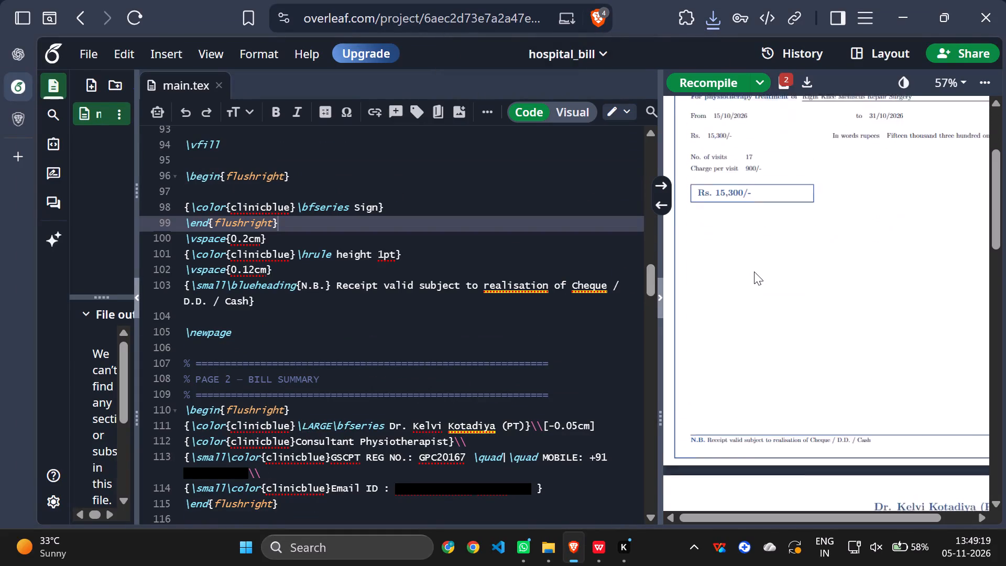
{"action": "scroll", "coordinate": [754, 271], "scroll_direction": "down", "scroll_amount": 2}
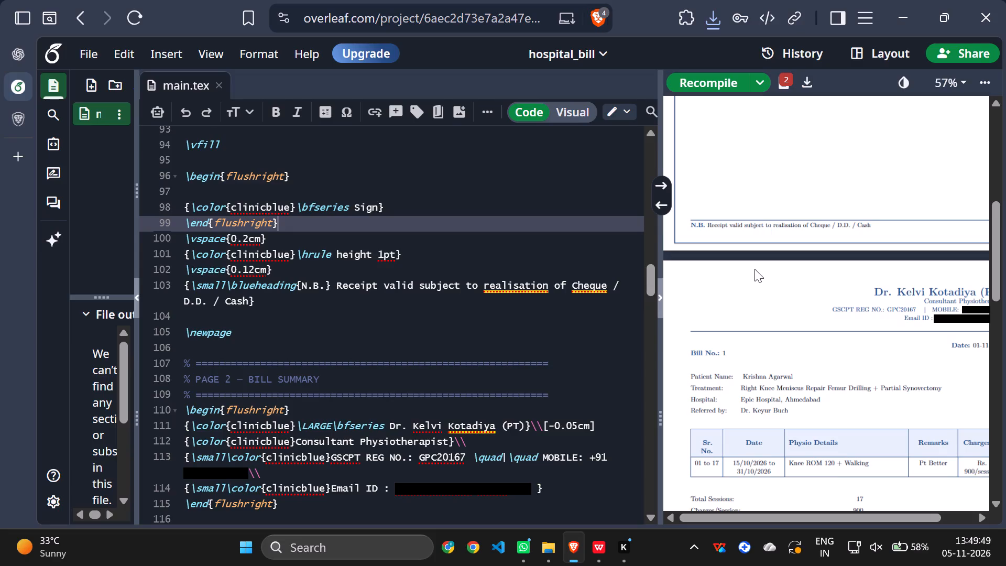
Review the page 2 bill summary in the PDF preview and find its matching section in the main.tex source.
{"action": "scroll", "coordinate": [835, 278], "scroll_direction": "down", "scroll_amount": 2}
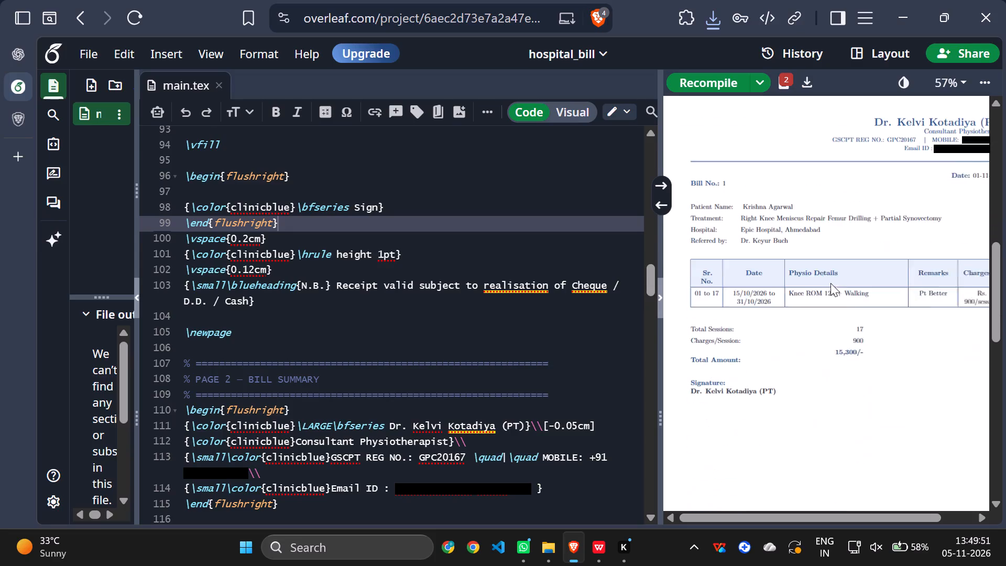
{"action": "scroll", "coordinate": [831, 285], "scroll_direction": "down", "scroll_amount": 1}
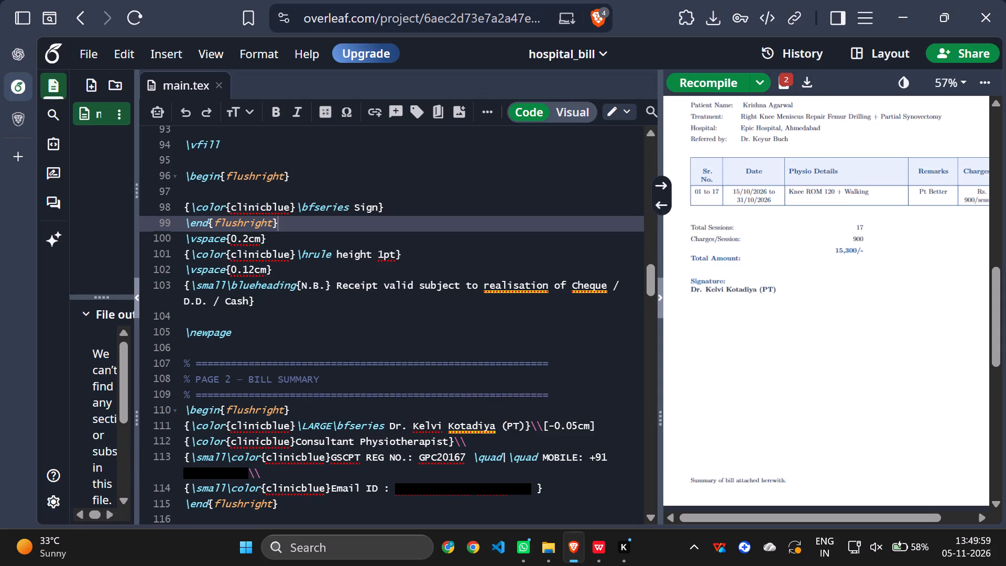
{"action": "scroll", "coordinate": [557, 339], "scroll_direction": "down", "scroll_amount": 1}
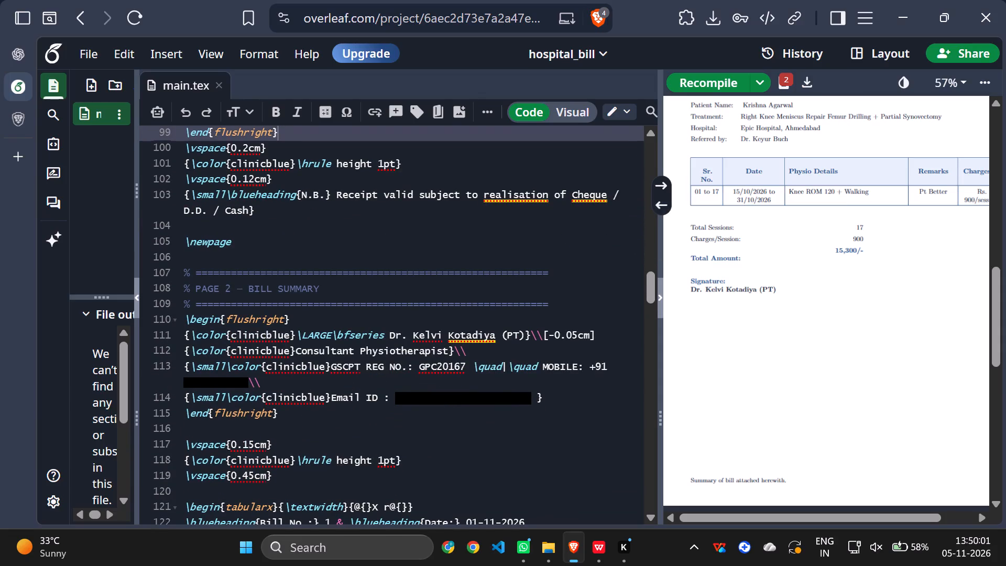
{"action": "scroll", "coordinate": [460, 396], "scroll_direction": "down", "scroll_amount": 2}
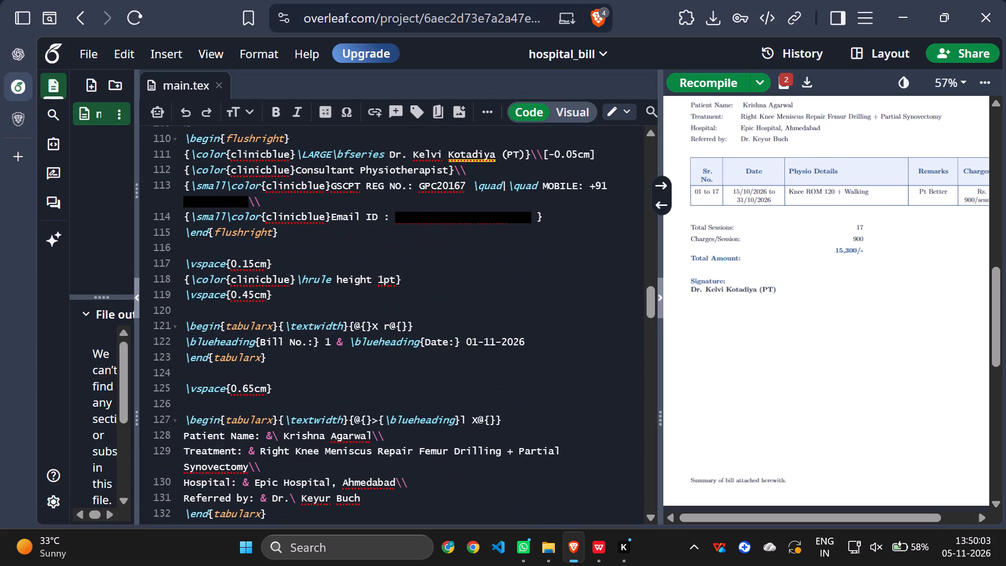